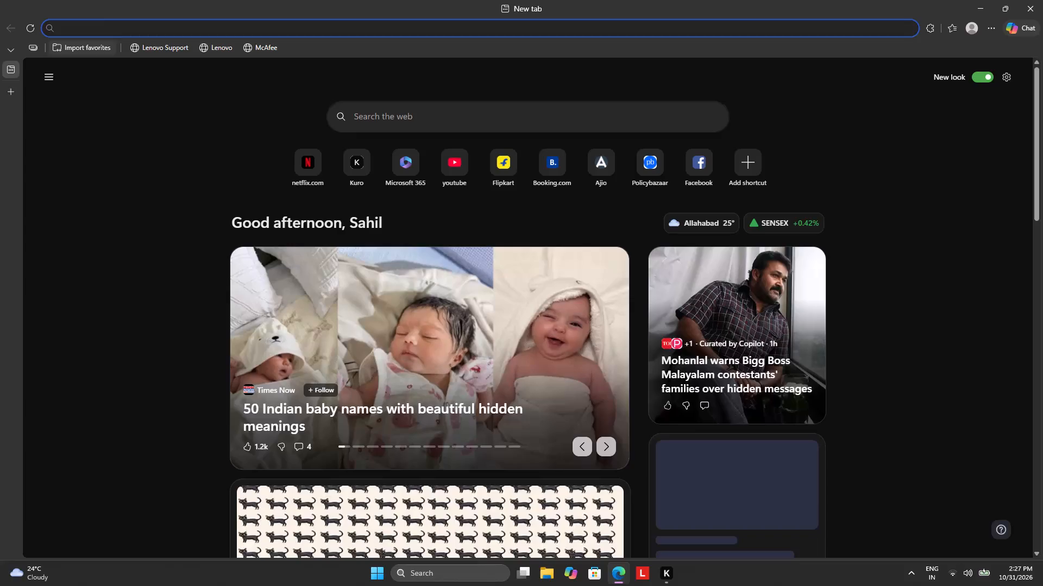
# Search the web for canva.com and open Canva's Log In page from the results.
pyautogui.click(76, 27)
pyautogui.click(88, 68)
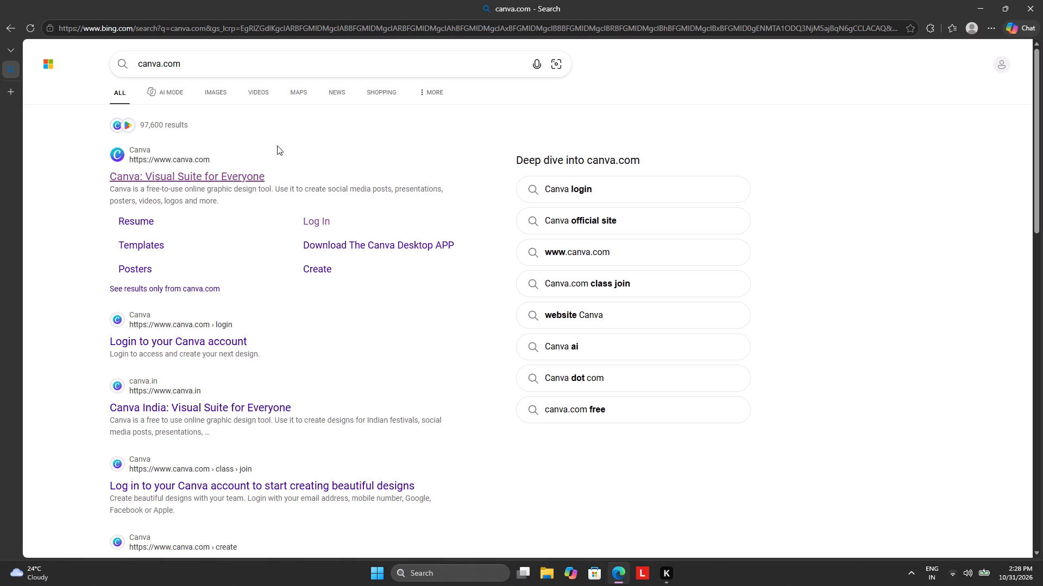
pyautogui.click(316, 216)
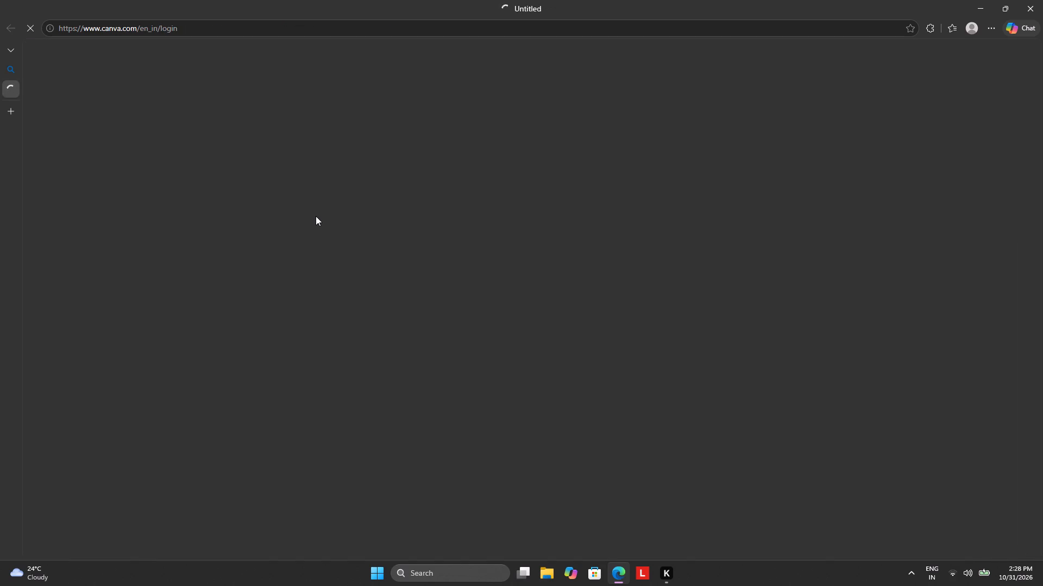
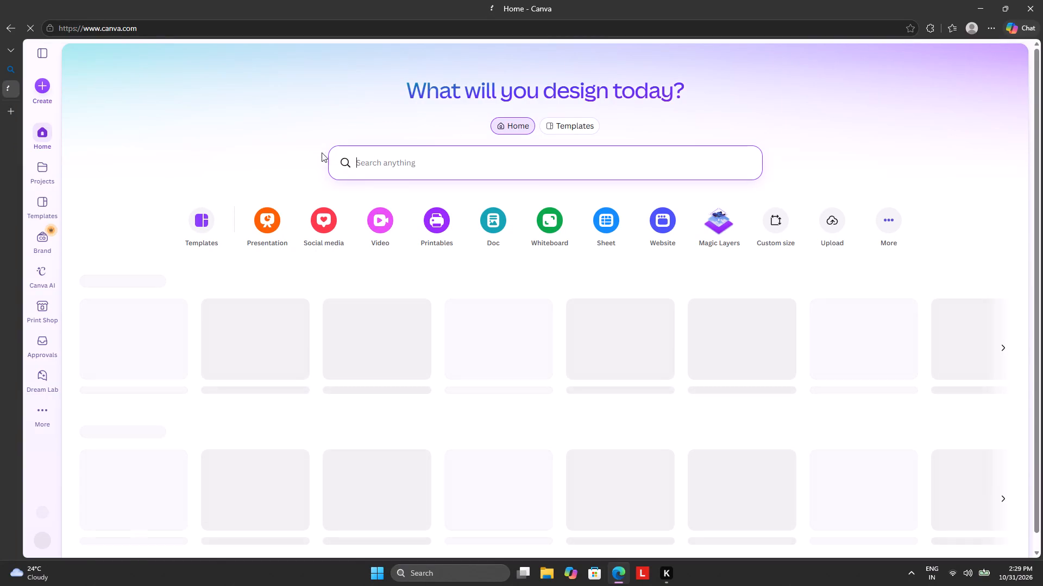
# Restart the browser and reopen Canva through the Log In result of a canva.com search.
pyautogui.click(43, 172)
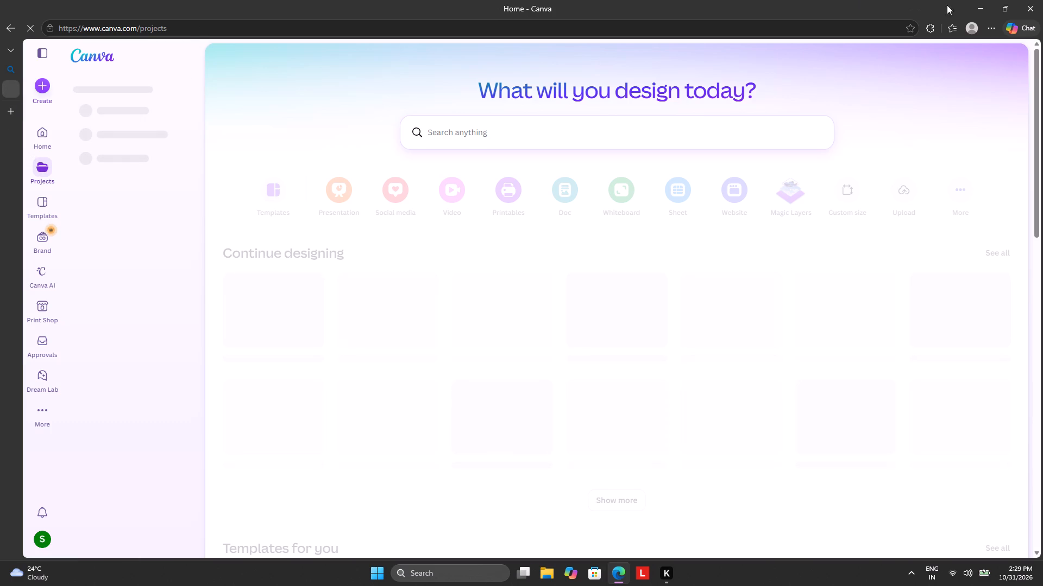
pyautogui.click(1028, 12)
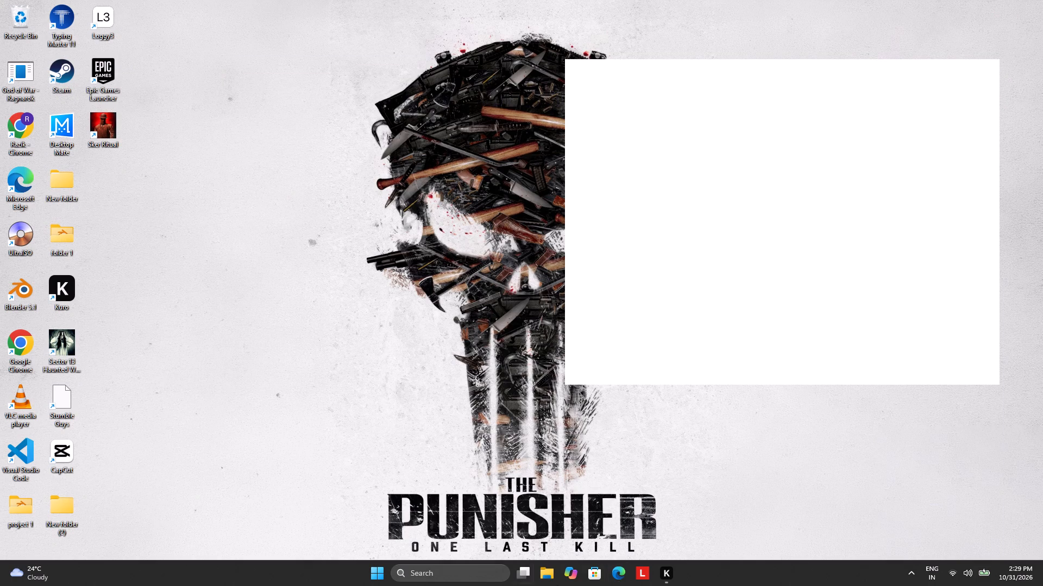
pyautogui.click(624, 574)
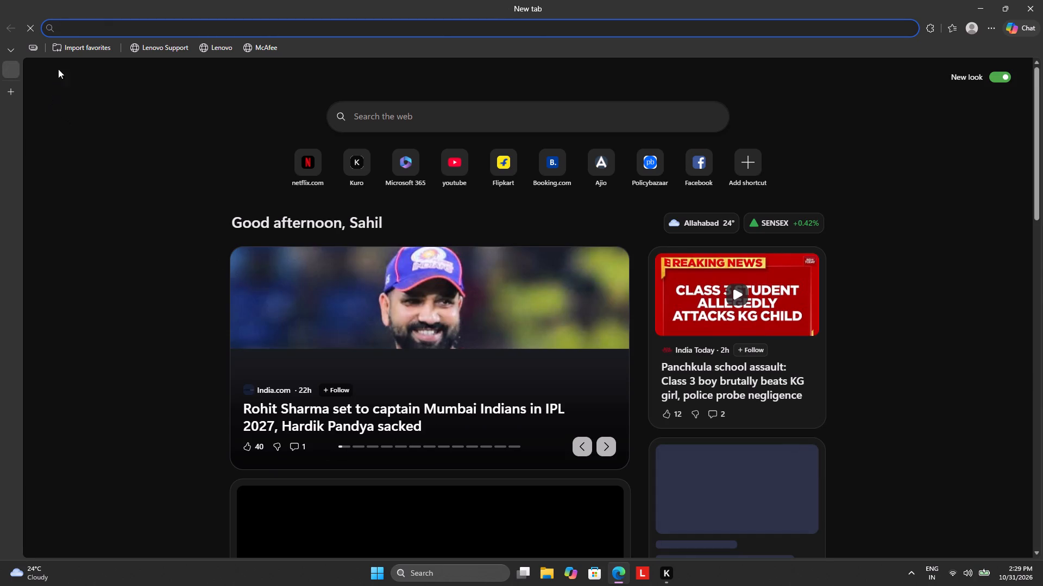
pyautogui.click(76, 26)
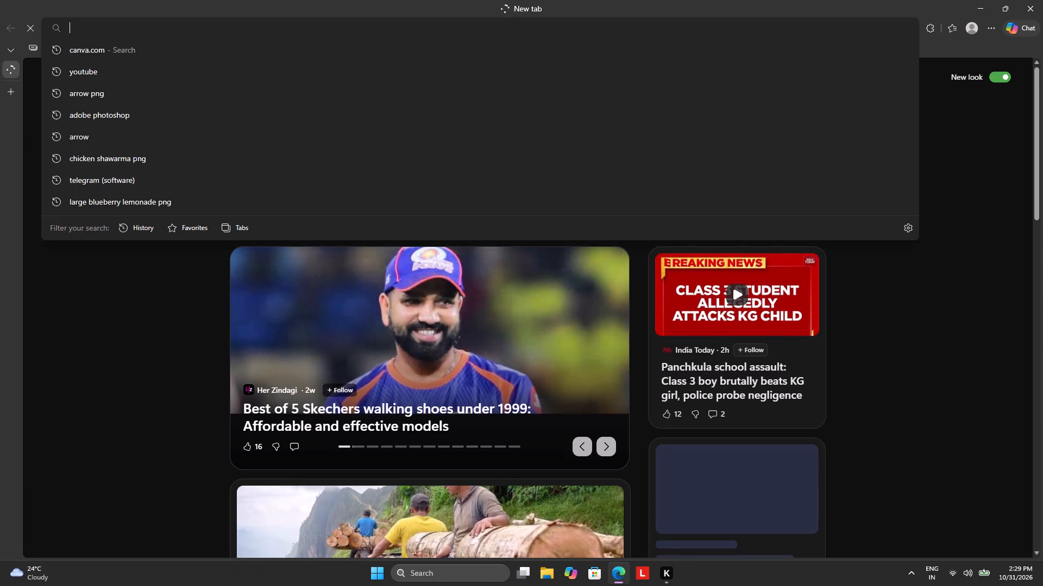
pyautogui.click(86, 55)
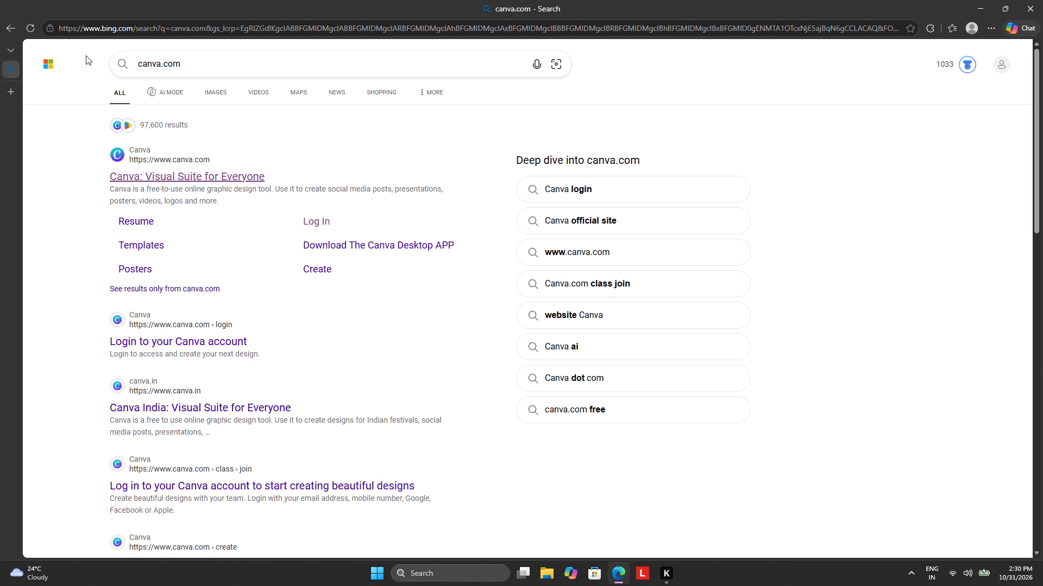
pyautogui.click(337, 216)
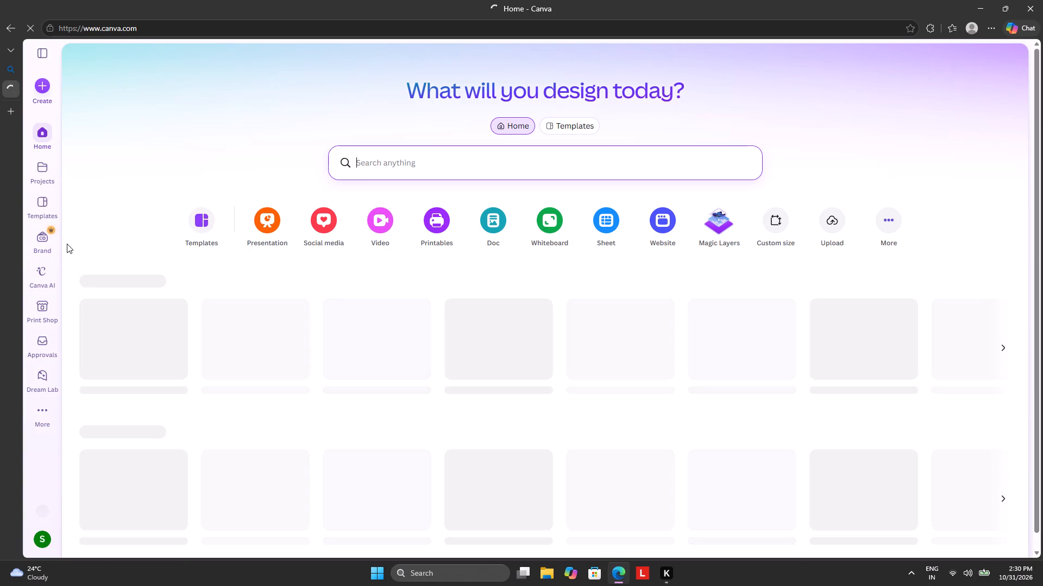
# Open the recent design named Delicious from the Canva projects page.
pyautogui.click(42, 213)
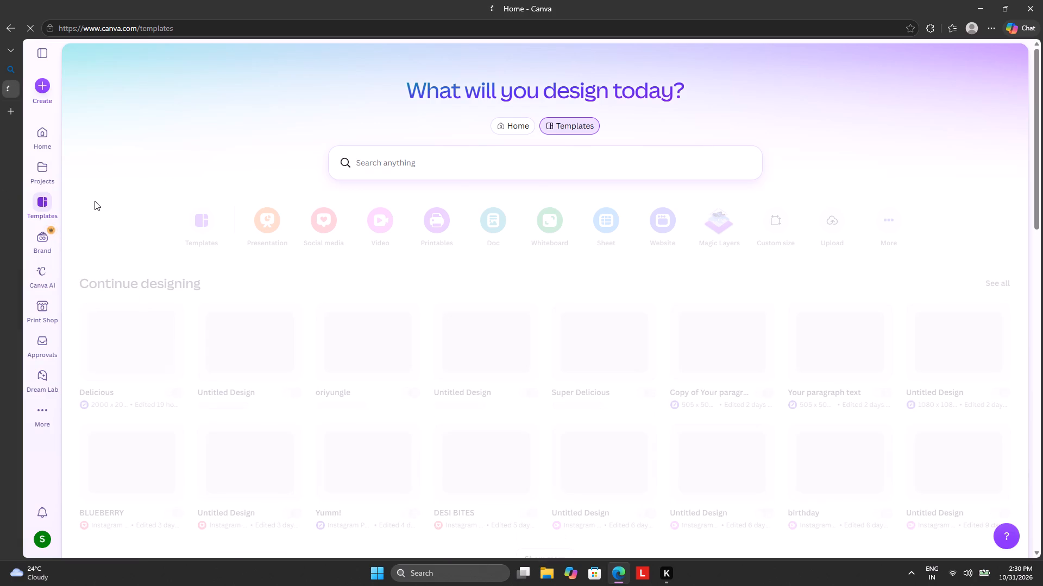
pyautogui.click(41, 172)
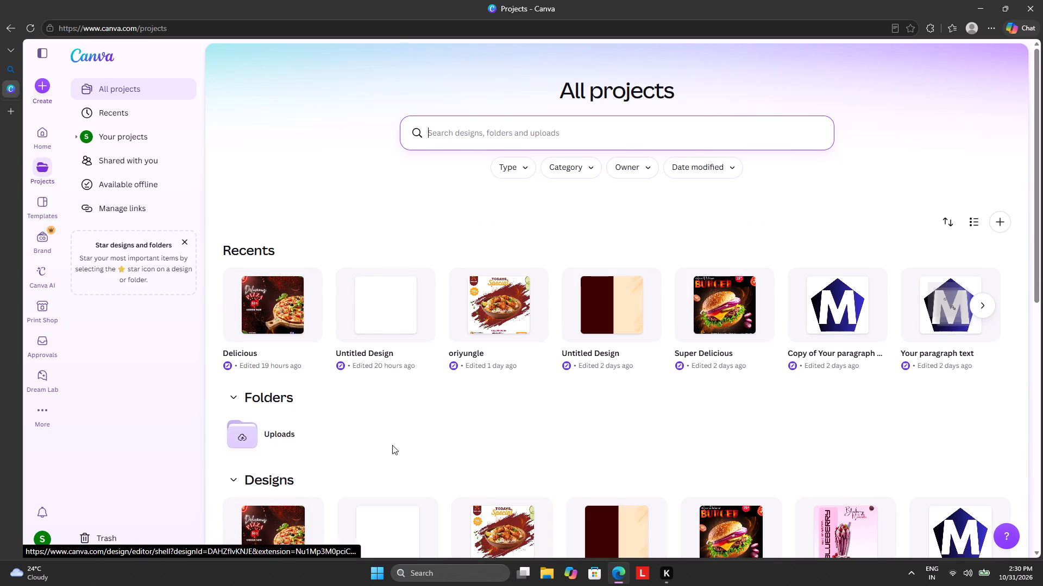
pyautogui.click(239, 309)
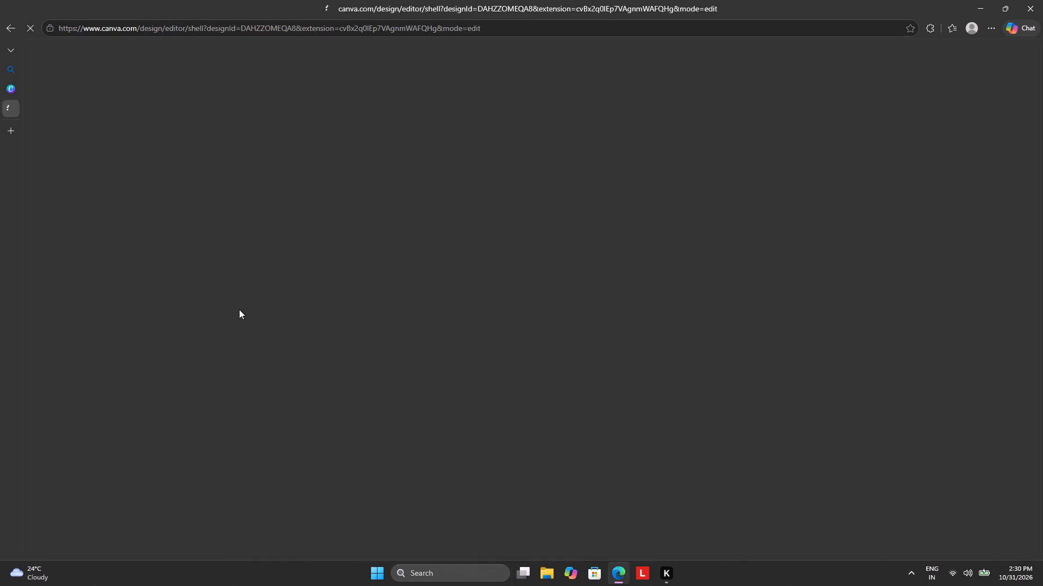
# Recolour the orange background of page 4 with the dark green sampled from the leaf in the page's upper-left corner.
pyautogui.scroll(-5, 239, 309)
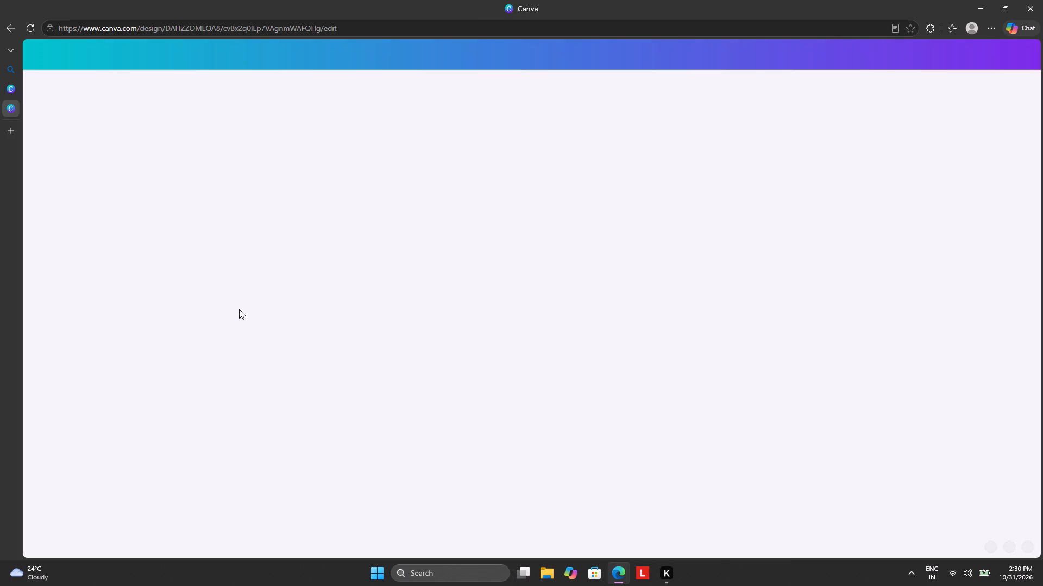
pyautogui.scroll(9, 239, 309)
pyautogui.scroll(-10, 239, 309)
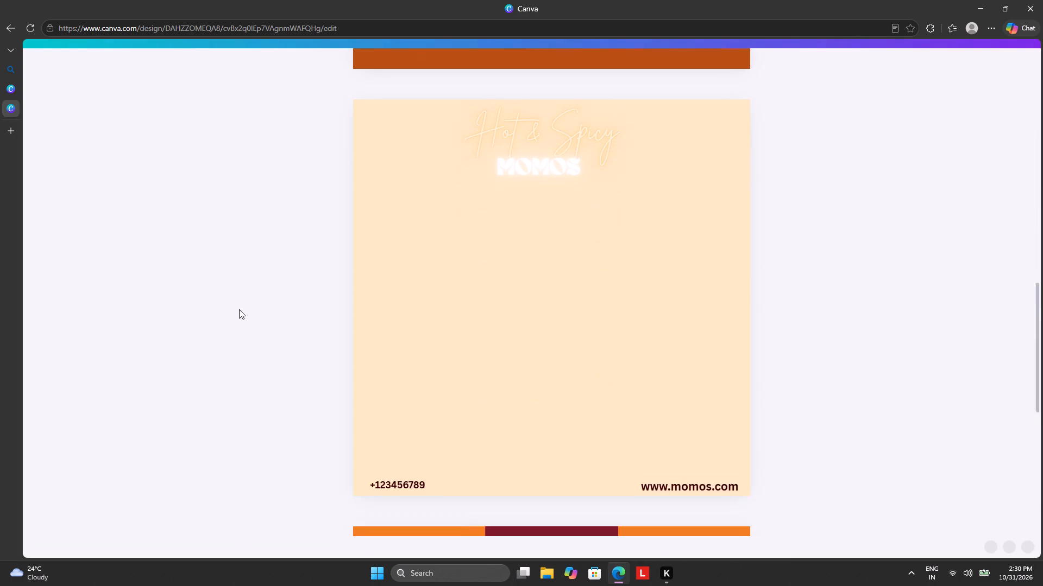
pyautogui.scroll(-9, 239, 309)
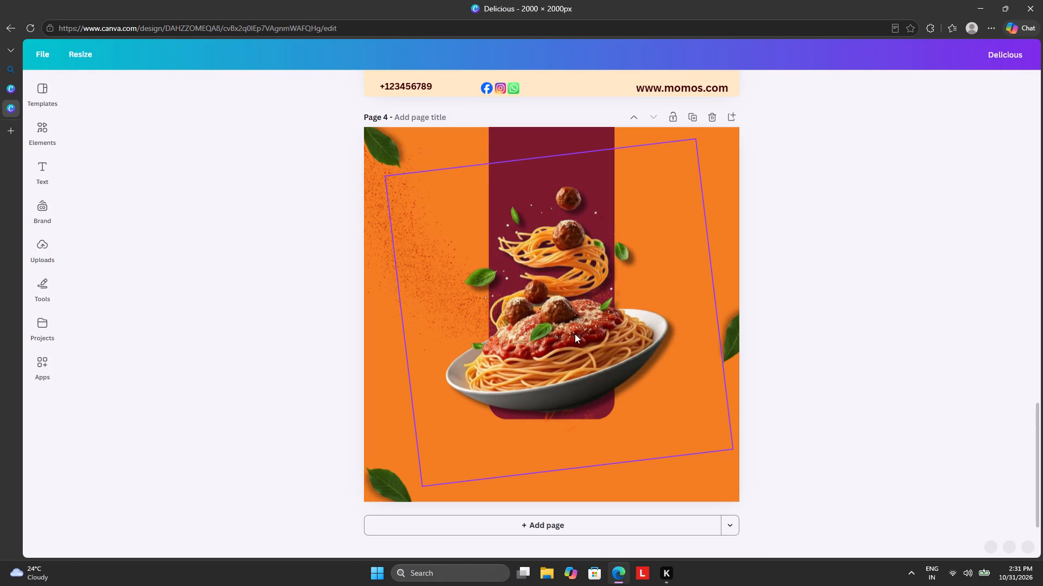
pyautogui.click(719, 244)
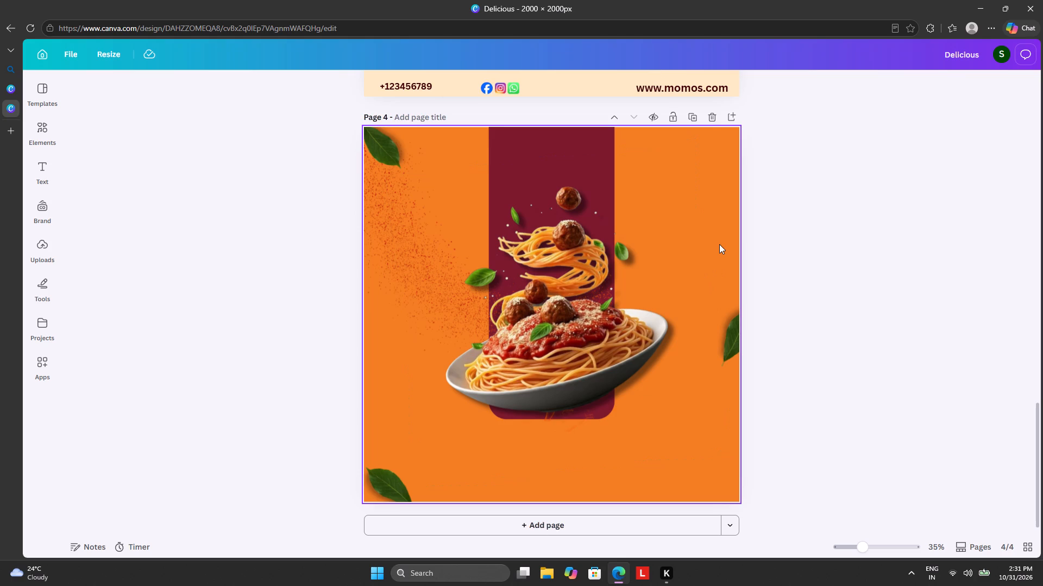
pyautogui.click(520, 80)
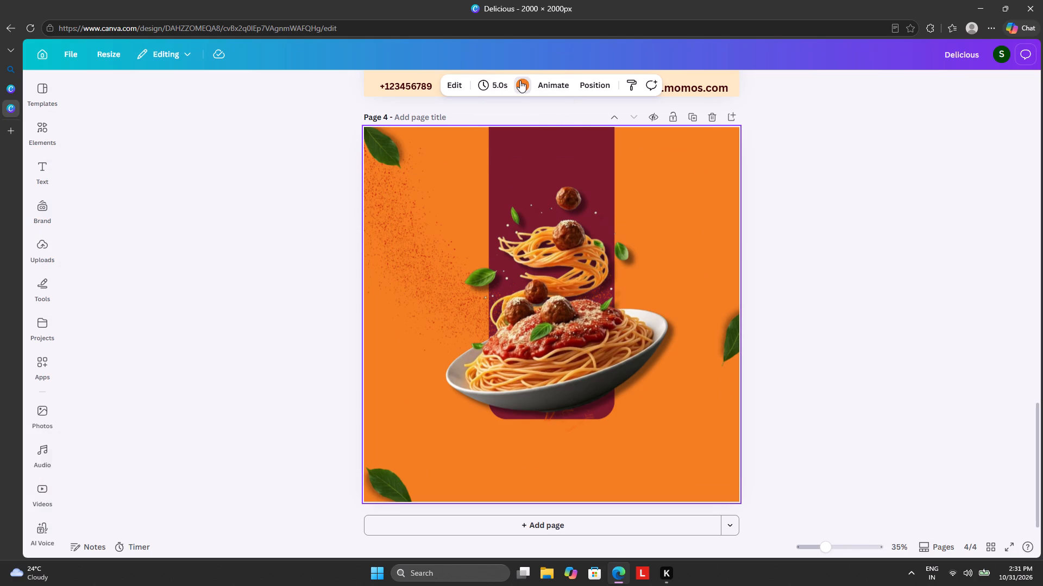
pyautogui.click(104, 175)
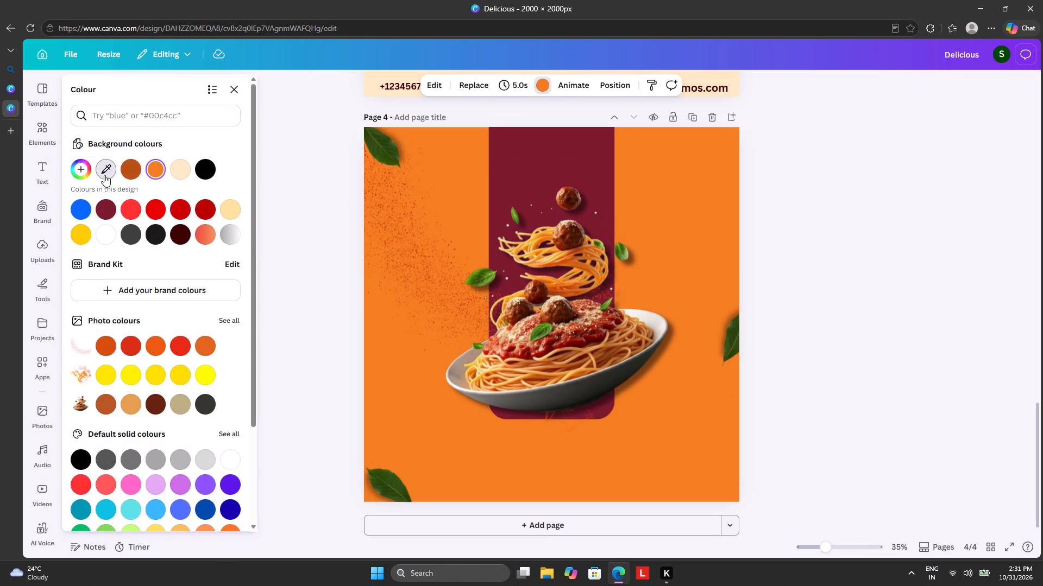
pyautogui.click(375, 152)
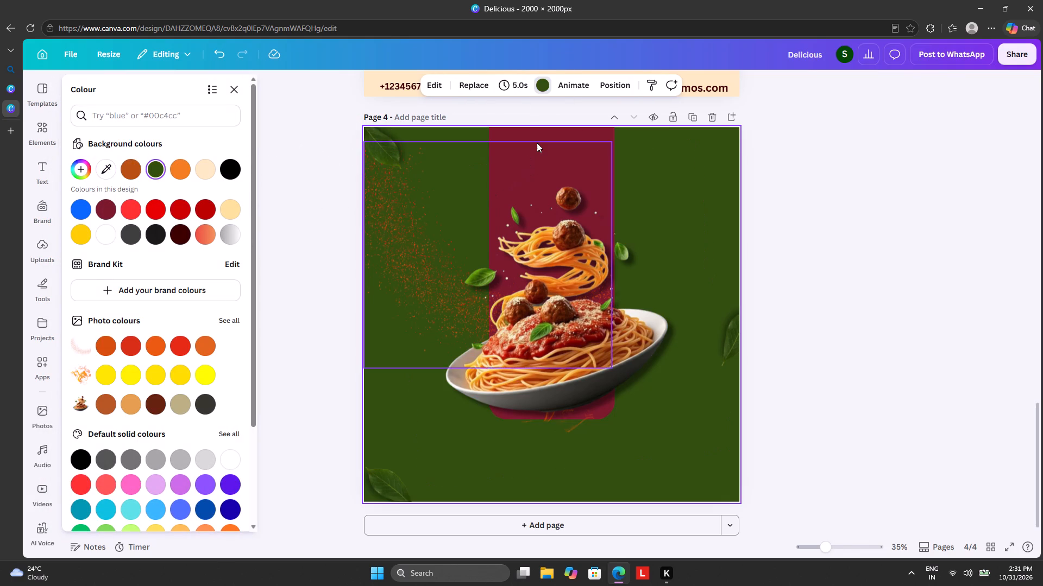
# Delete the maroon rounded rectangle behind the spaghetti plate on page 4.
pyautogui.click(563, 141)
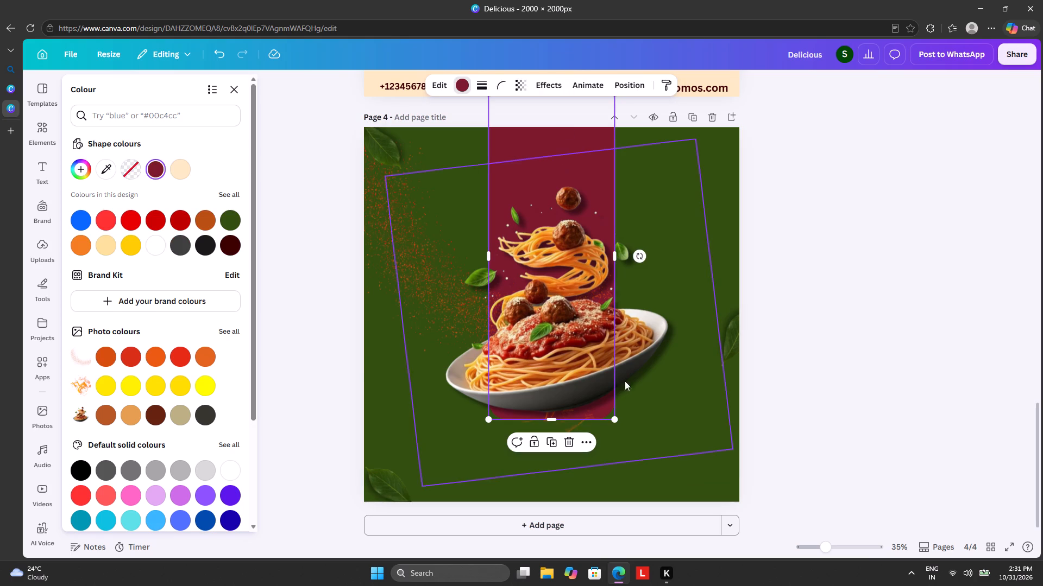
pyautogui.click(569, 439)
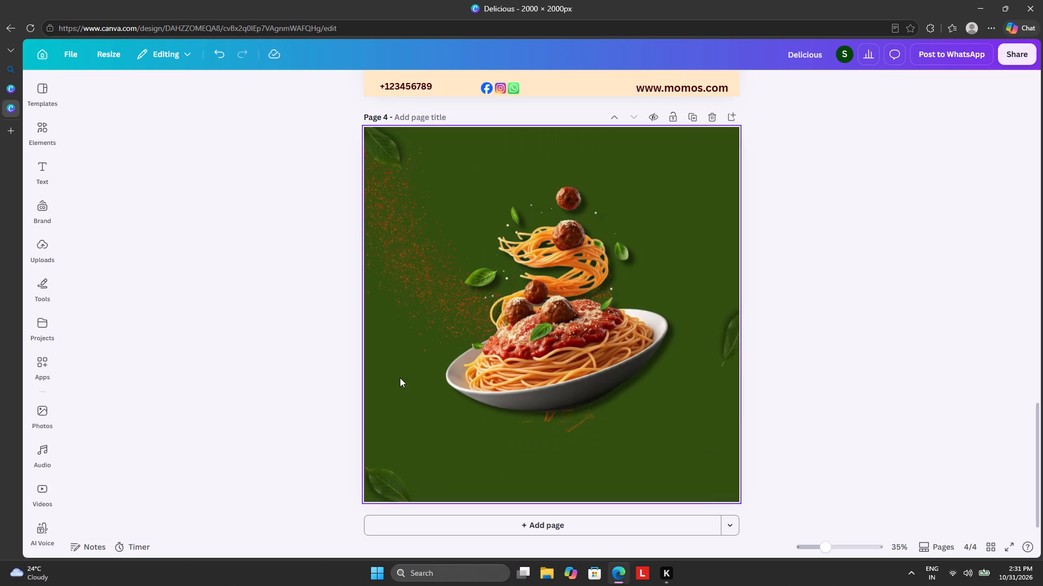
# Search the design elements for SHAPE using the recent search.
pyautogui.click(49, 130)
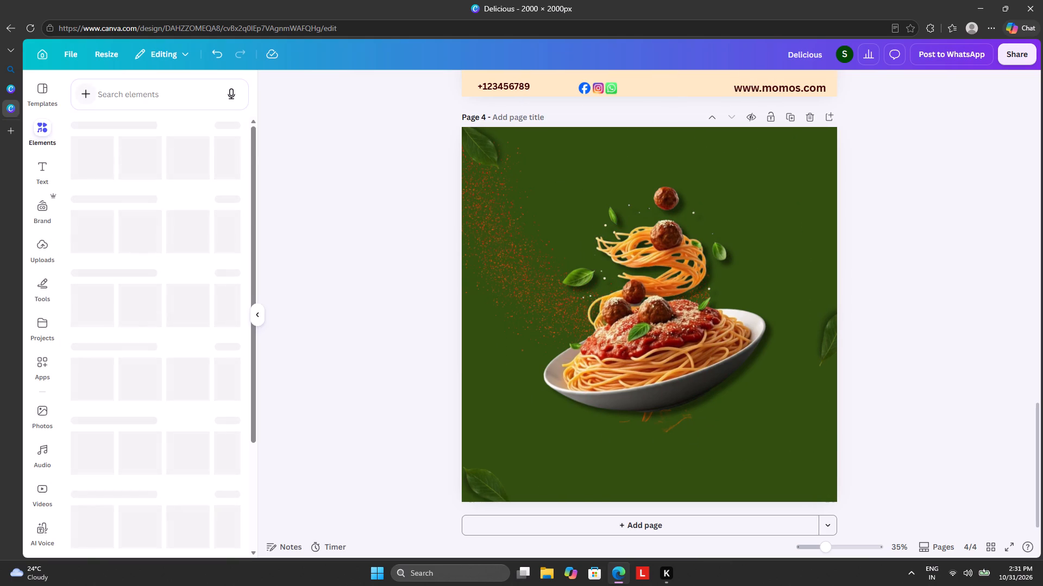
pyautogui.click(125, 90)
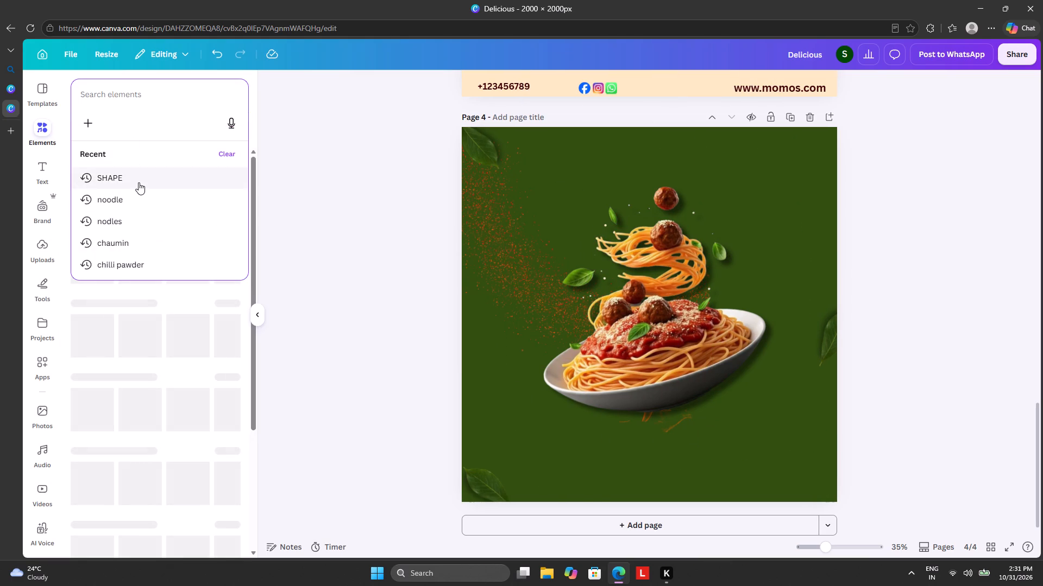
pyautogui.click(139, 182)
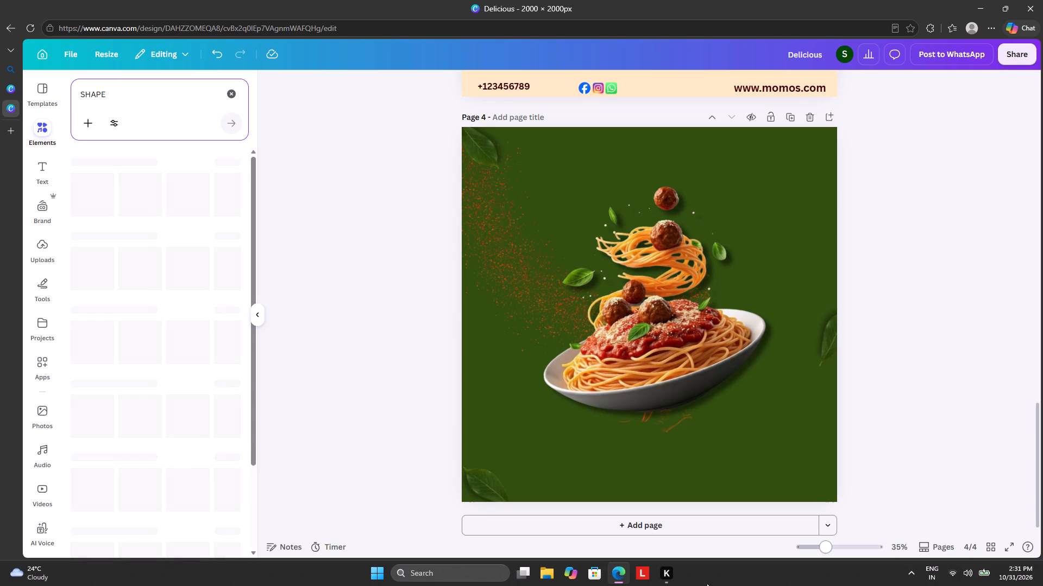
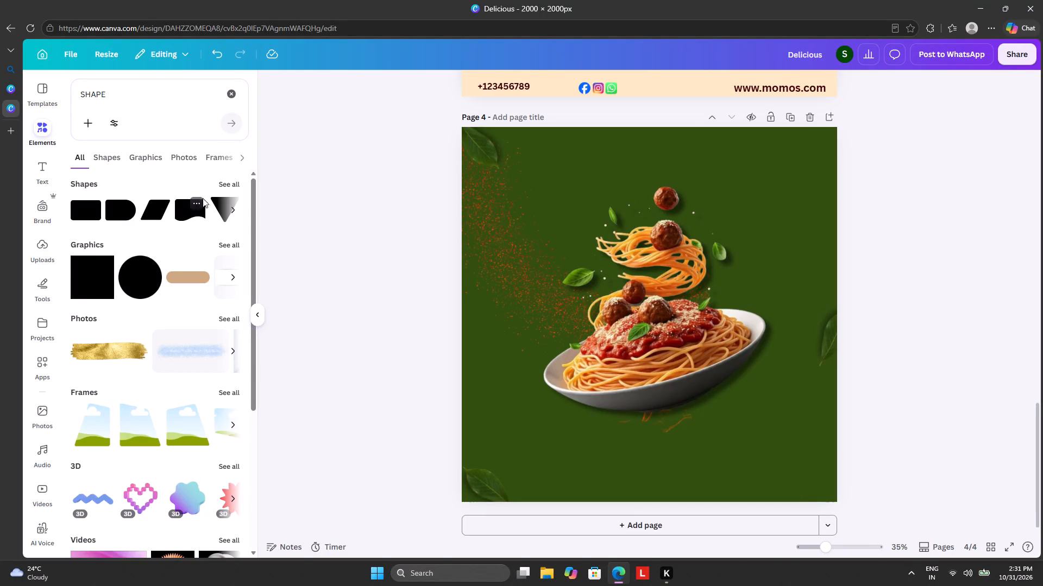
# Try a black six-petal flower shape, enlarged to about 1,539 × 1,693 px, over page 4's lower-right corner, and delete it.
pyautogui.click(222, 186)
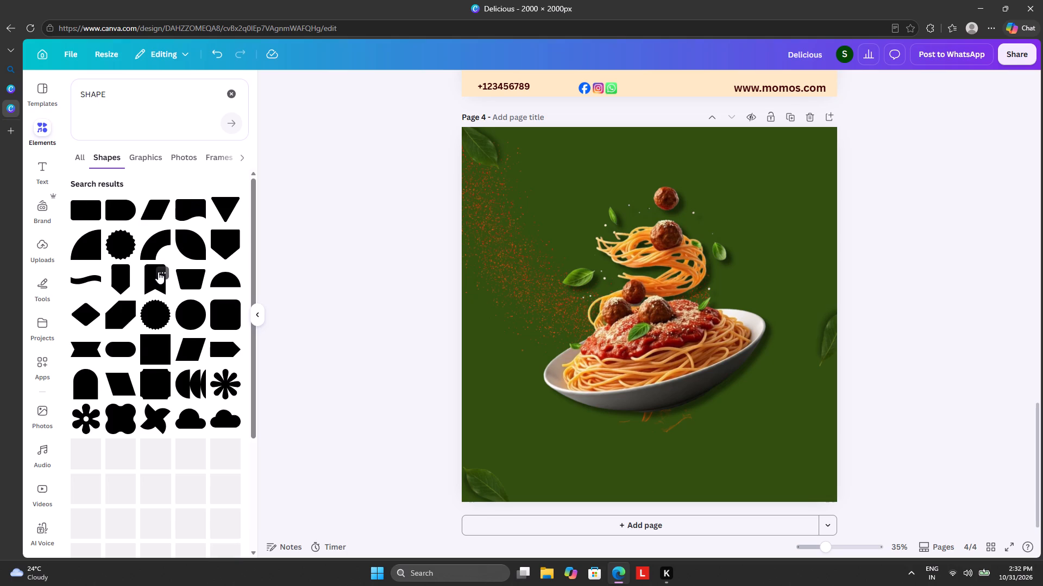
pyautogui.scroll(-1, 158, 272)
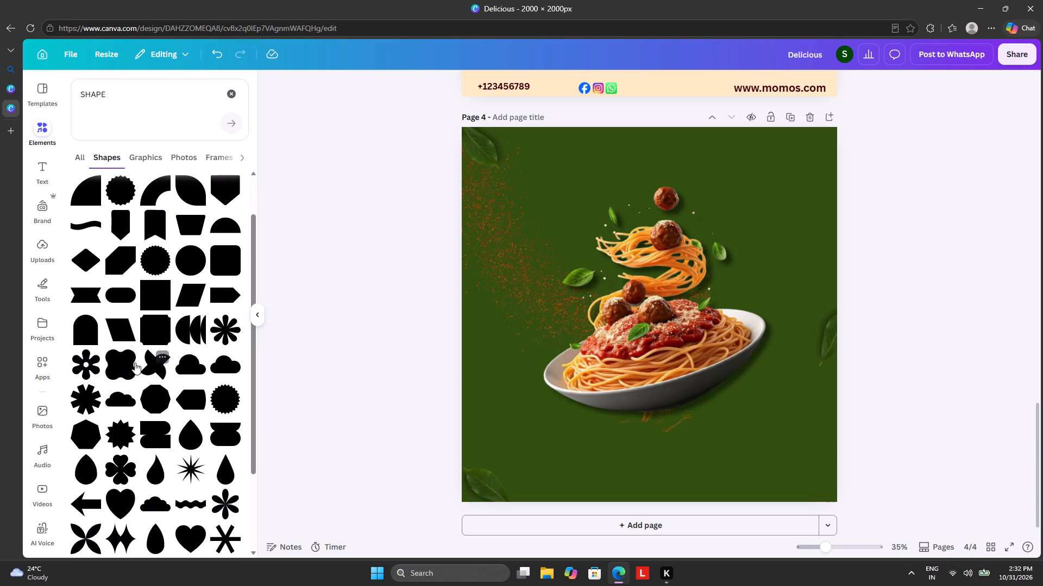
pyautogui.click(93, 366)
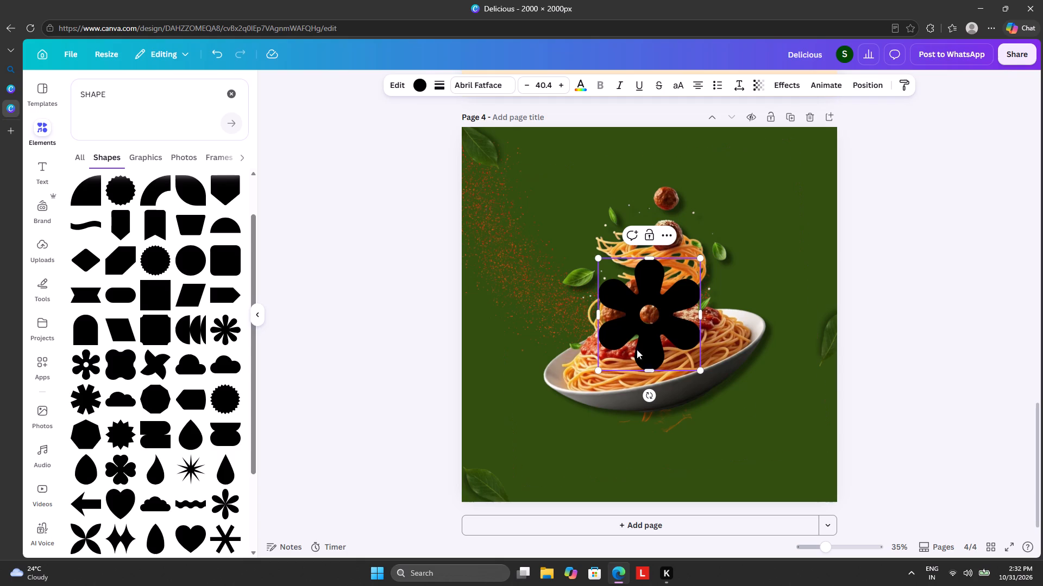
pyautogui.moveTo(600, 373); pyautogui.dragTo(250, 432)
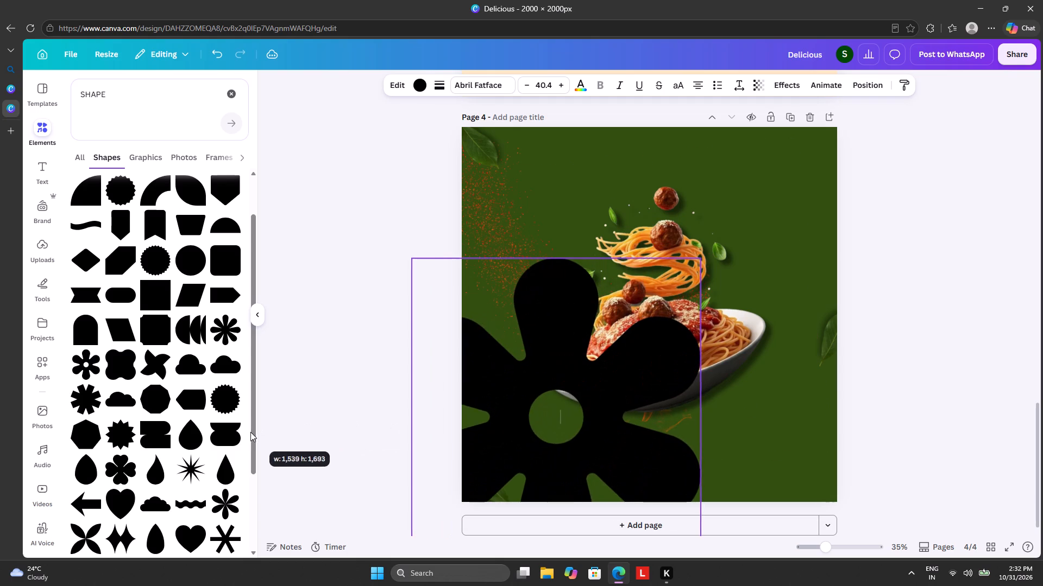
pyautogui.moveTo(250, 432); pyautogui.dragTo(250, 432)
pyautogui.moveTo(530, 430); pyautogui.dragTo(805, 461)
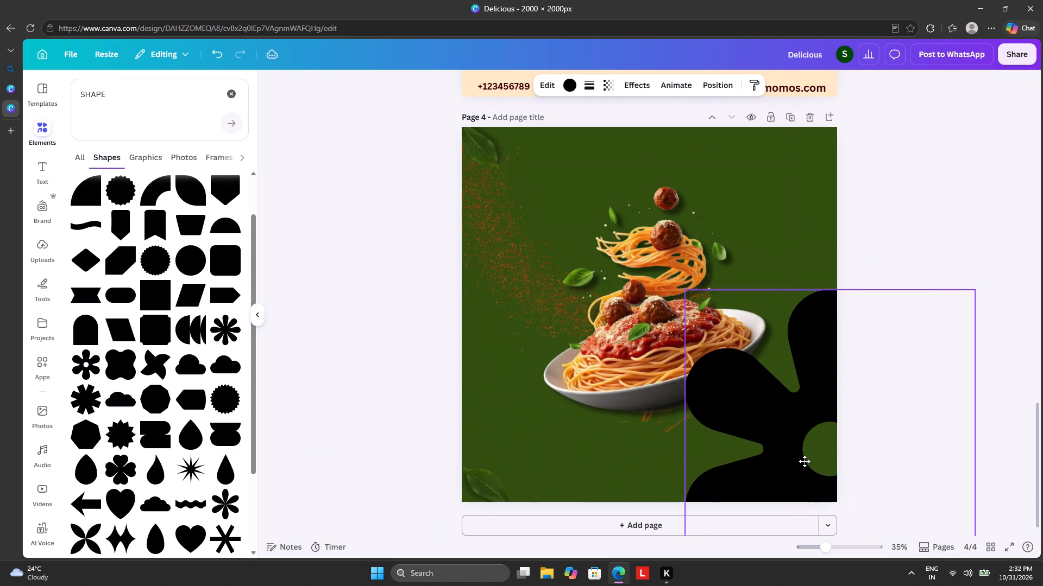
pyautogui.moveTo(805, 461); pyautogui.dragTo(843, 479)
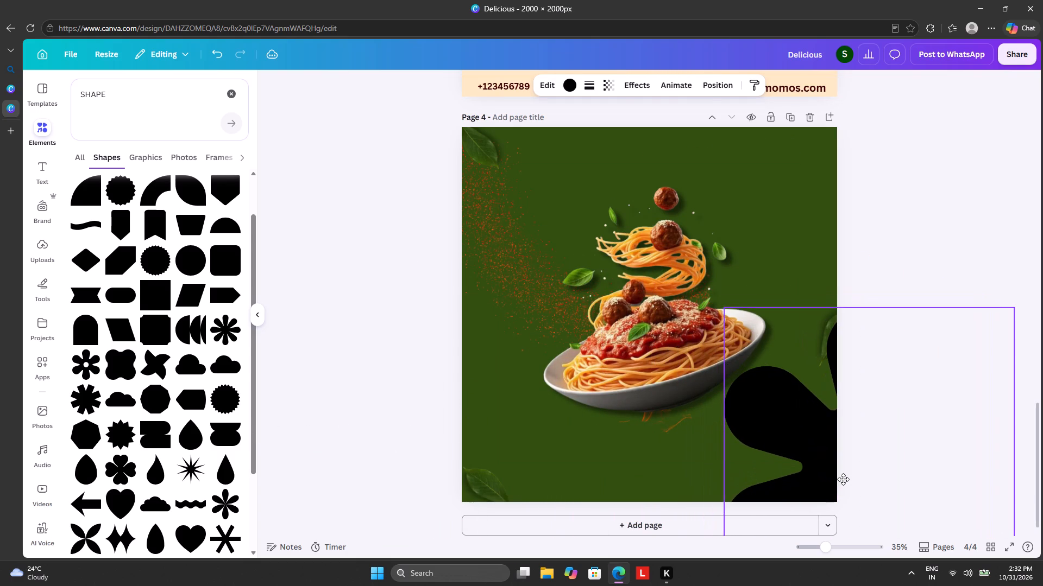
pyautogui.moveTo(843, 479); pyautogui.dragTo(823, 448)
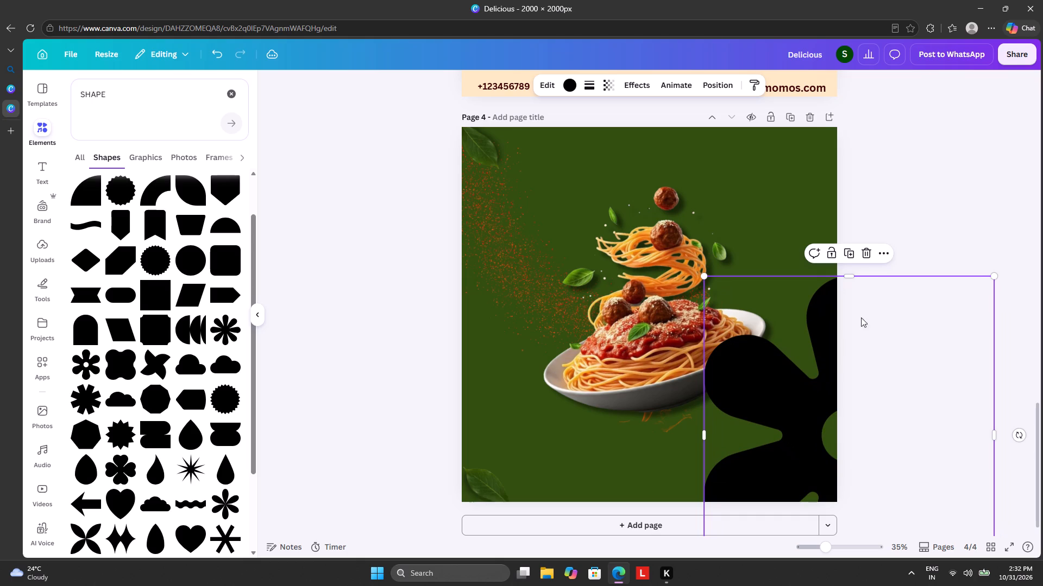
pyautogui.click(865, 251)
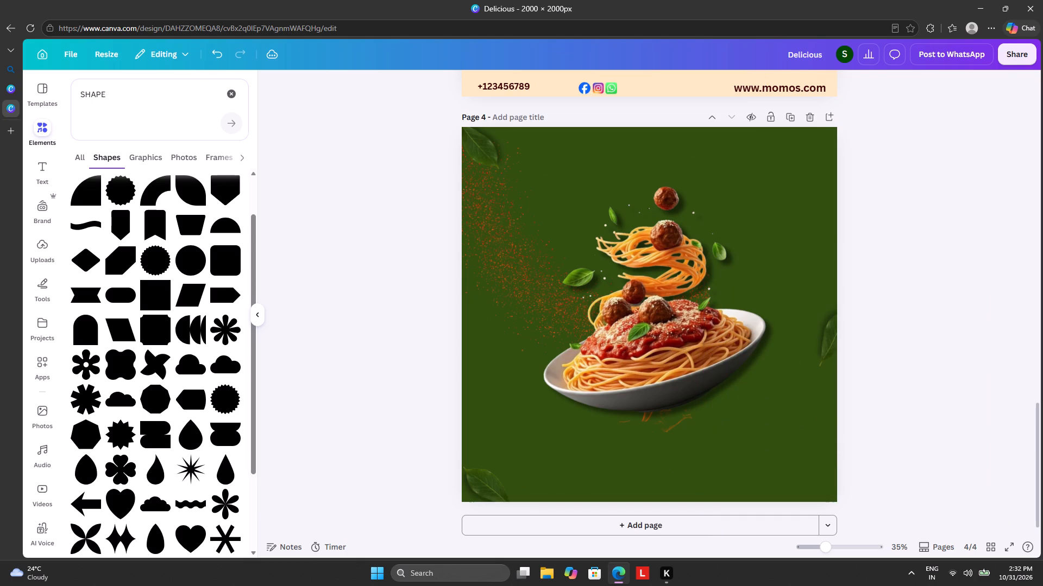
# Search the design elements for mej and browse all the matching graphics.
pyautogui.click(230, 99)
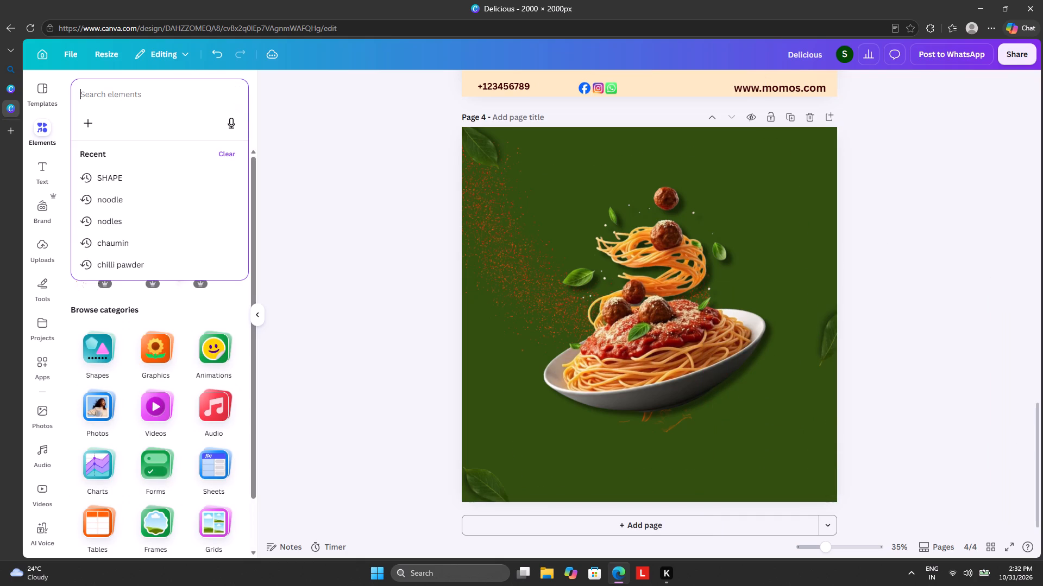
pyautogui.write('me')
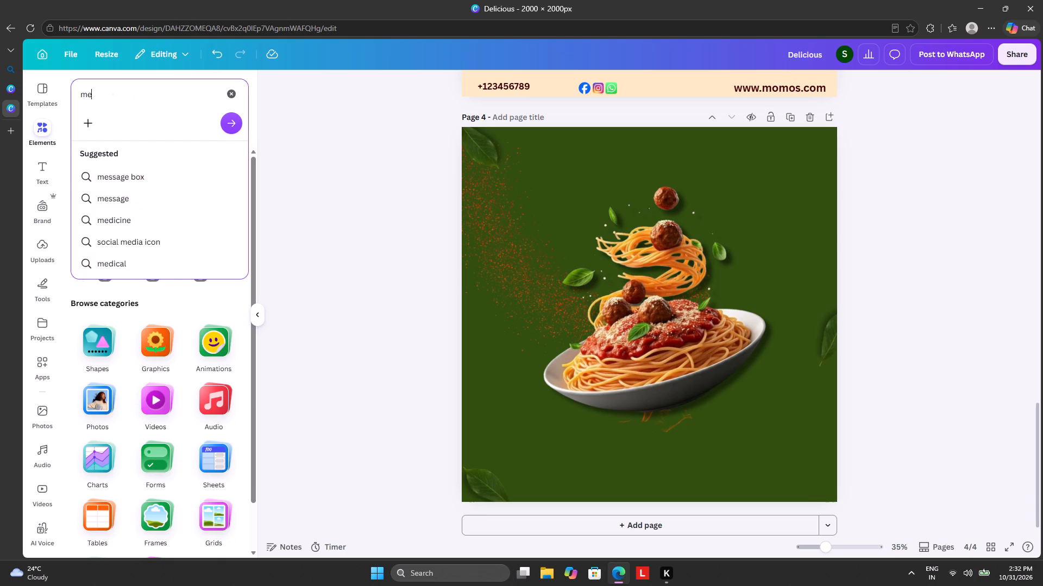
pyautogui.press('j')
pyautogui.press('Return')
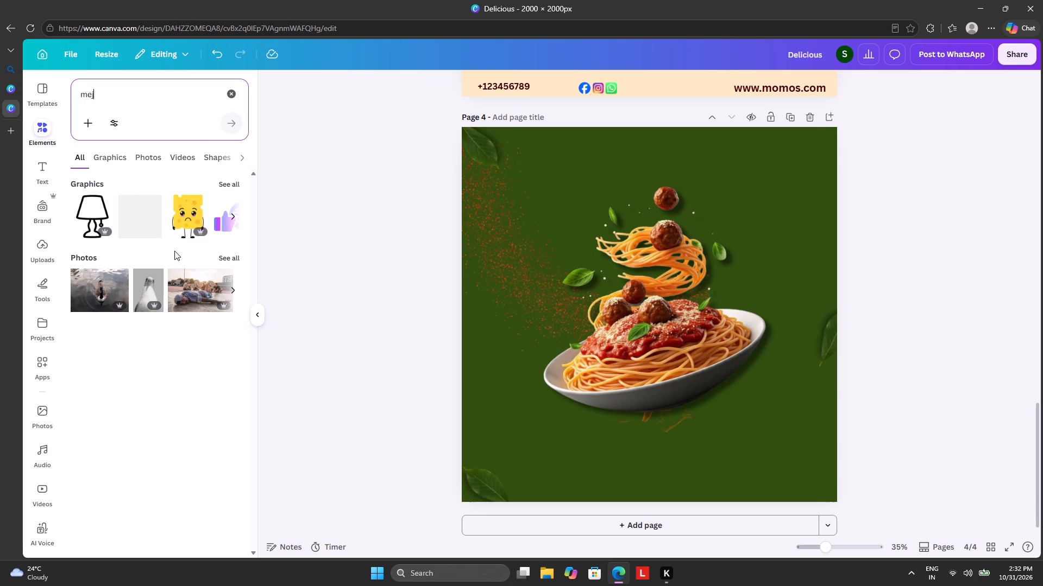
pyautogui.click(223, 183)
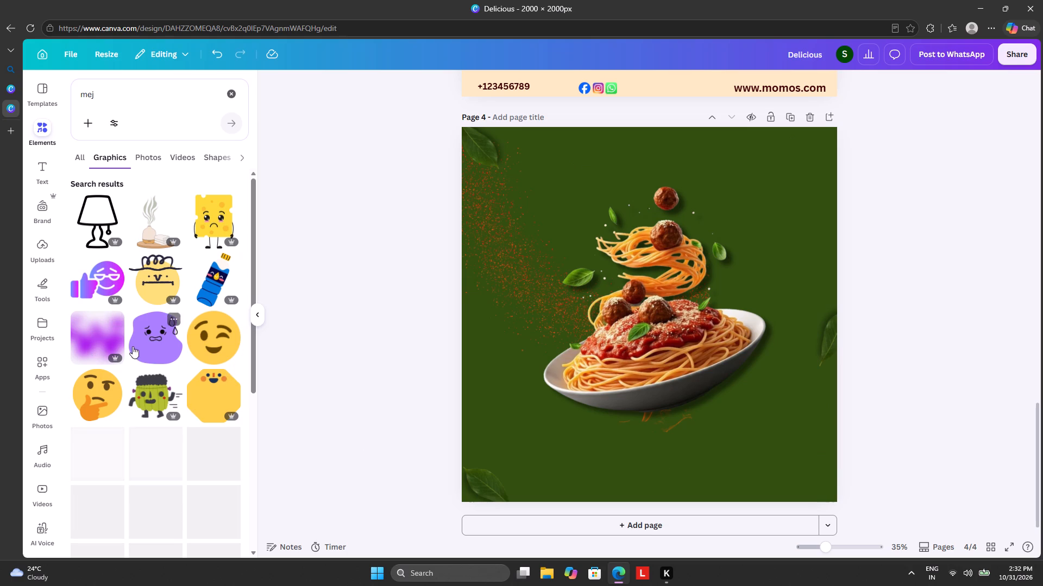
pyautogui.scroll(-6, 133, 346)
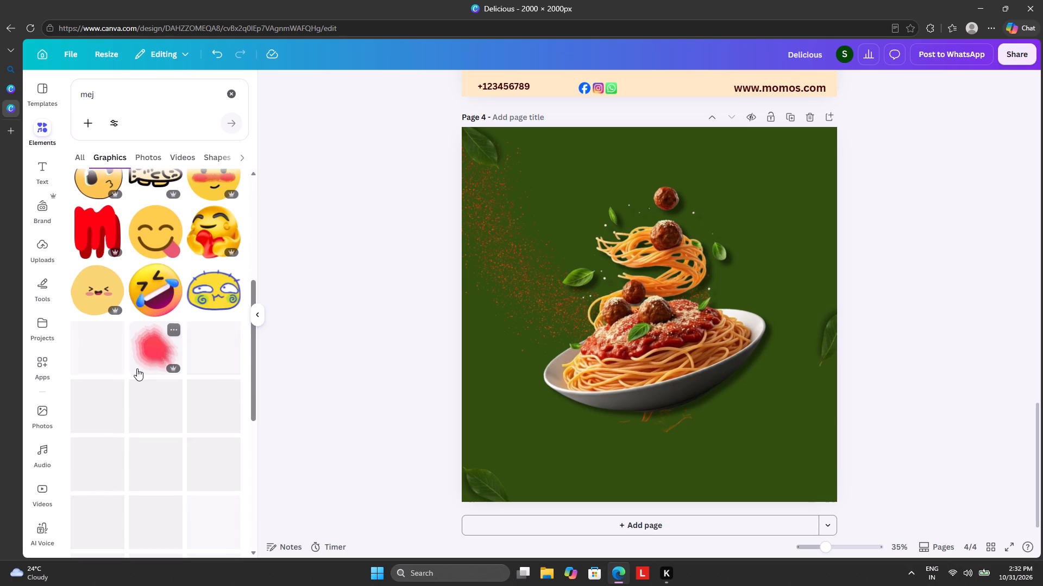
pyautogui.scroll(-4, 137, 367)
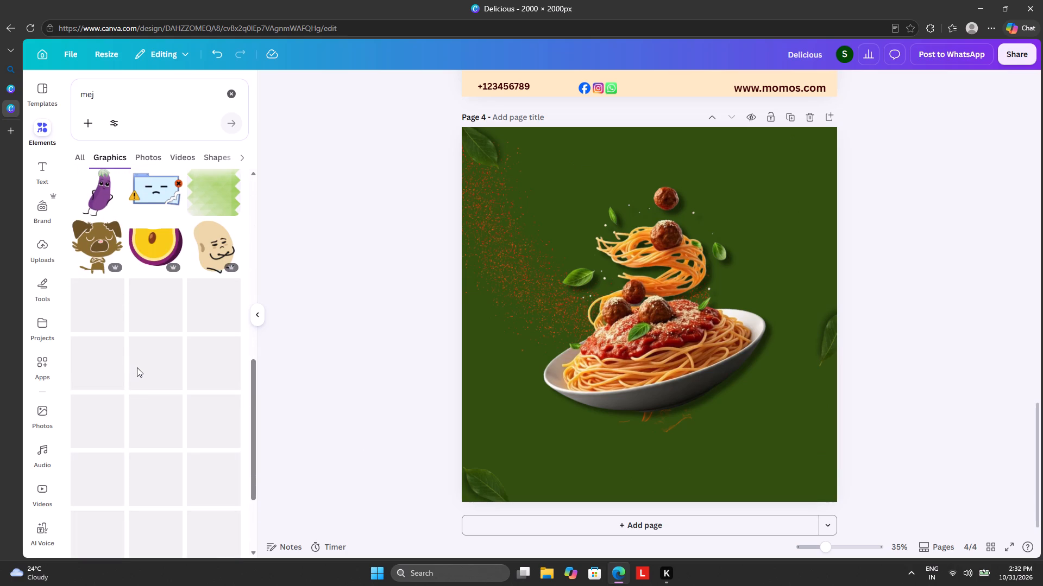
pyautogui.scroll(-1, 131, 332)
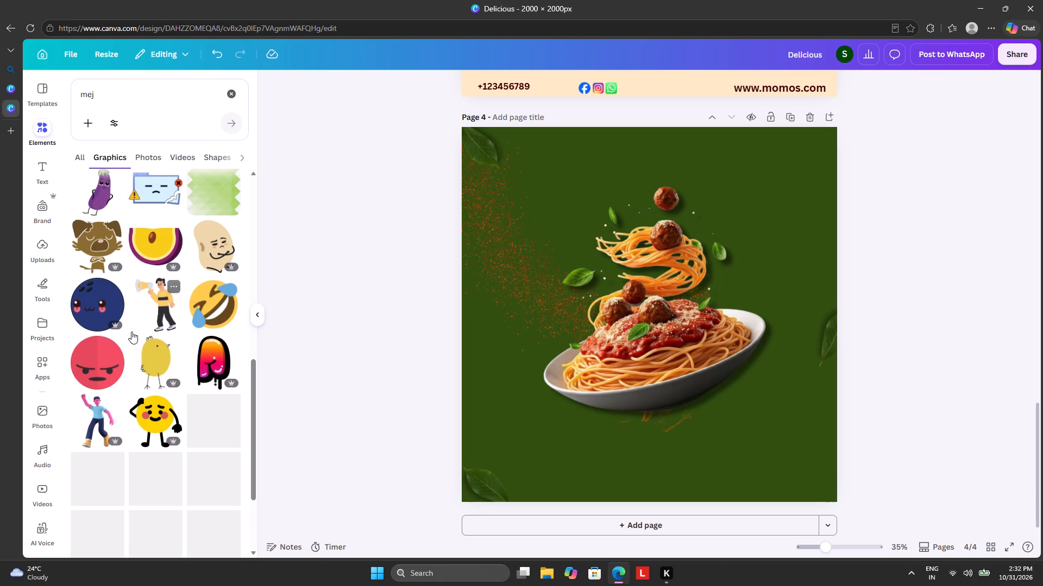
# Search the design elements for tabletop and show all the matching graphics.
pyautogui.click(231, 95)
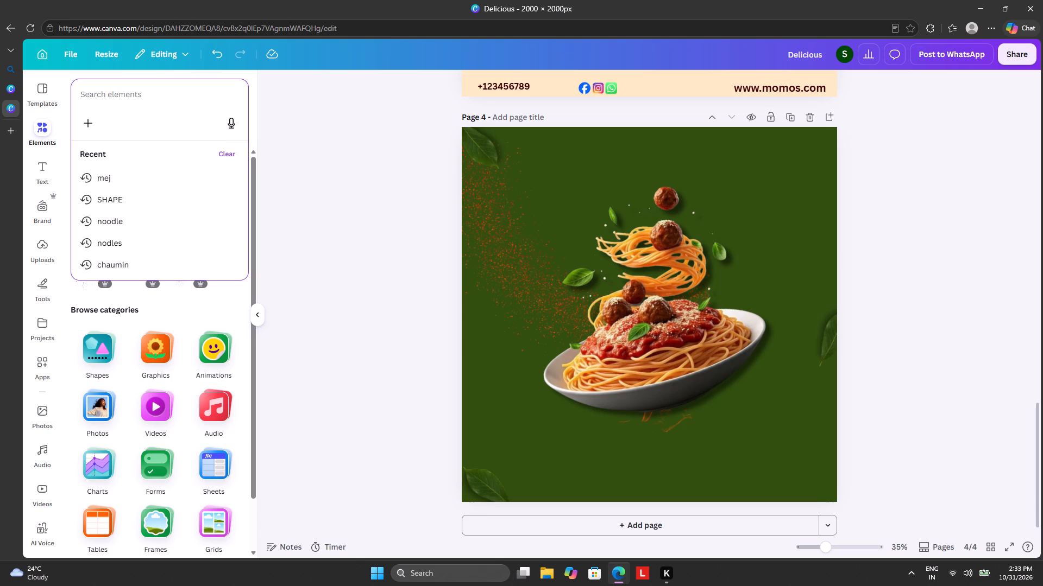
pyautogui.write('tabl')
pyautogui.press('e')
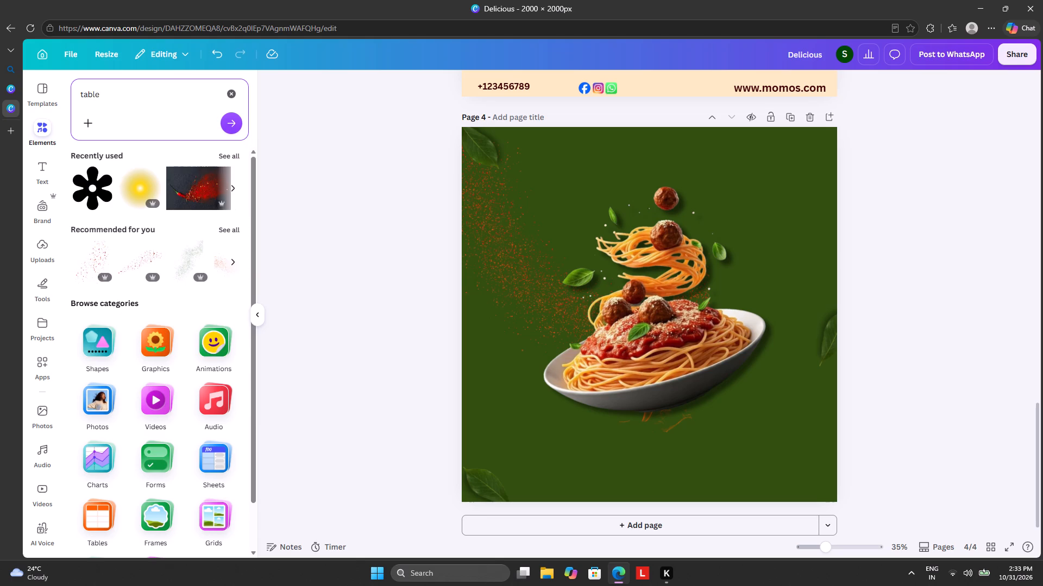
pyautogui.write('top')
pyautogui.press('Return')
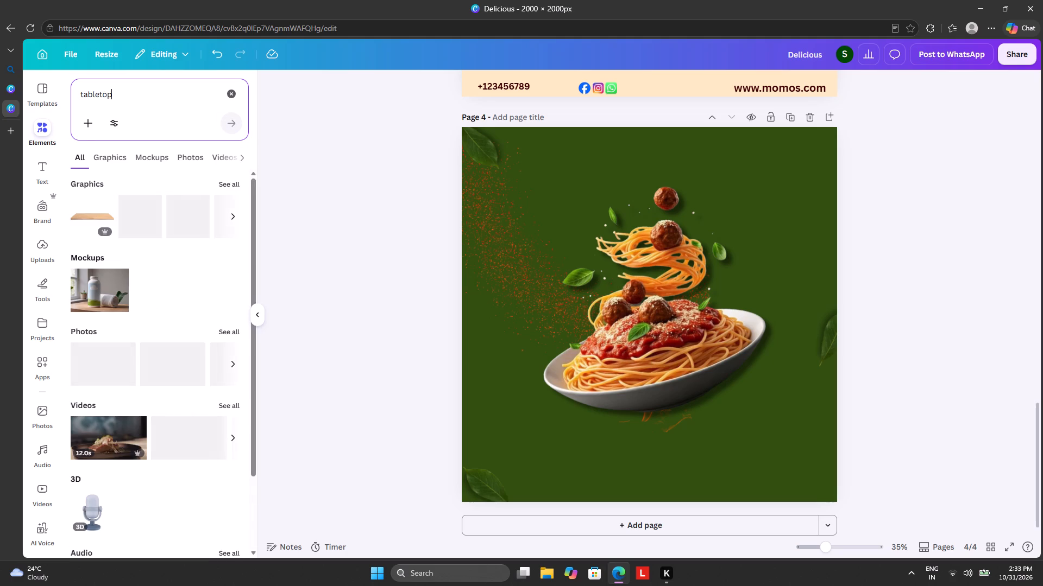
pyautogui.click(231, 184)
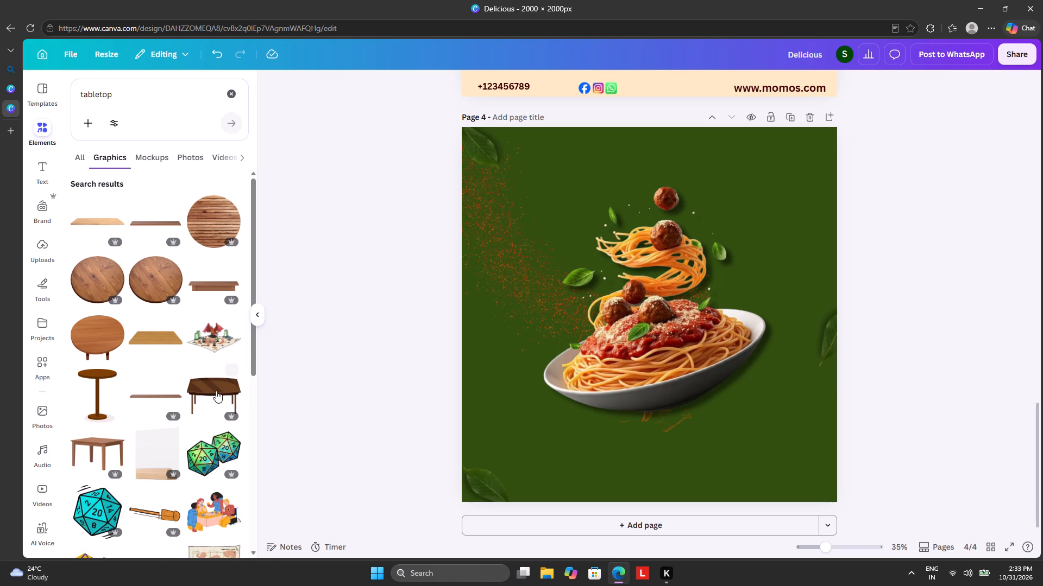
# Add the brown wooden table graphic with legs to page 4, enlarged to about 2,700 × 1,121 px, spanning the page's bottom edge.
pyautogui.click(205, 285)
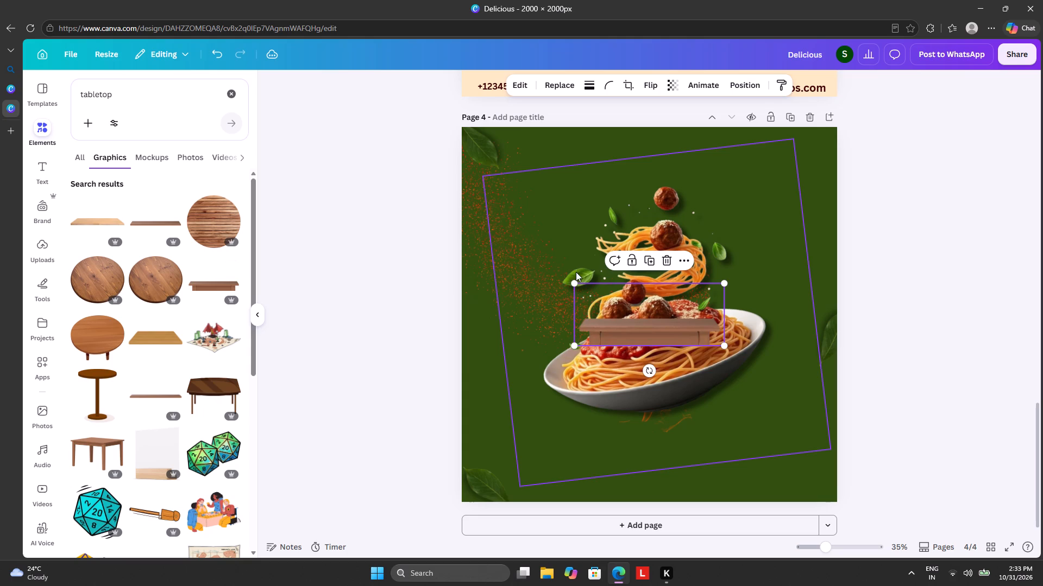
pyautogui.moveTo(574, 346); pyautogui.dragTo(303, 451)
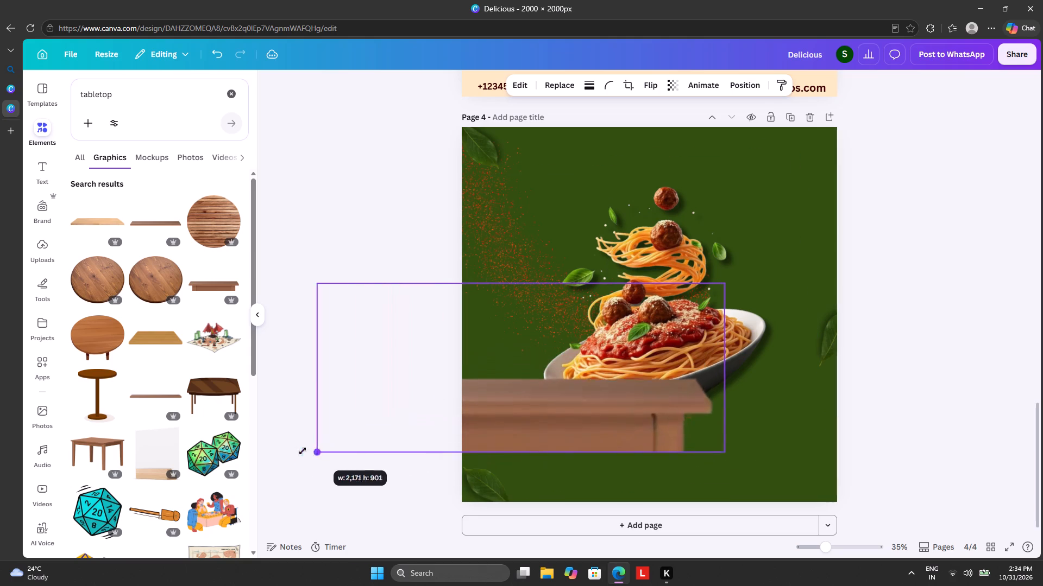
pyautogui.moveTo(303, 451); pyautogui.dragTo(313, 455)
pyautogui.moveTo(491, 420); pyautogui.dragTo(618, 479)
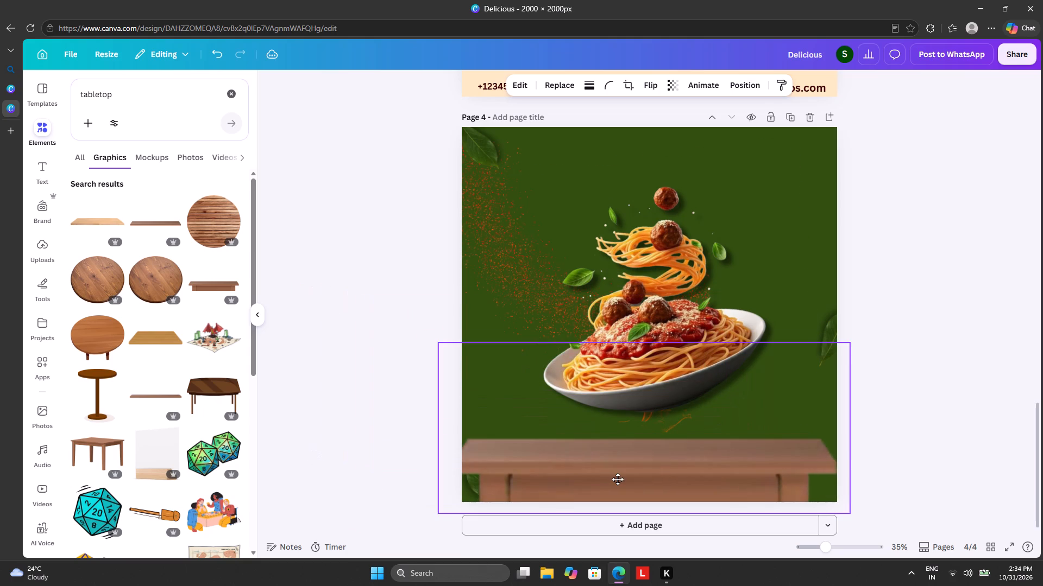
pyautogui.moveTo(618, 479); pyautogui.dragTo(626, 466)
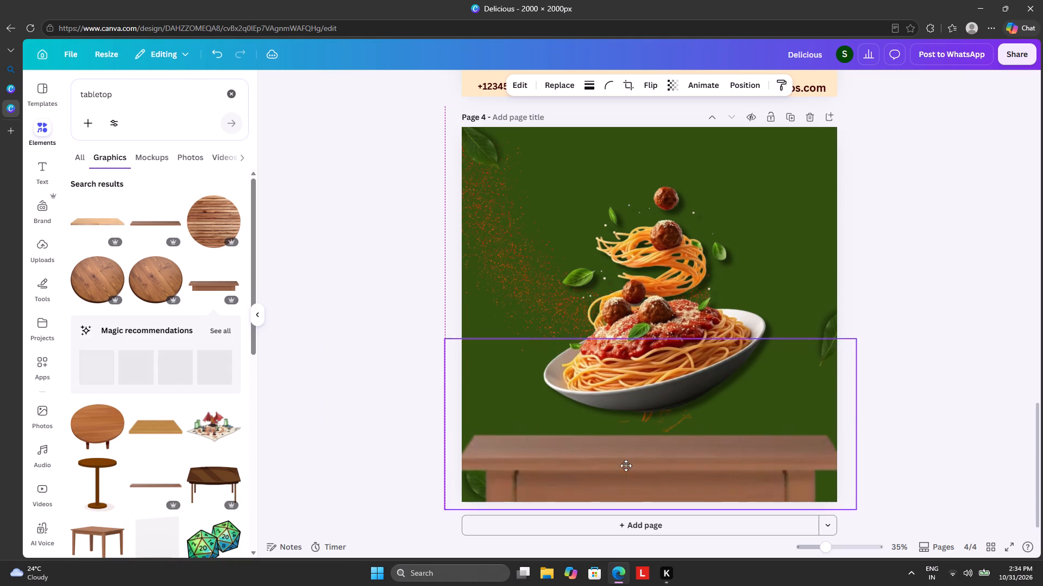
pyautogui.moveTo(626, 466); pyautogui.dragTo(625, 449)
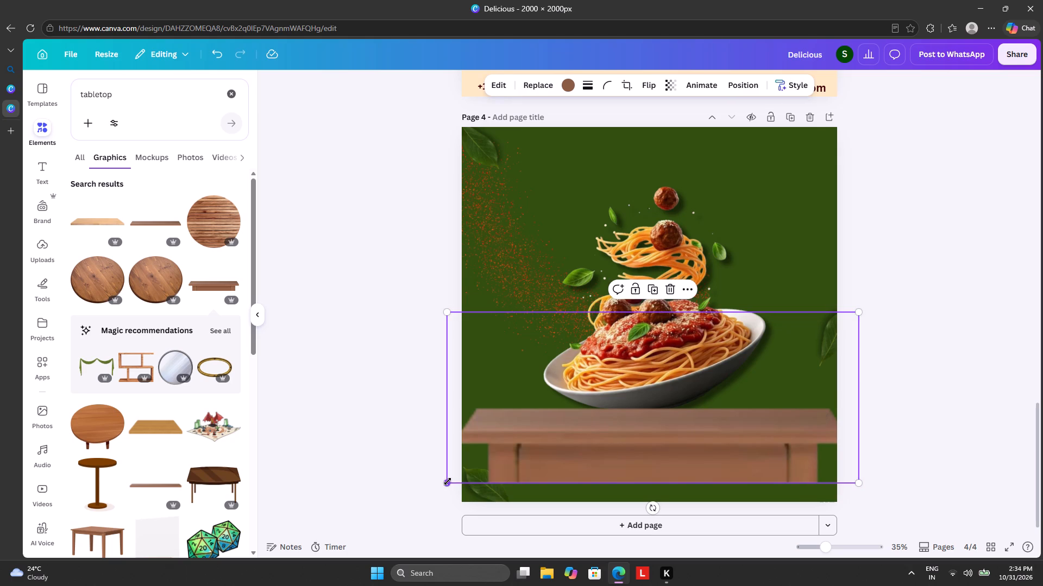
pyautogui.moveTo(450, 482); pyautogui.dragTo(445, 487)
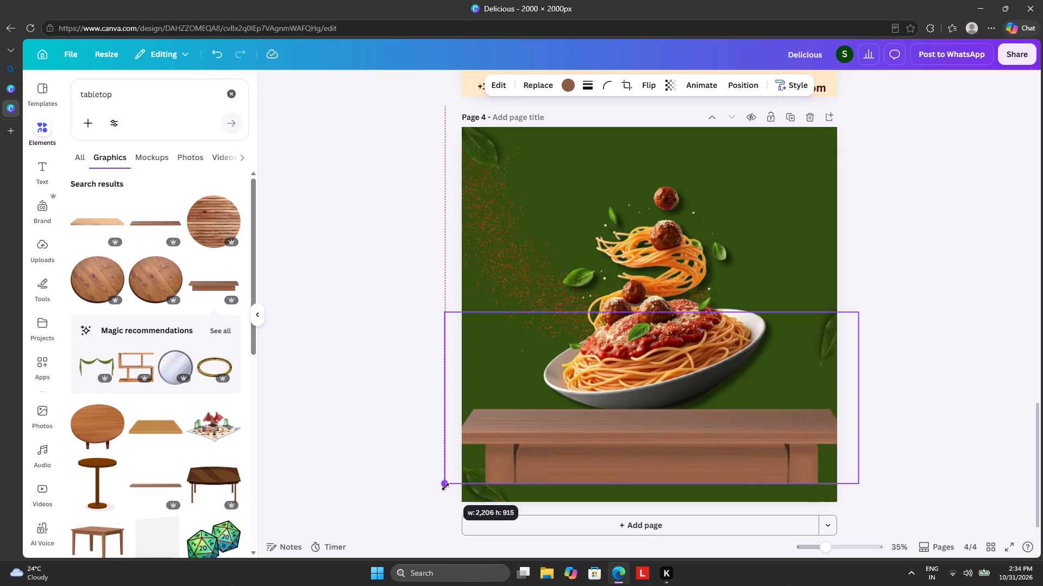
pyautogui.moveTo(445, 487); pyautogui.dragTo(344, 496)
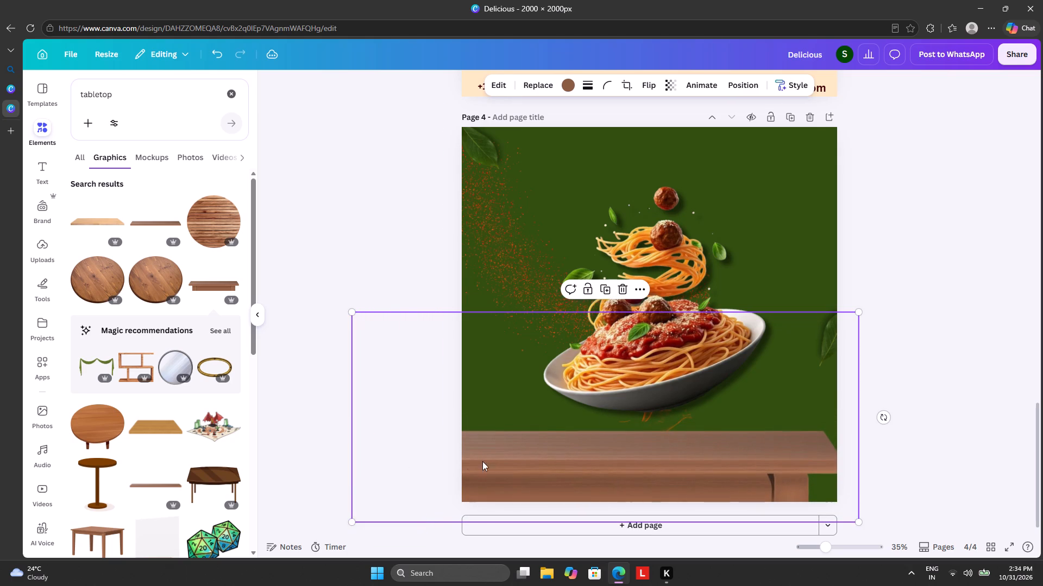
pyautogui.moveTo(488, 463); pyautogui.dragTo(539, 466)
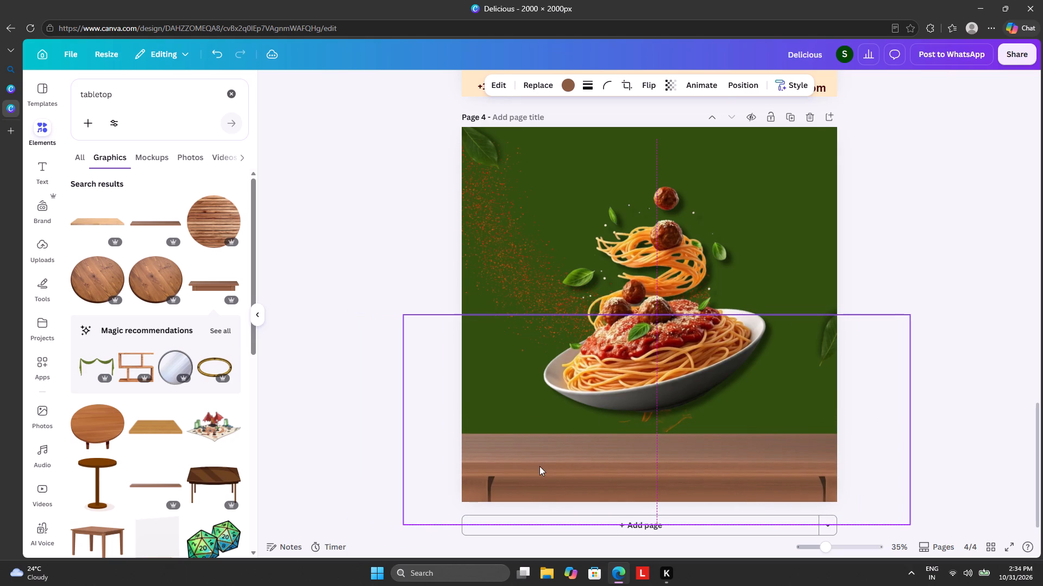
# Move the wooden table's layer below the three leaf layers, directly above the spaghetti plate's layer.
pyautogui.click(747, 84)
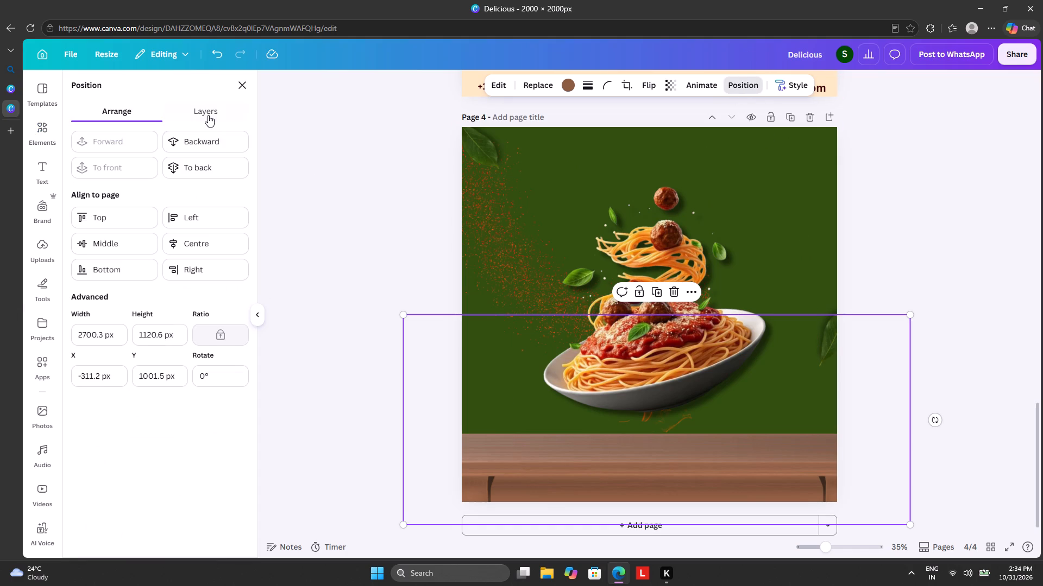
pyautogui.click(208, 115)
pyautogui.click(192, 209)
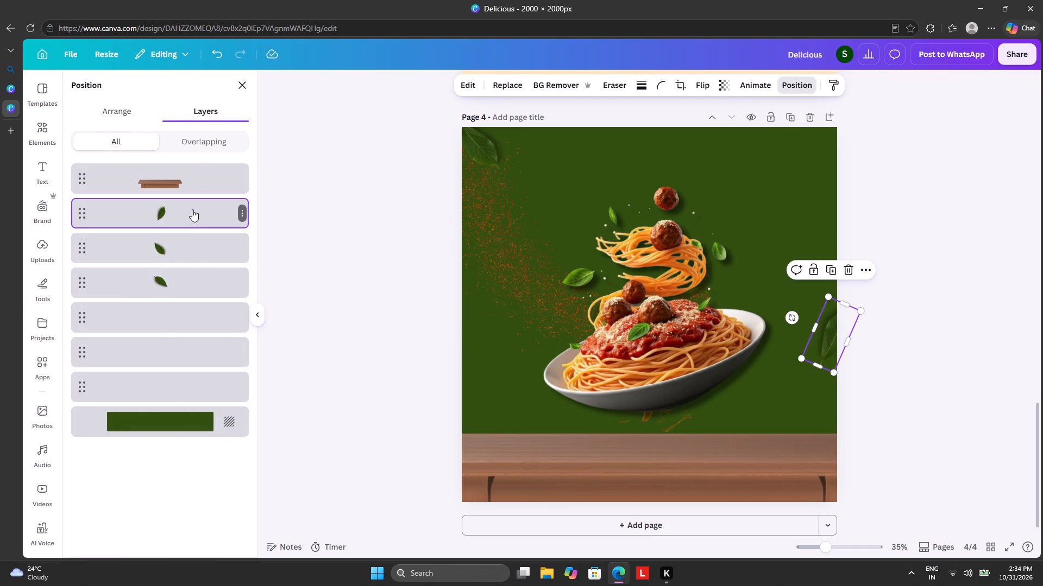
pyautogui.click(192, 238)
pyautogui.click(180, 275)
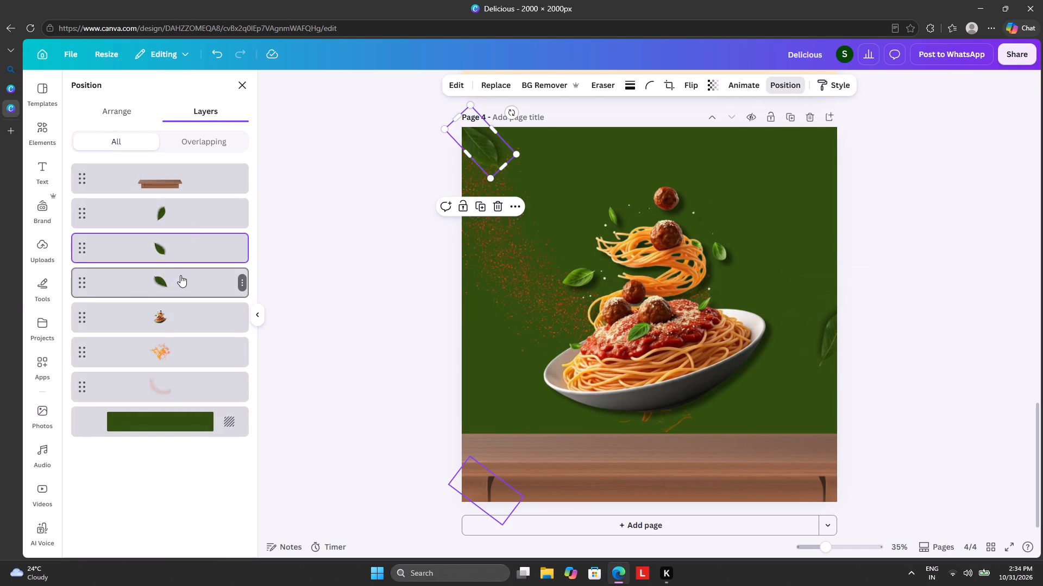
pyautogui.moveTo(180, 275); pyautogui.dragTo(177, 159)
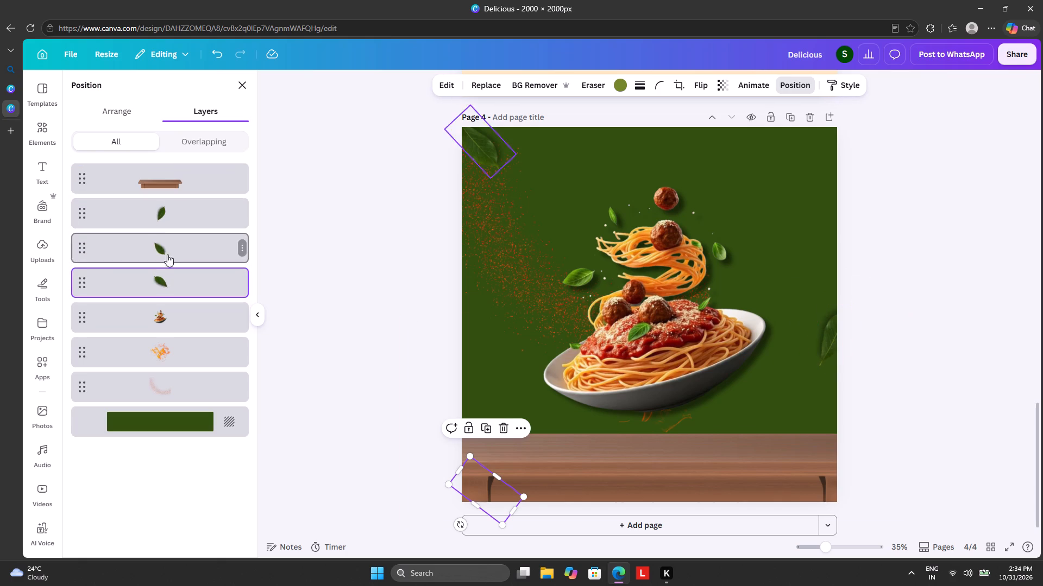
pyautogui.moveTo(165, 179); pyautogui.dragTo(169, 288)
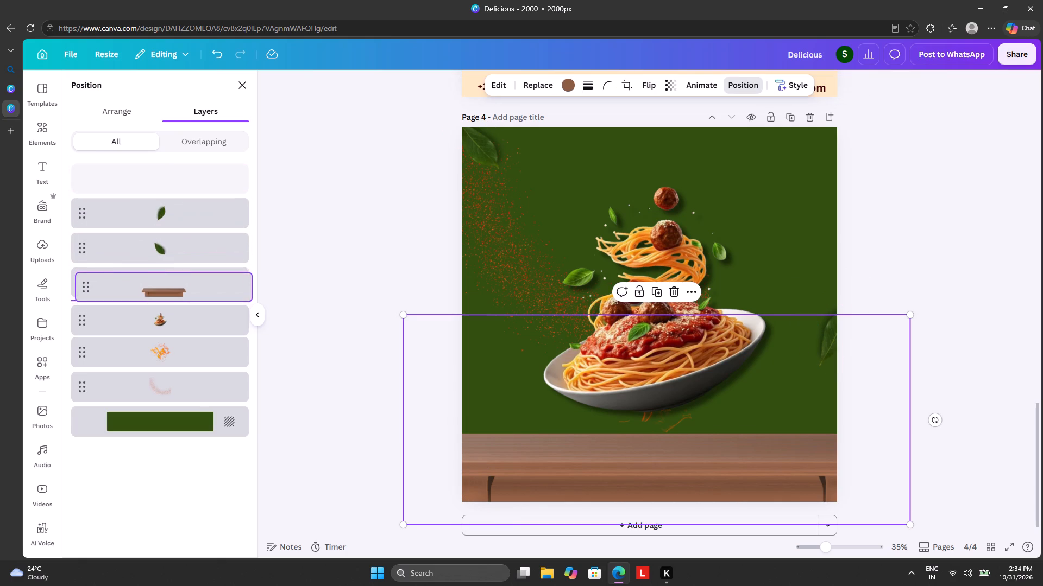
pyautogui.moveTo(169, 288); pyautogui.dragTo(167, 298)
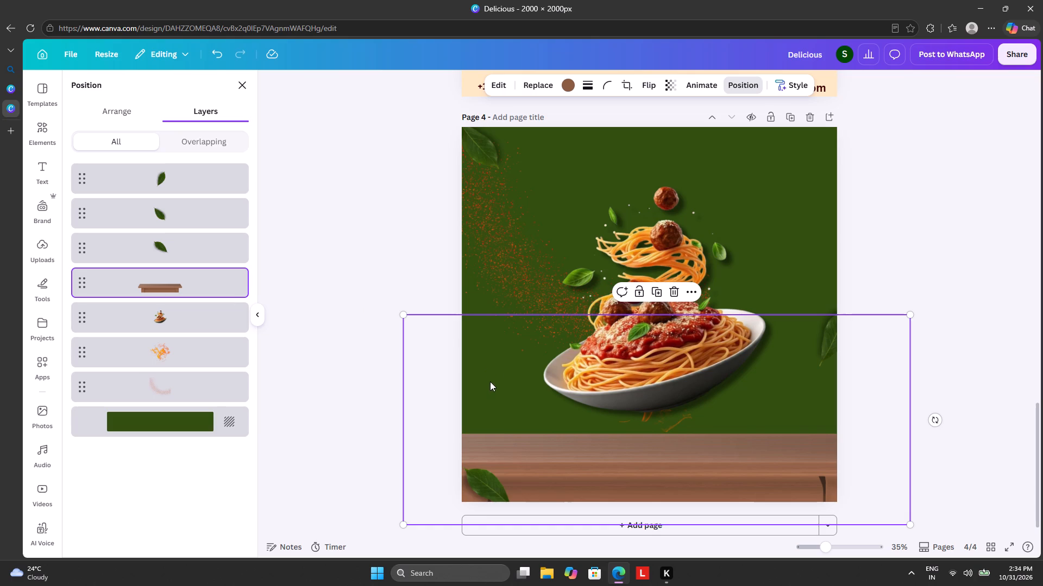
# Lower the wooden table slightly on page 4.
pyautogui.moveTo(492, 384); pyautogui.dragTo(488, 391)
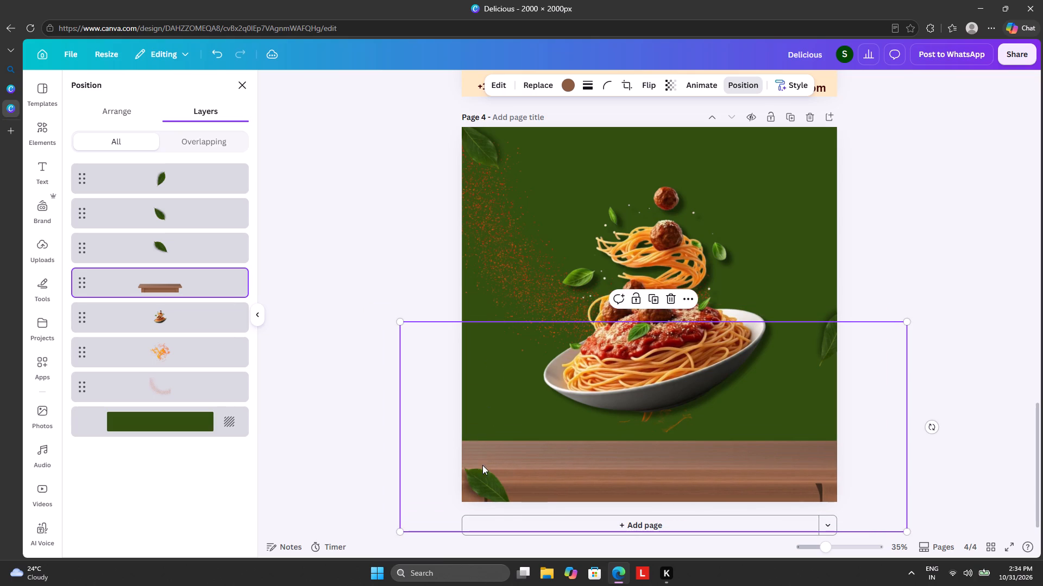
# Move the lower-left leaf up from the wooden table onto the green background, just above the table's left end.
pyautogui.click(493, 488)
pyautogui.moveTo(486, 486); pyautogui.dragTo(482, 417)
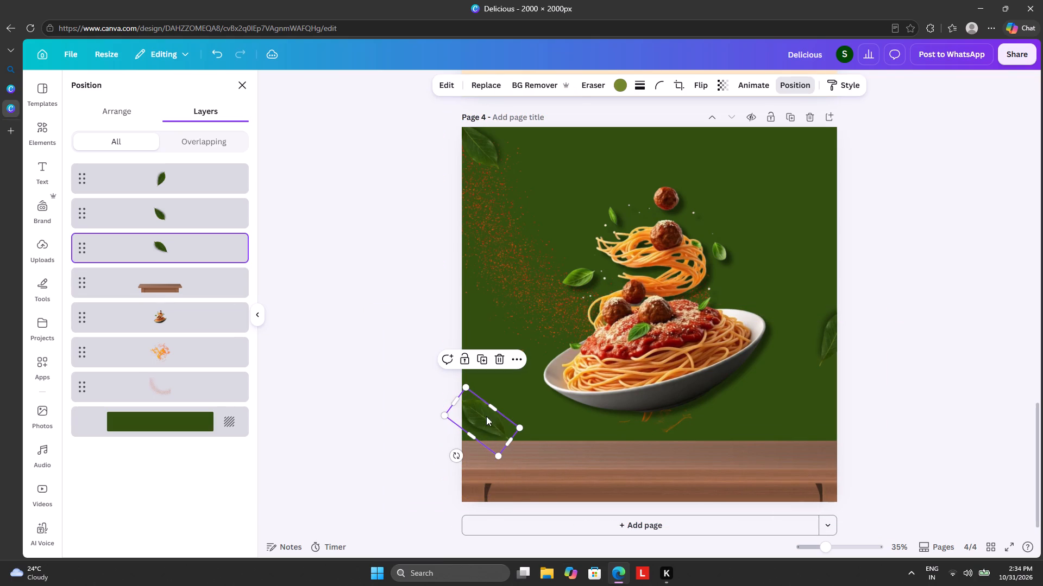
# Rotate the lower-left leaf upright and shift it to the page's left edge, overlapping the wooden table's left end.
pyautogui.moveTo(453, 454); pyautogui.dragTo(486, 405)
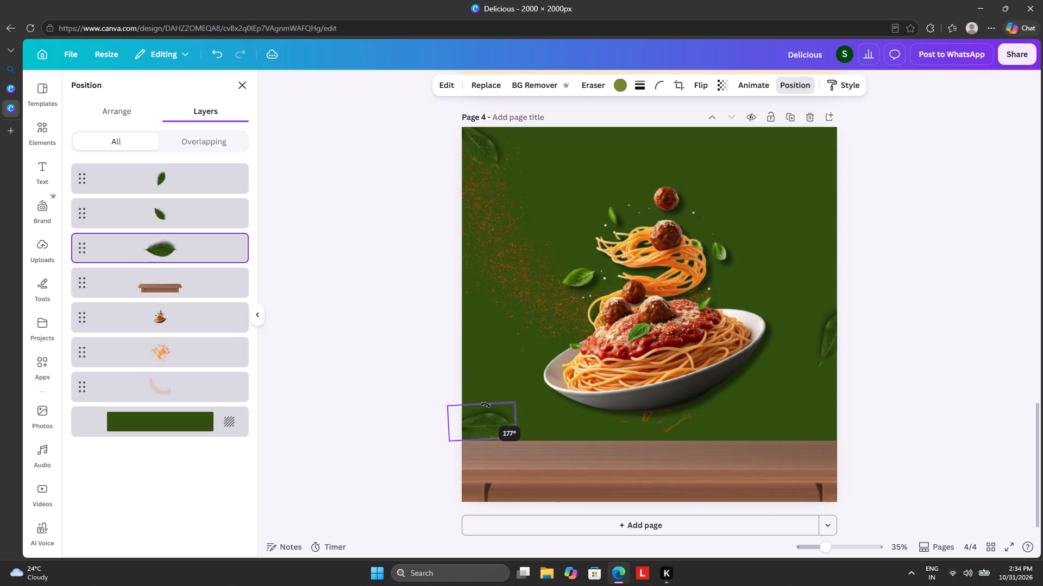
pyautogui.moveTo(486, 405); pyautogui.dragTo(402, 383)
pyautogui.moveTo(484, 414); pyautogui.dragTo(470, 423)
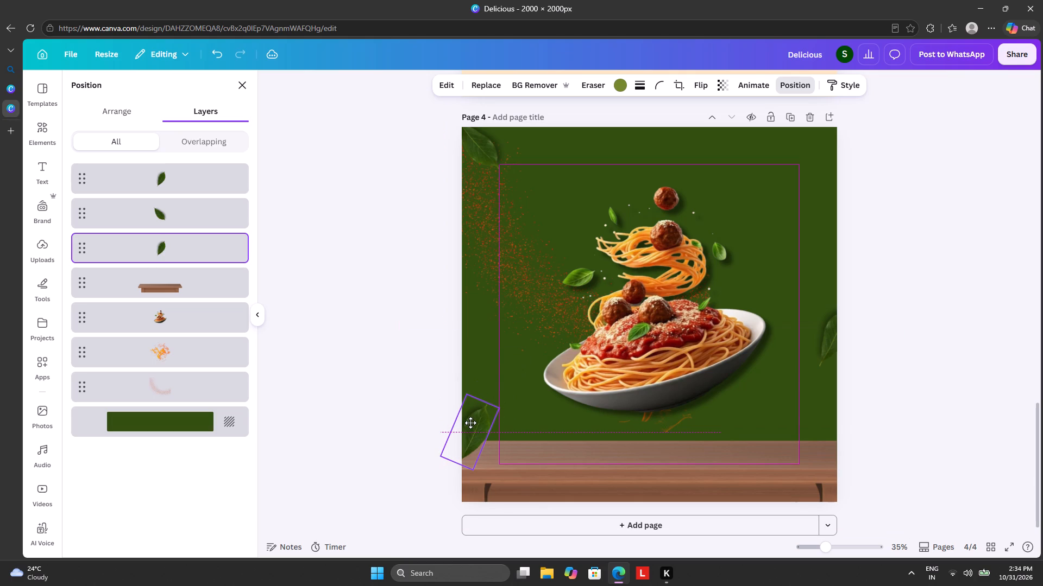
pyautogui.moveTo(470, 423); pyautogui.dragTo(471, 423)
# Move the spaghetti plate down and slightly left so the bowl's base overlaps the wooden tabletop.
pyautogui.moveTo(636, 282); pyautogui.dragTo(619, 323)
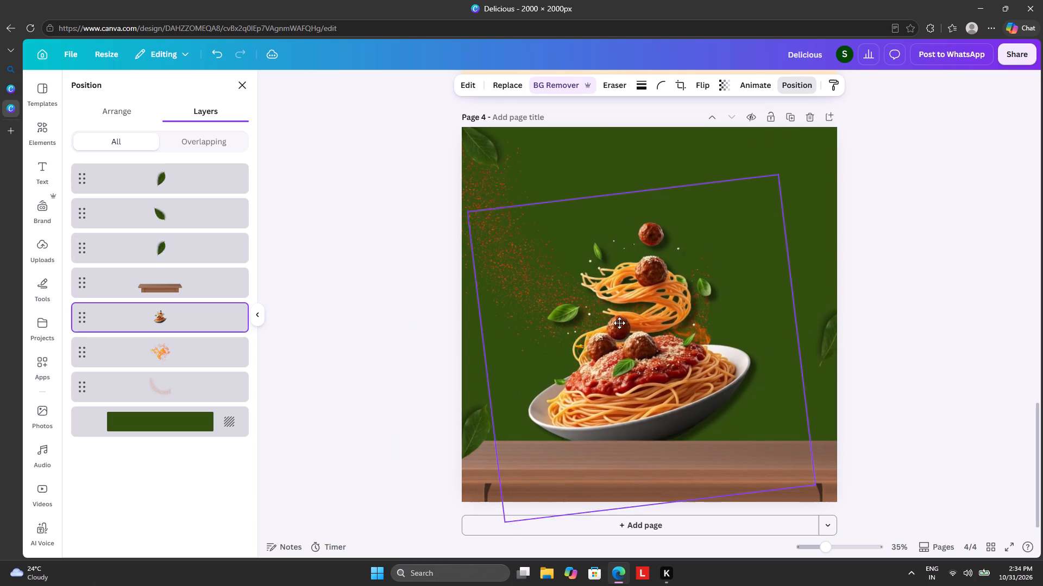
pyautogui.moveTo(619, 323); pyautogui.dragTo(619, 333)
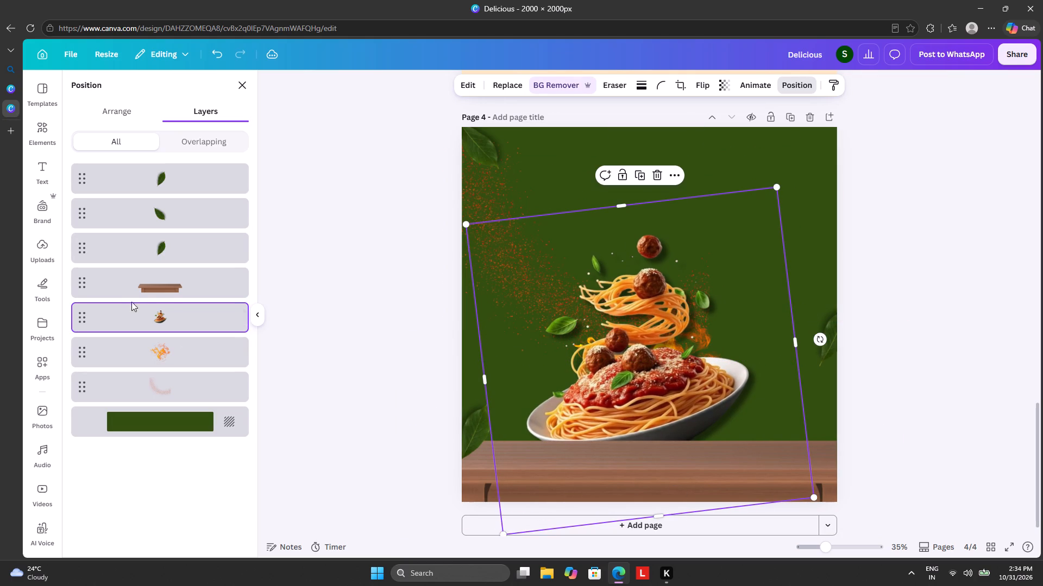
# Move the wooden table's layer directly below the spaghetti plate's layer.
pyautogui.moveTo(171, 286); pyautogui.dragTo(167, 347)
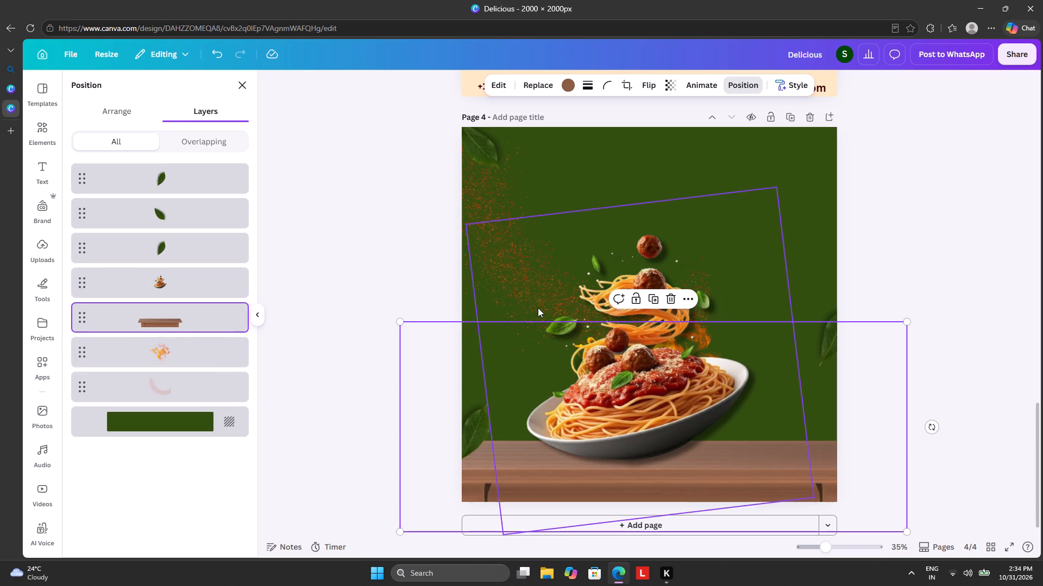
# Set the intensity of the spaghetti plate's drop shadow to 100.
pyautogui.click(674, 362)
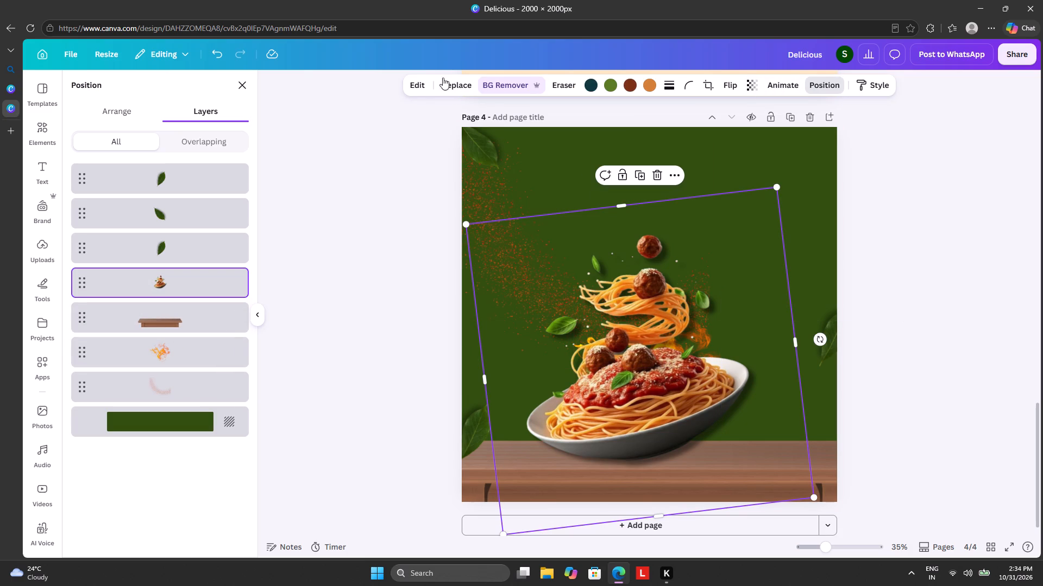
pyautogui.click(423, 85)
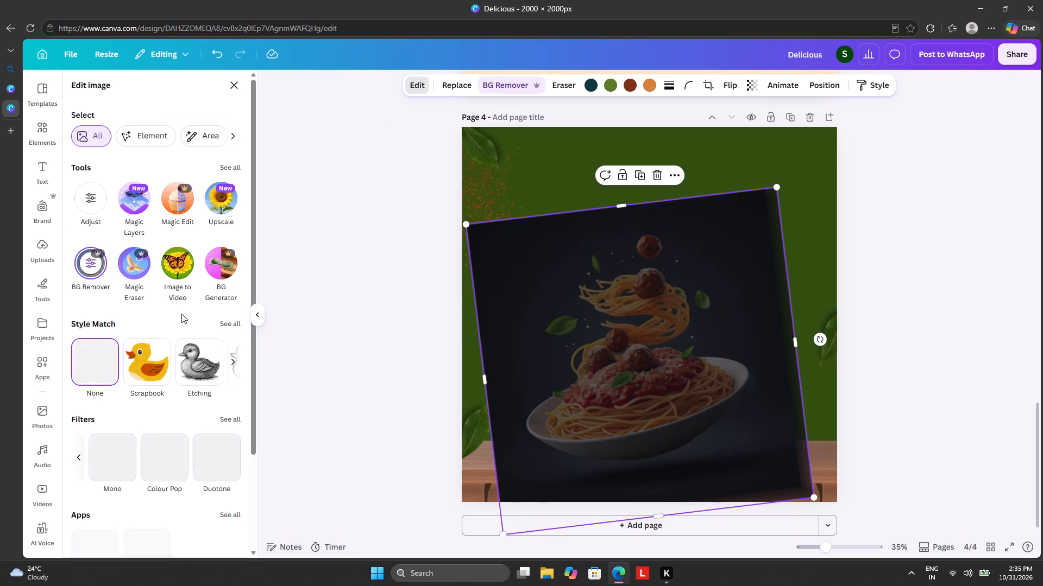
pyautogui.scroll(-6, 181, 314)
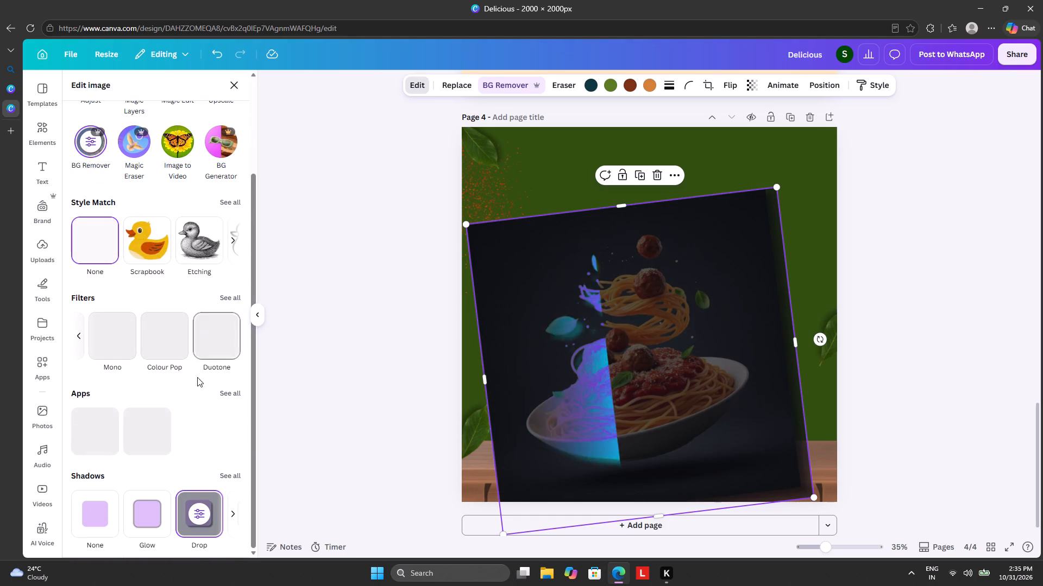
pyautogui.click(203, 518)
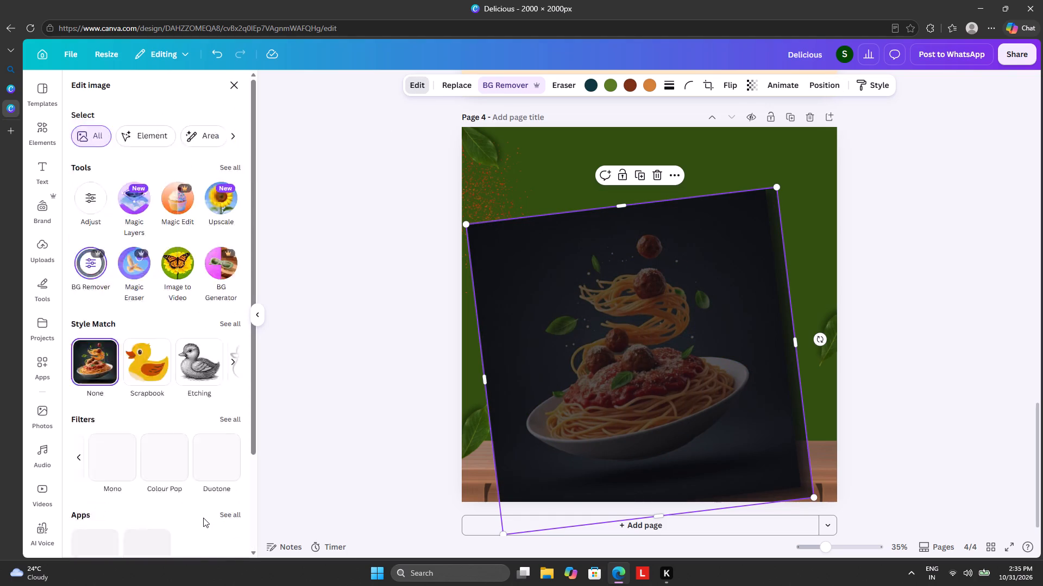
pyautogui.click(322, 292)
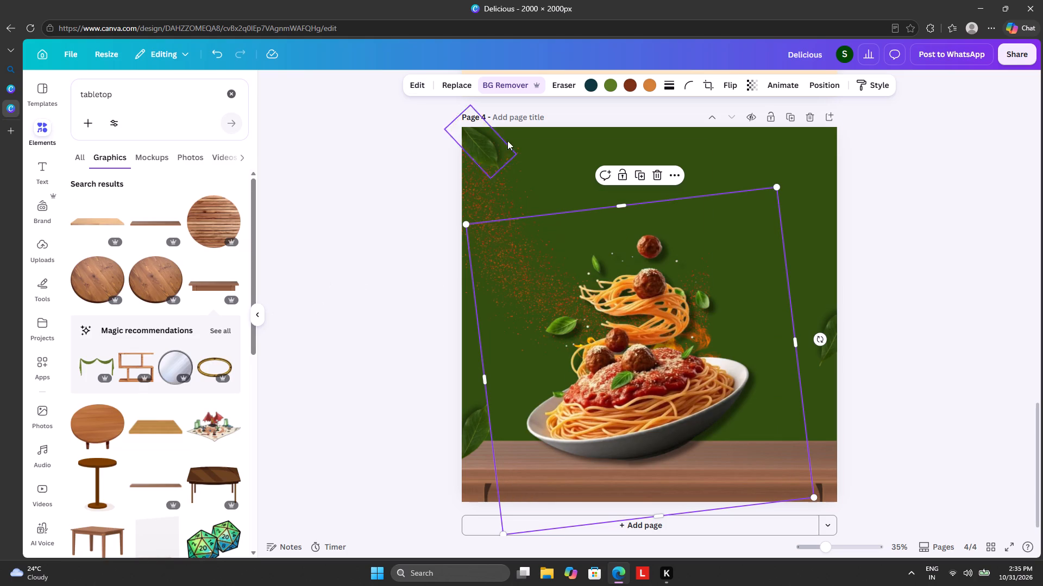
pyautogui.click(418, 85)
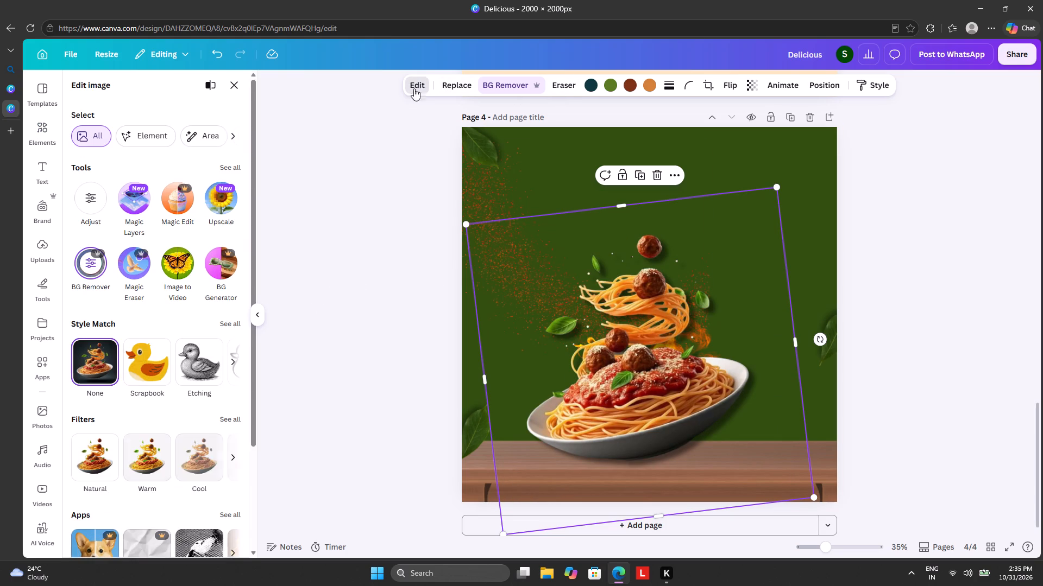
pyautogui.scroll(-5, 206, 388)
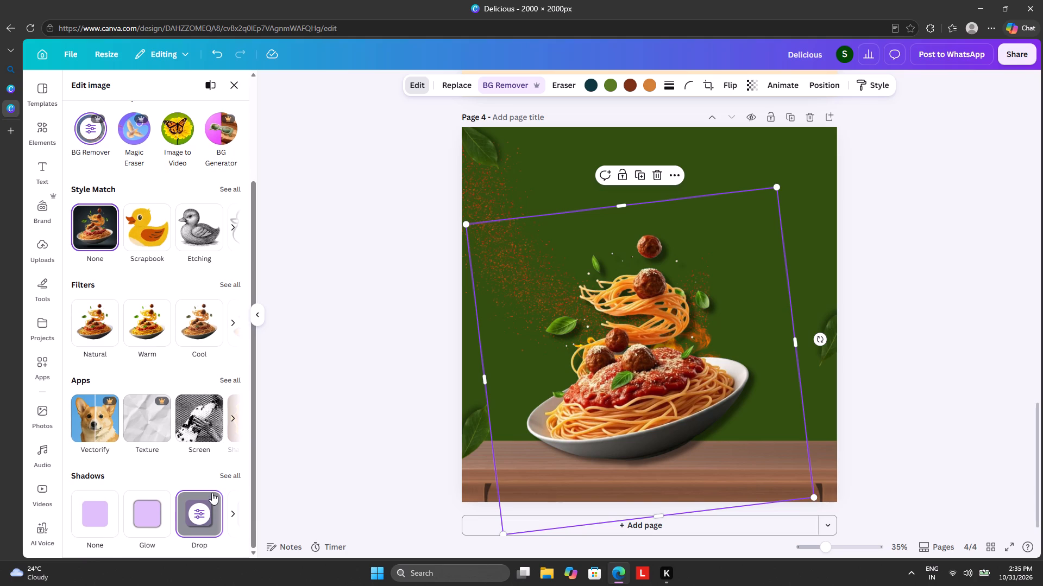
pyautogui.click(227, 510)
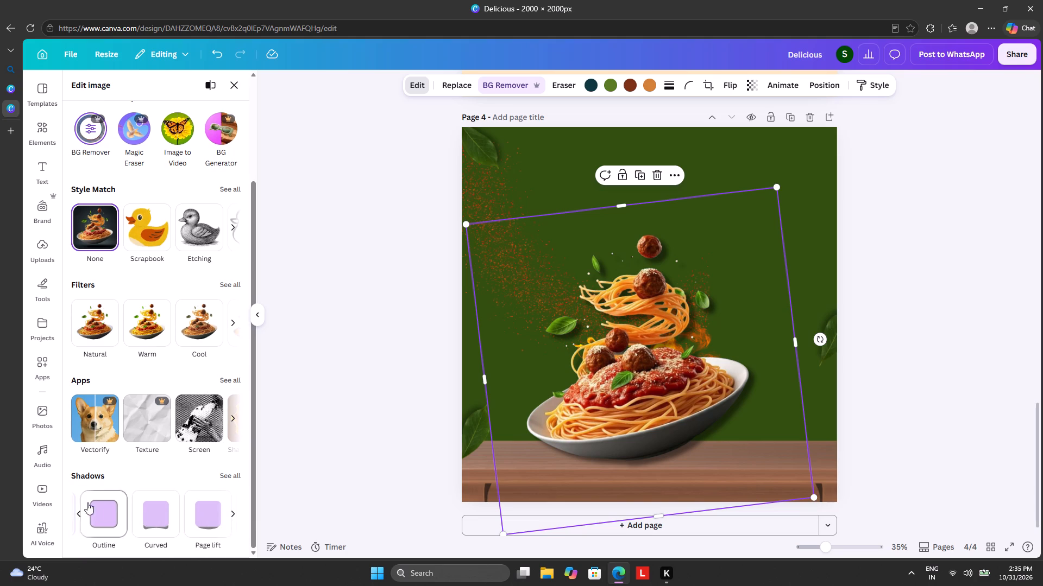
pyautogui.click(80, 508)
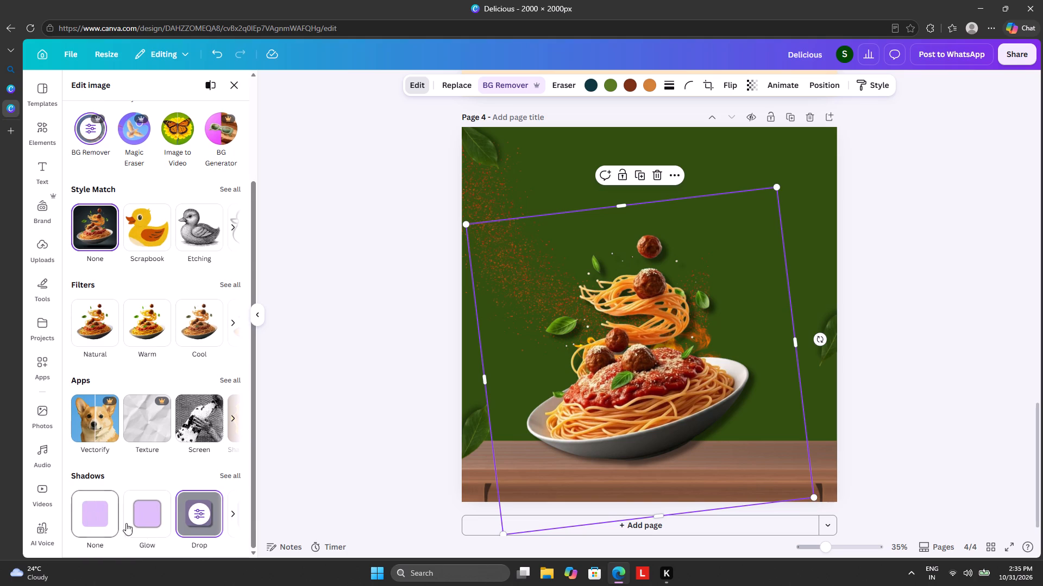
pyautogui.click(205, 511)
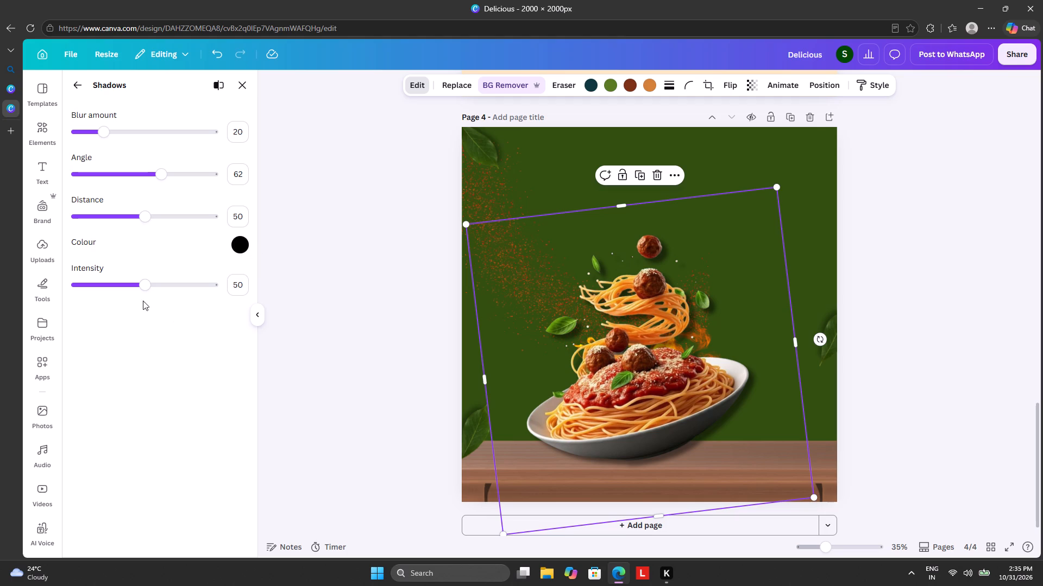
pyautogui.moveTo(152, 295); pyautogui.dragTo(253, 313)
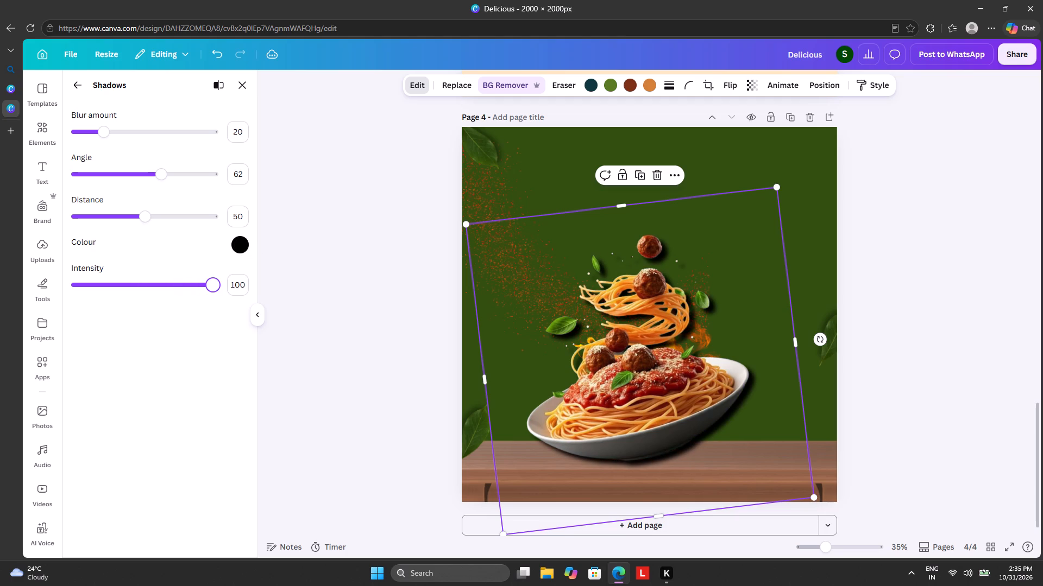
pyautogui.moveTo(253, 313); pyautogui.dragTo(286, 319)
pyautogui.moveTo(286, 319); pyautogui.dragTo(290, 321)
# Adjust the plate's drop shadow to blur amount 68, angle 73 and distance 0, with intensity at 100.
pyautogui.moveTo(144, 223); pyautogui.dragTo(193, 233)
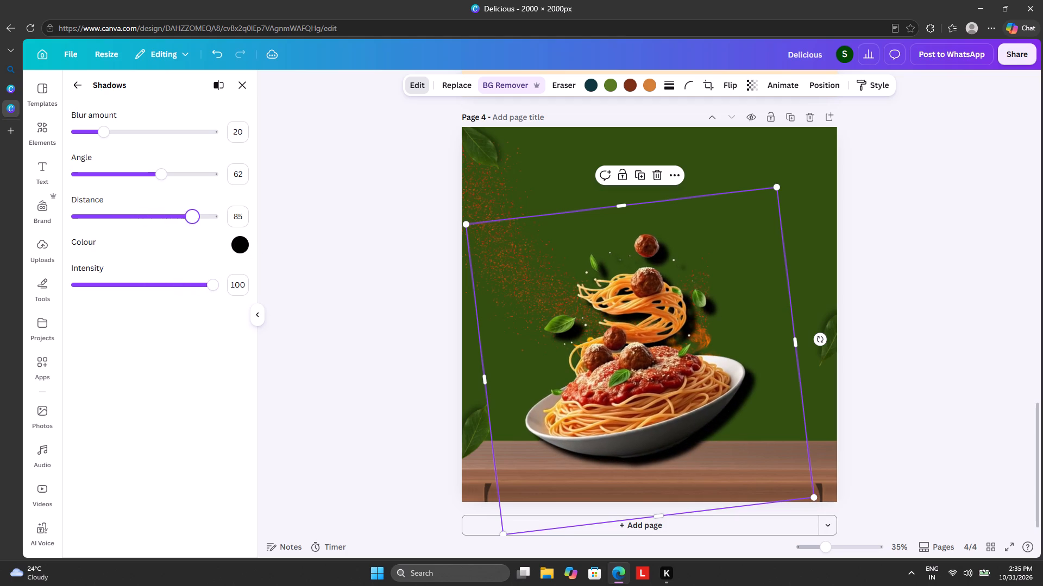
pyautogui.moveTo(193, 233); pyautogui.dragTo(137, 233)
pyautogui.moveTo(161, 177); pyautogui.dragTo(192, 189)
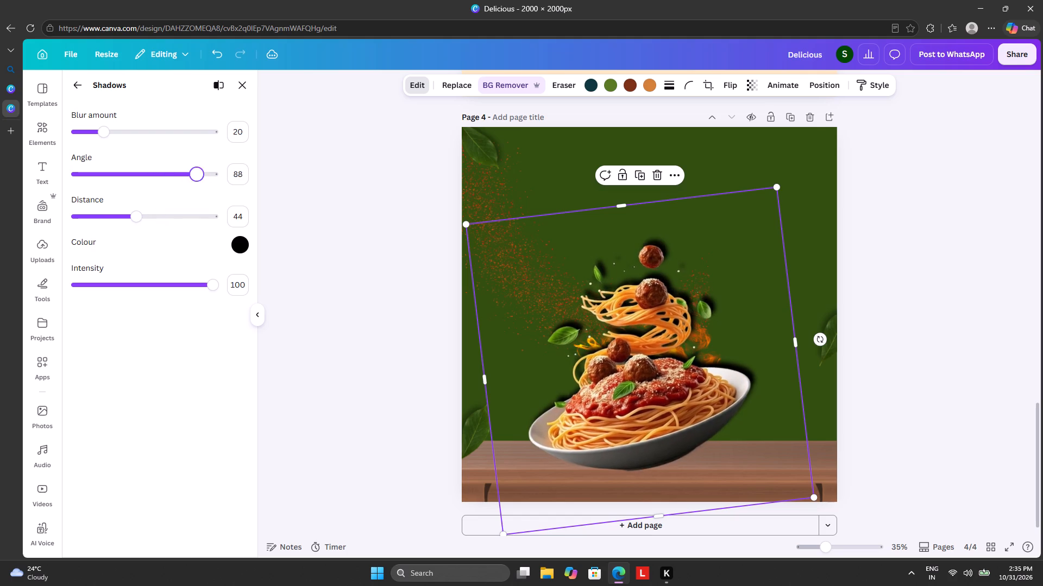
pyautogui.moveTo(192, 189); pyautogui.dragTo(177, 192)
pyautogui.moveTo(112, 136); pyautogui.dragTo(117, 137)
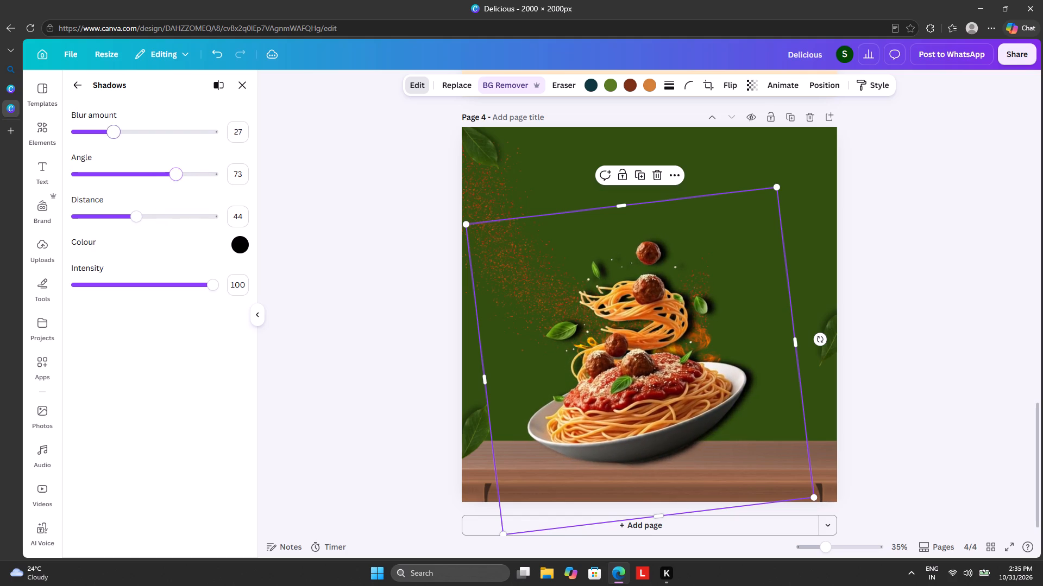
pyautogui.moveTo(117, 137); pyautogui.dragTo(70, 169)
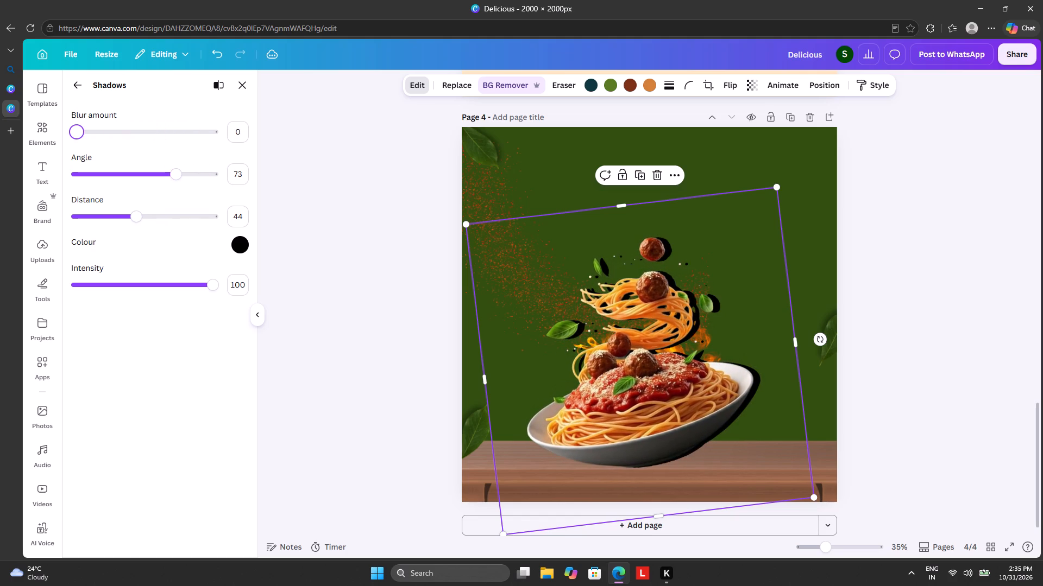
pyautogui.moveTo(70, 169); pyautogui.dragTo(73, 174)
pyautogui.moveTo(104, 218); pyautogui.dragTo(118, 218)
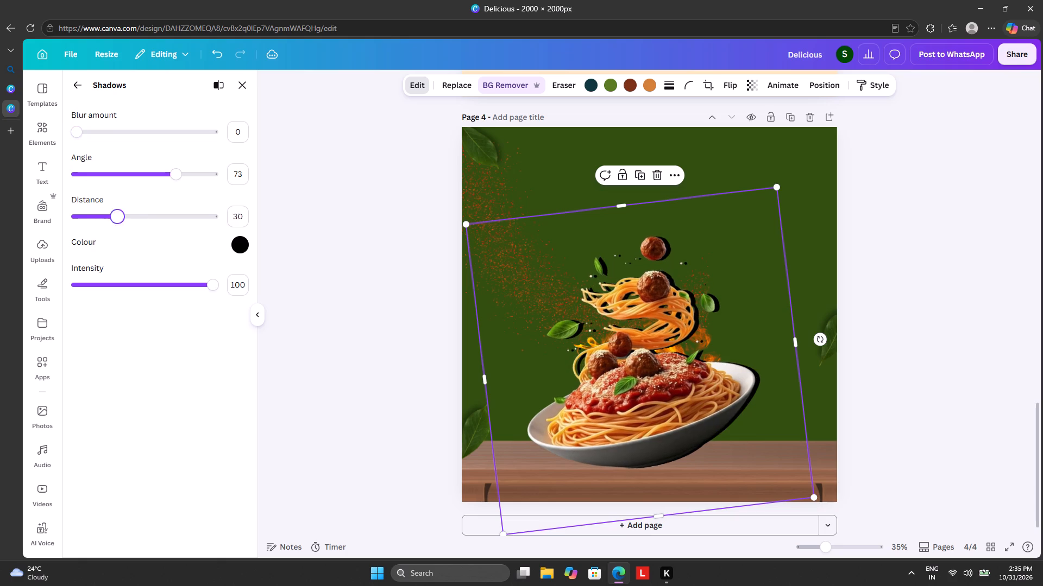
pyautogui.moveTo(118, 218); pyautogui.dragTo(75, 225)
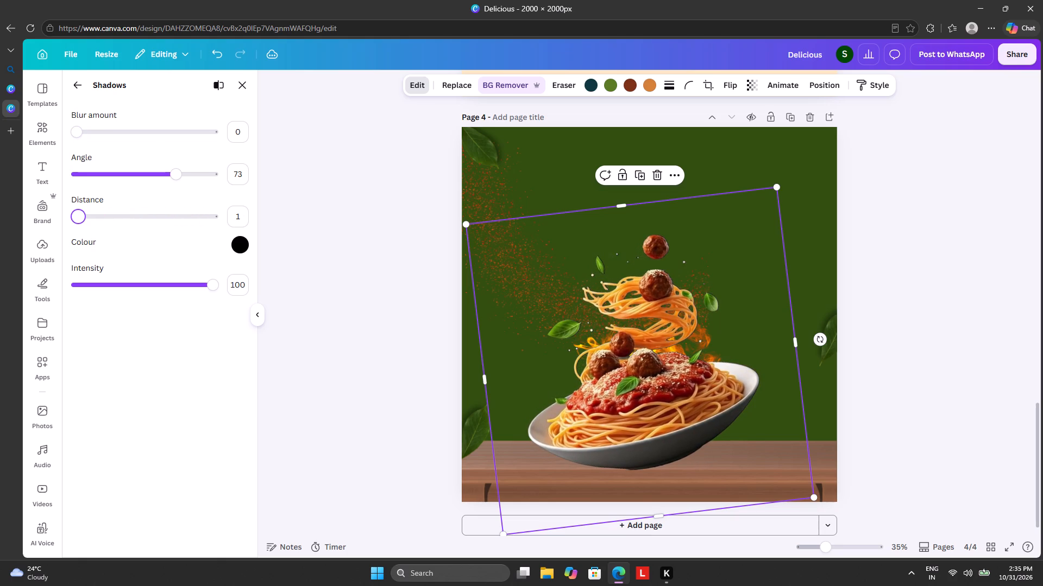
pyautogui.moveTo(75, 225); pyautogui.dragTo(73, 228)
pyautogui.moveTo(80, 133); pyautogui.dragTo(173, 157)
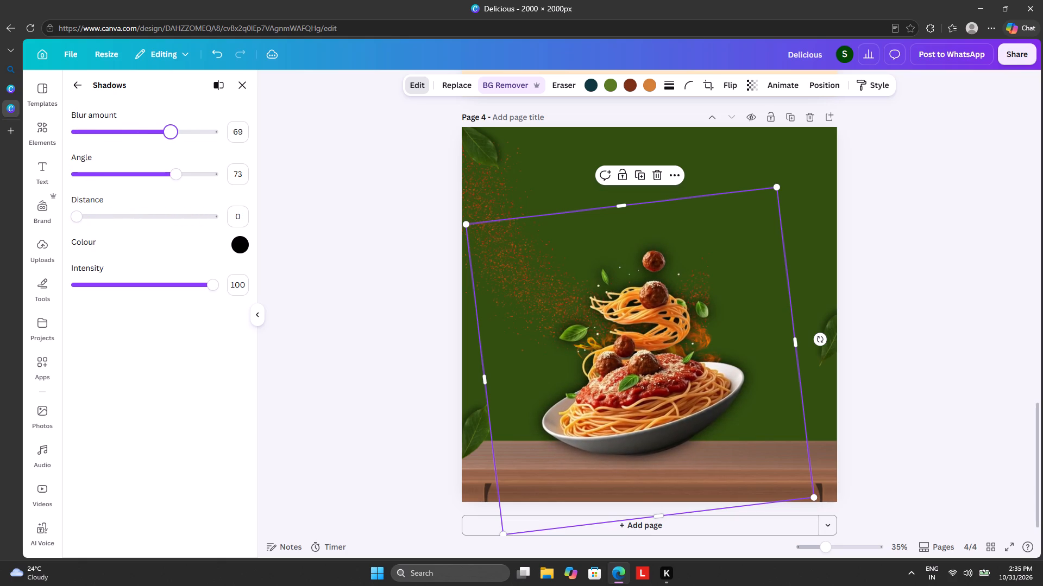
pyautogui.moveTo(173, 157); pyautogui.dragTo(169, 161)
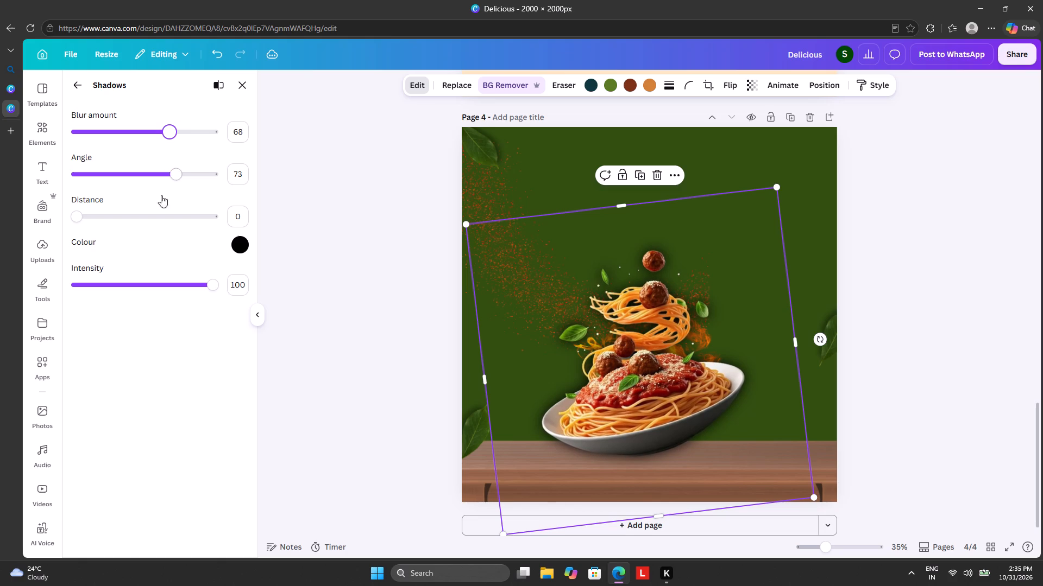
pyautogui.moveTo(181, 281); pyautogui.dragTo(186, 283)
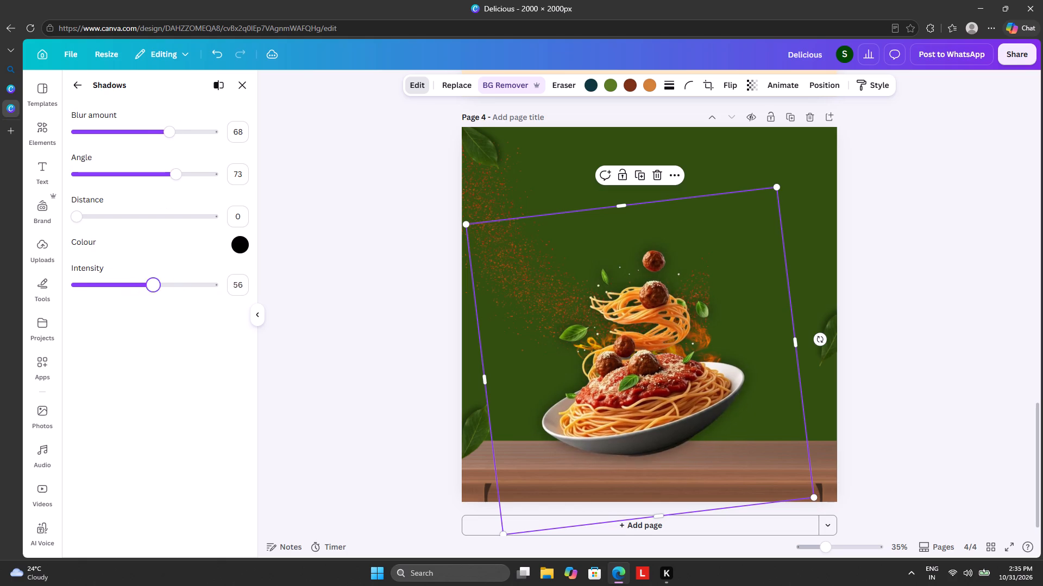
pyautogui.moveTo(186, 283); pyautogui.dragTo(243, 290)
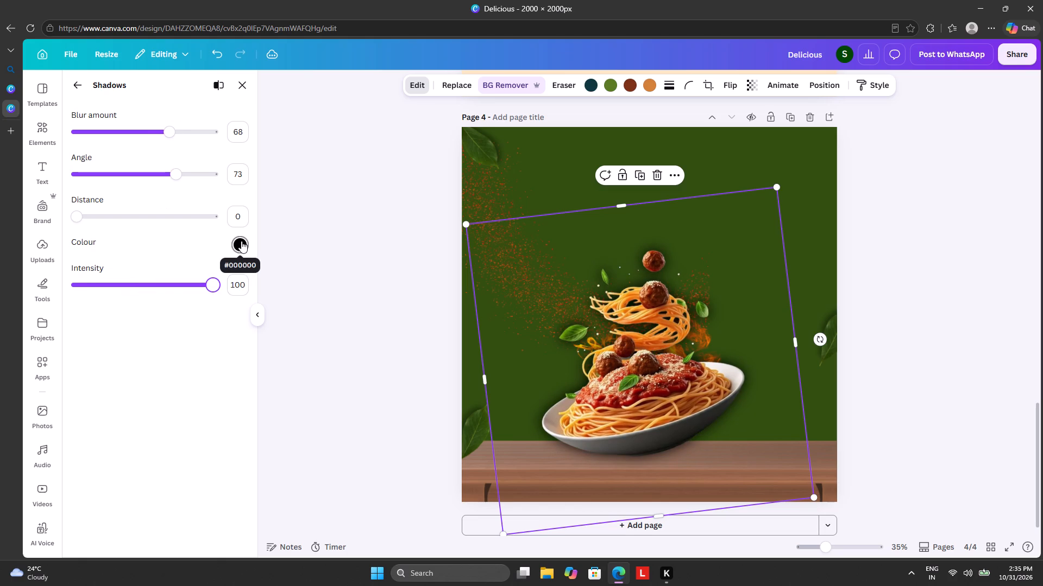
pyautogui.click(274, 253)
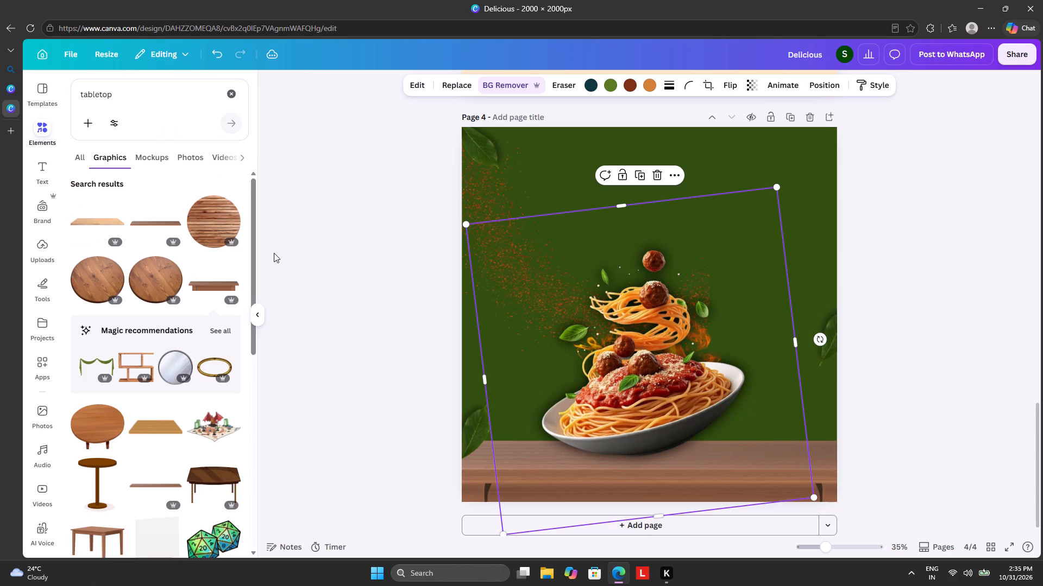
# Apply the Page lift shadow to the spaghetti plate and set its curve to 60.
pyautogui.click(419, 82)
pyautogui.scroll(-5, 165, 409)
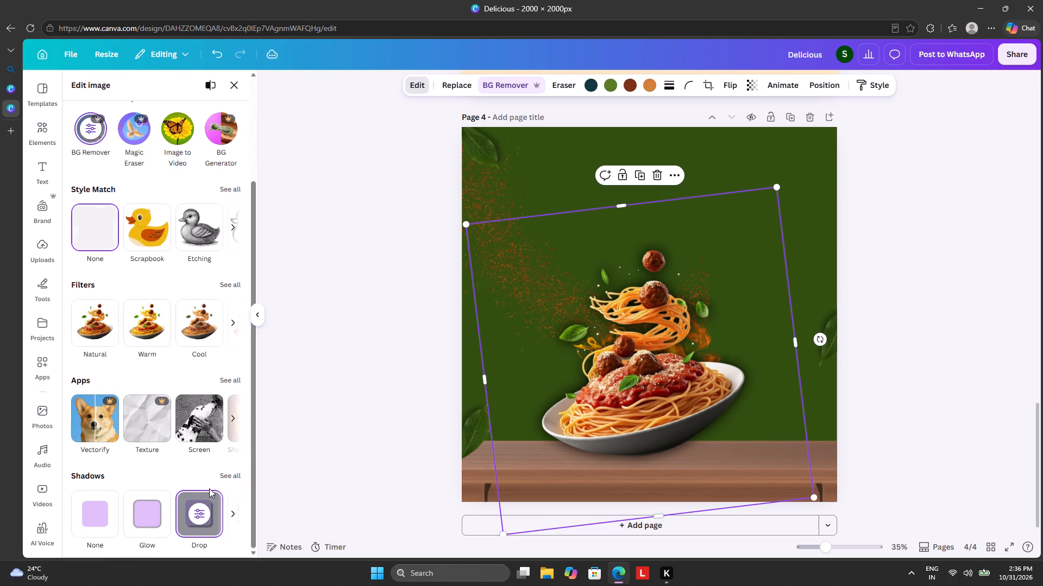
pyautogui.click(233, 470)
pyautogui.click(231, 476)
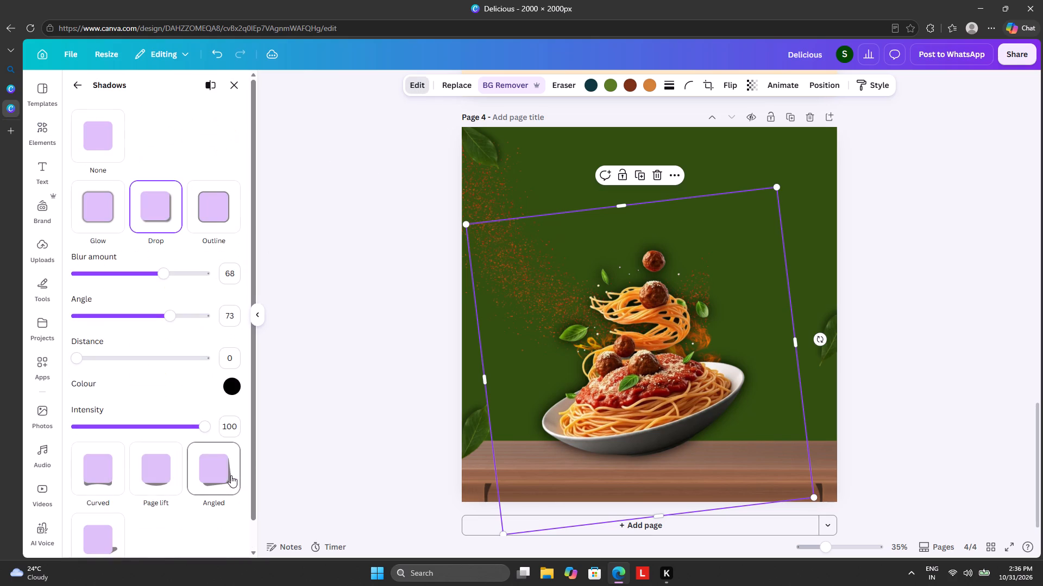
pyautogui.scroll(-5, 116, 304)
pyautogui.click(155, 441)
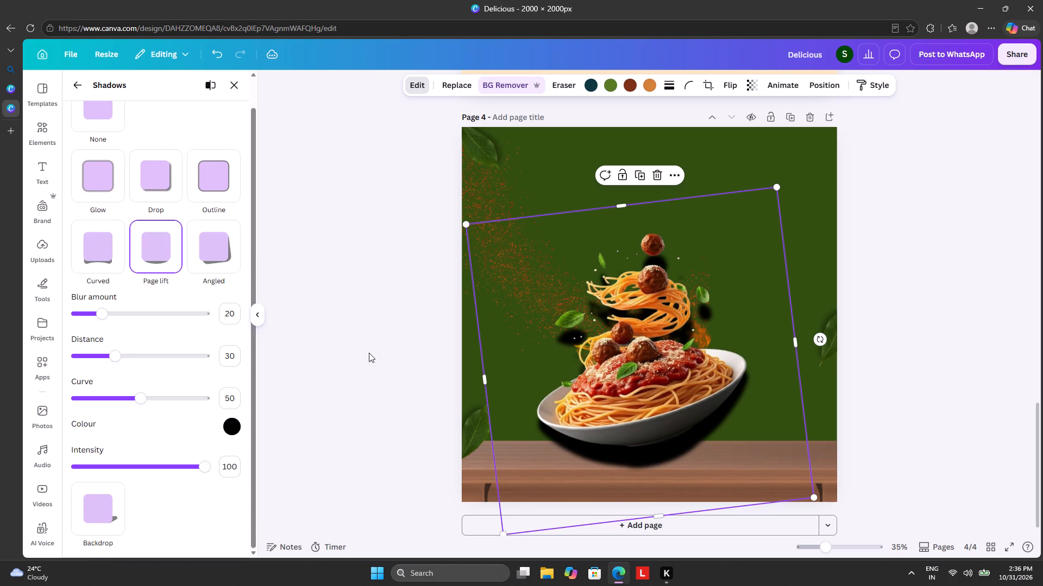
pyautogui.moveTo(146, 401); pyautogui.dragTo(133, 402)
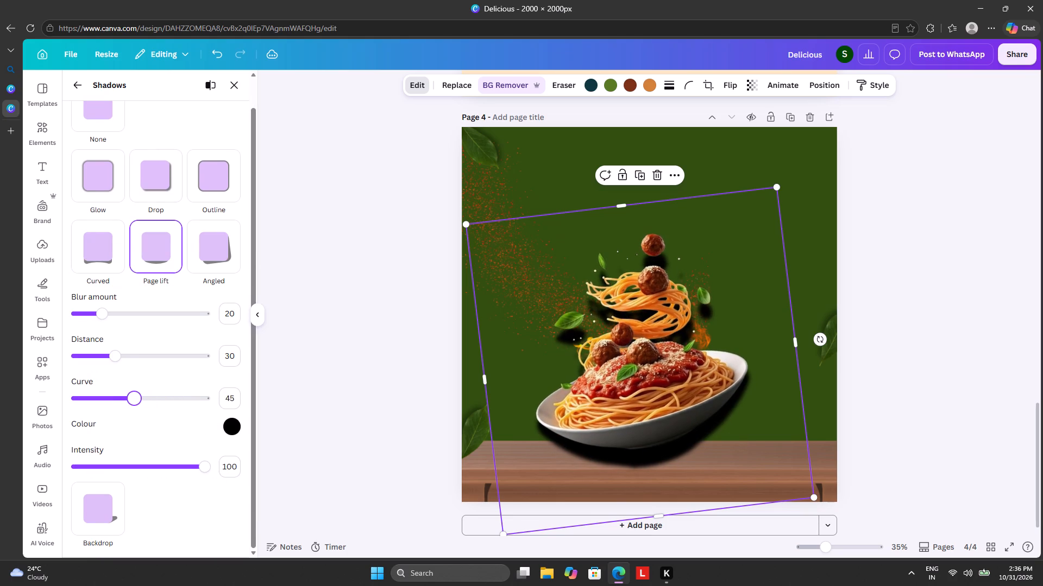
pyautogui.moveTo(133, 402); pyautogui.dragTo(154, 409)
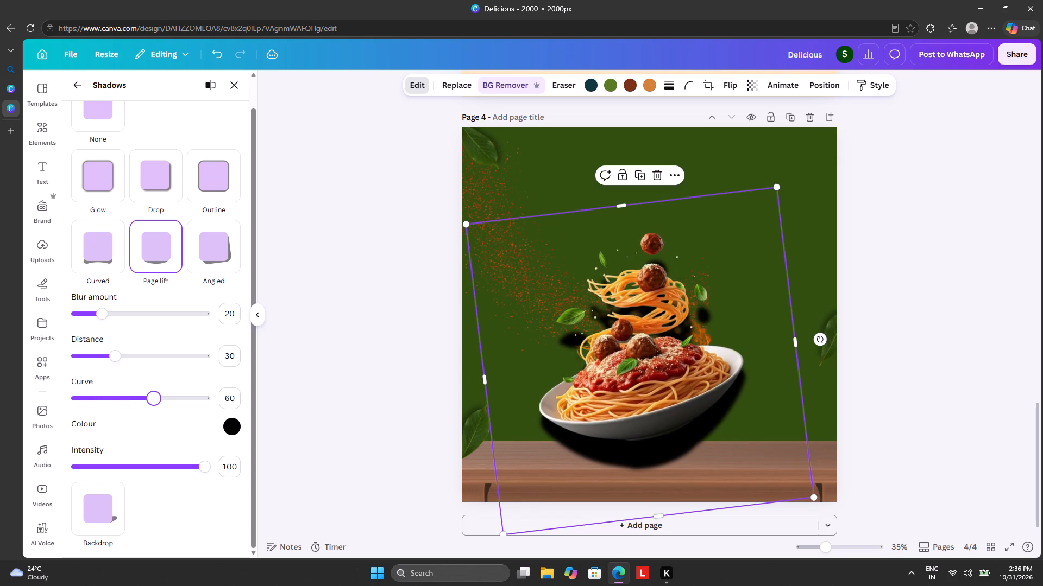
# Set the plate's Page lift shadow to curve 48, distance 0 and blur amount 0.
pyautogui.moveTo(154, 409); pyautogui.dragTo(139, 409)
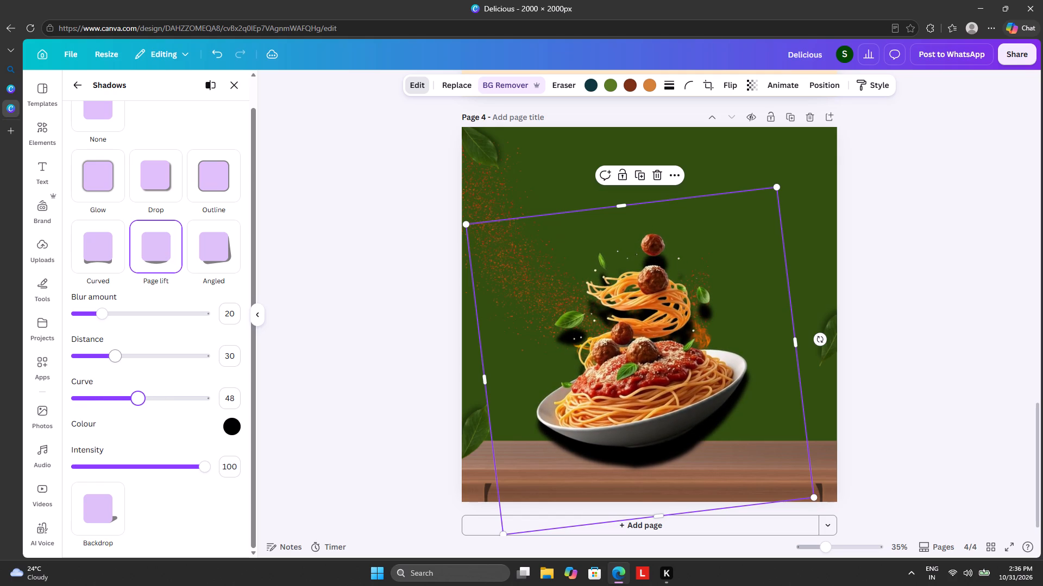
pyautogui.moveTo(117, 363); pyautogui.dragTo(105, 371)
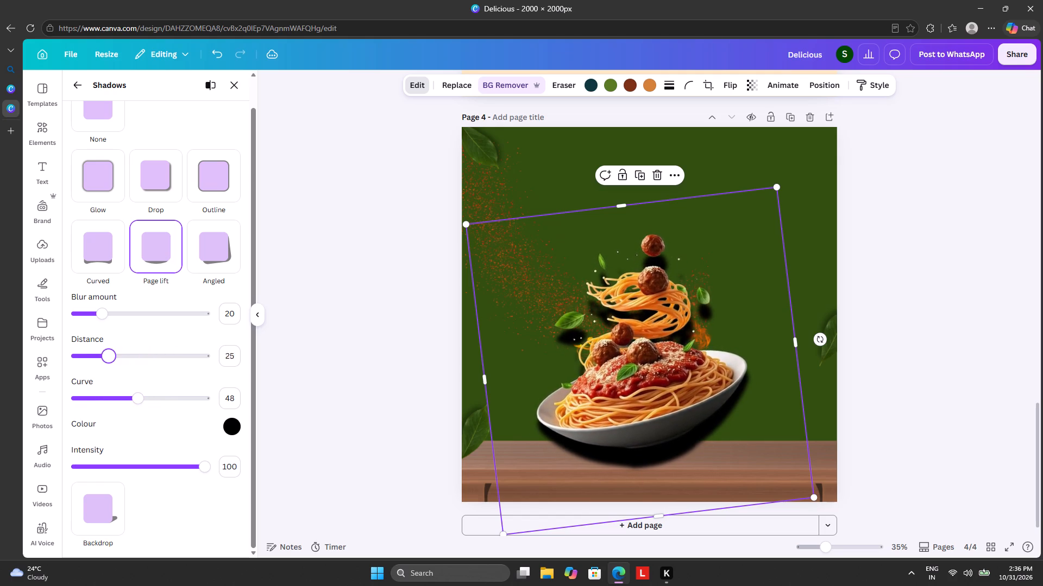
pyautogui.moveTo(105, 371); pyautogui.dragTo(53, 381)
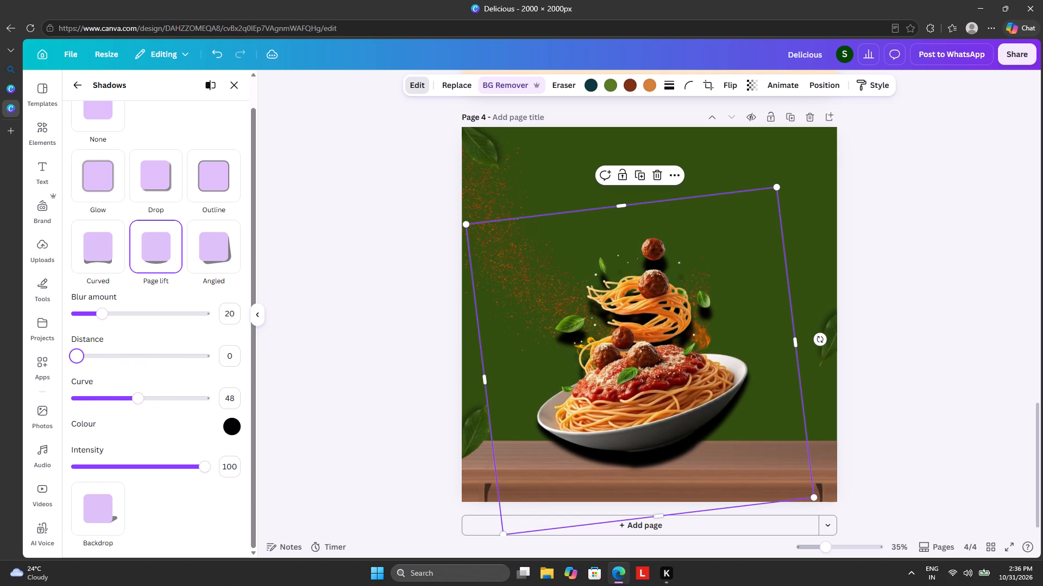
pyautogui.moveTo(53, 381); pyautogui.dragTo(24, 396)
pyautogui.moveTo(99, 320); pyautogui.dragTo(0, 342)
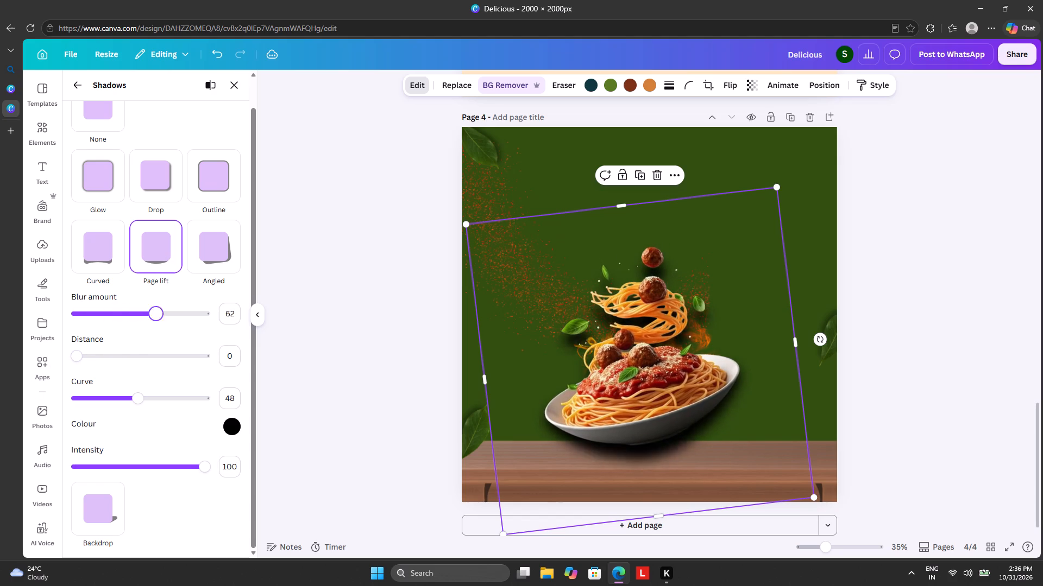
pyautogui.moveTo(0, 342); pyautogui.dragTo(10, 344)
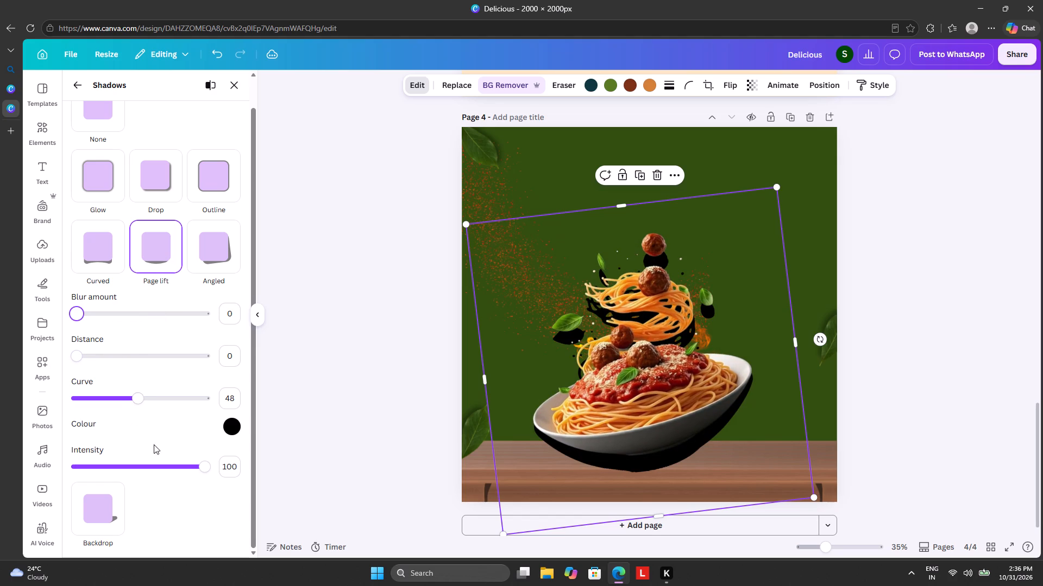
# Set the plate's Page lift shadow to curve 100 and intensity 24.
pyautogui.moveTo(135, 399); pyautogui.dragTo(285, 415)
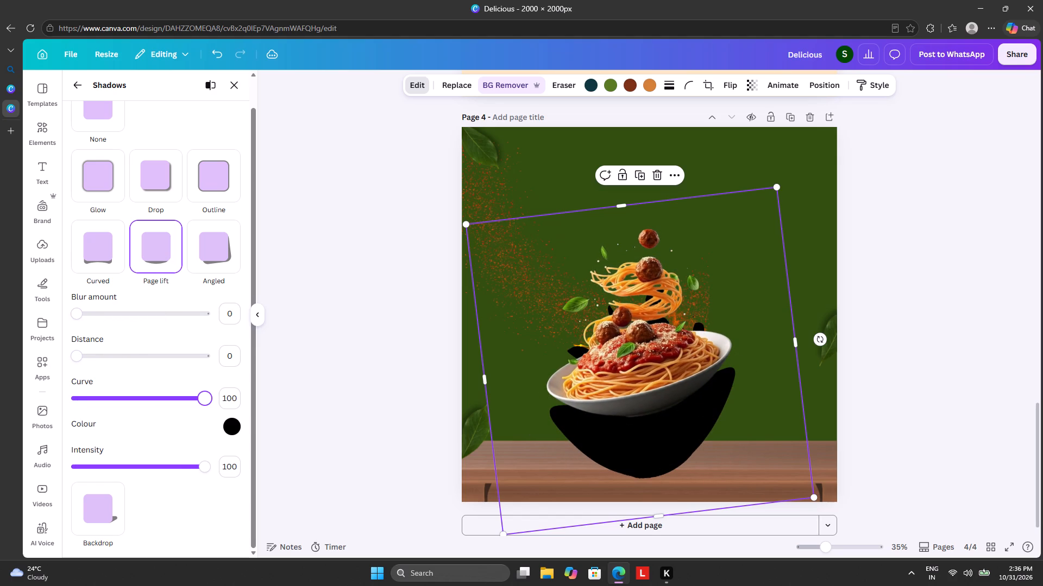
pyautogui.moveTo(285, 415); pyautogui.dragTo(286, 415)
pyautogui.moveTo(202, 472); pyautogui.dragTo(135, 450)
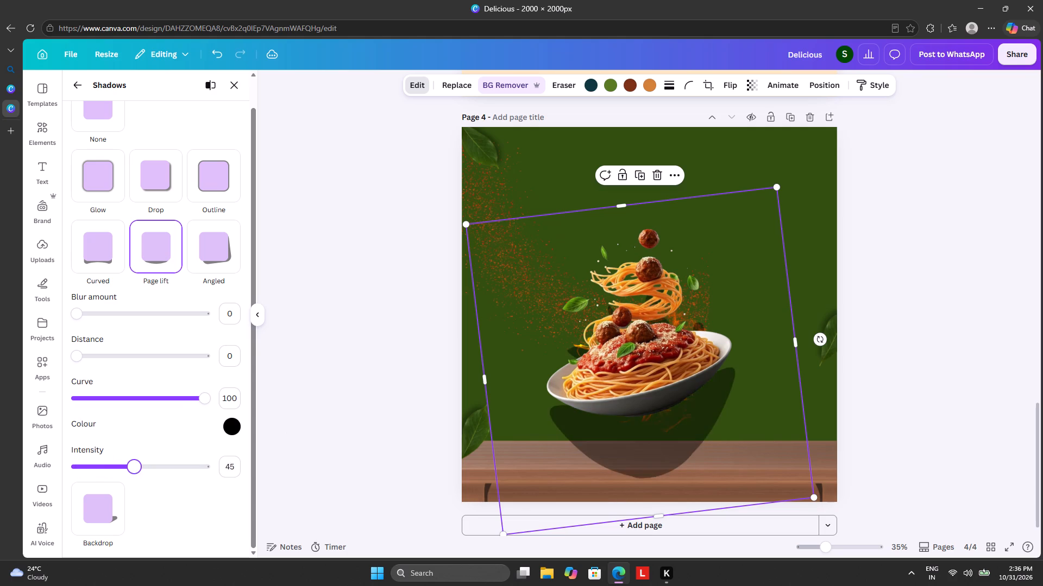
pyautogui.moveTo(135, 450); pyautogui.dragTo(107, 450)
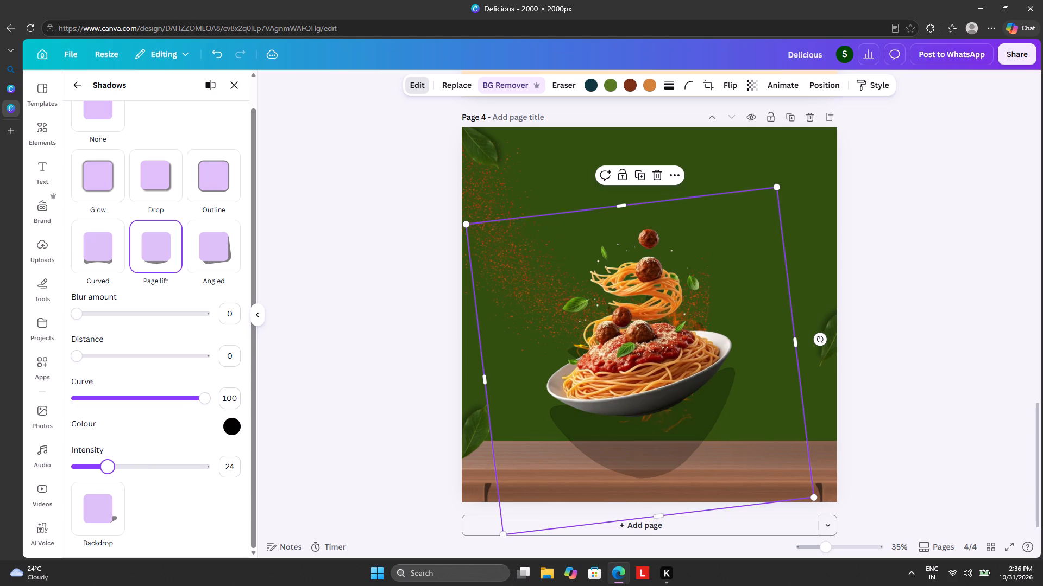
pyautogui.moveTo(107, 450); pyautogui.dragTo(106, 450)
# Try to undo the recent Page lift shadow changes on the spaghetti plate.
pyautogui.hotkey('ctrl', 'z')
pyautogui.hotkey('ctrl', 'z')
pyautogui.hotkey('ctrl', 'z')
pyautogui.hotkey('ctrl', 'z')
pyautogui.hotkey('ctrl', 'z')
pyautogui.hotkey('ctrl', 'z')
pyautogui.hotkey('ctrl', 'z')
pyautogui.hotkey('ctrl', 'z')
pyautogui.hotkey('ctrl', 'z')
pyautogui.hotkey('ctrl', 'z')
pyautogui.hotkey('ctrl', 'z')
# Replace the plate's Page lift shadow with a Backdrop shadow, using blur amount 46 and direction 18.
pyautogui.click(92, 113)
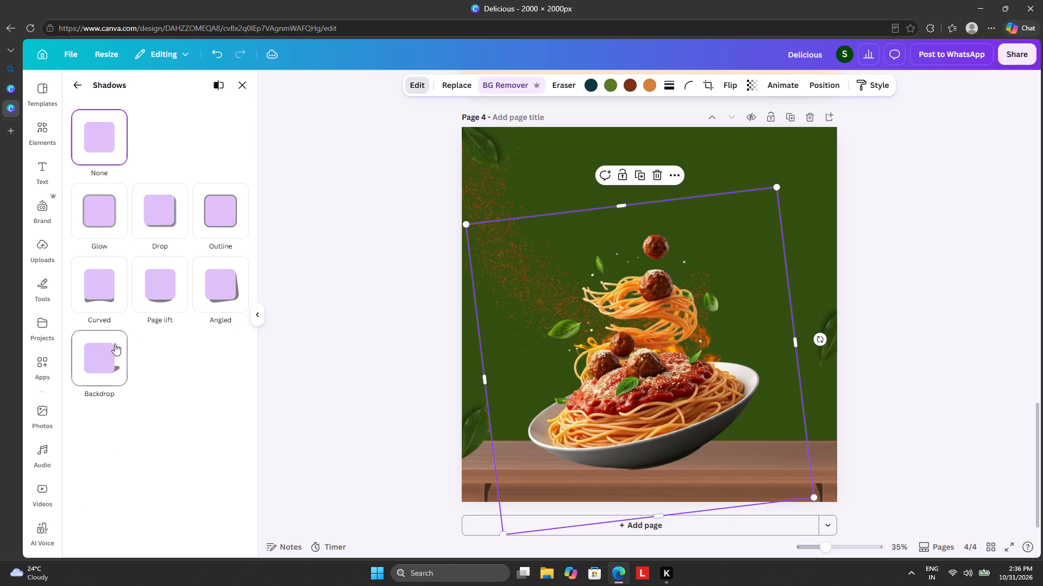
pyautogui.click(99, 358)
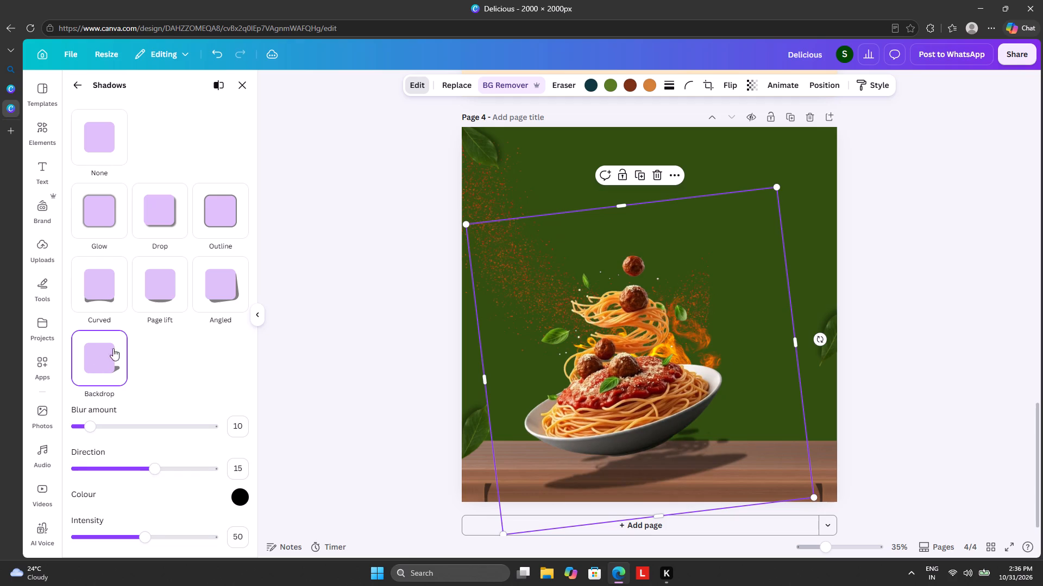
pyautogui.moveTo(90, 422); pyautogui.dragTo(98, 422)
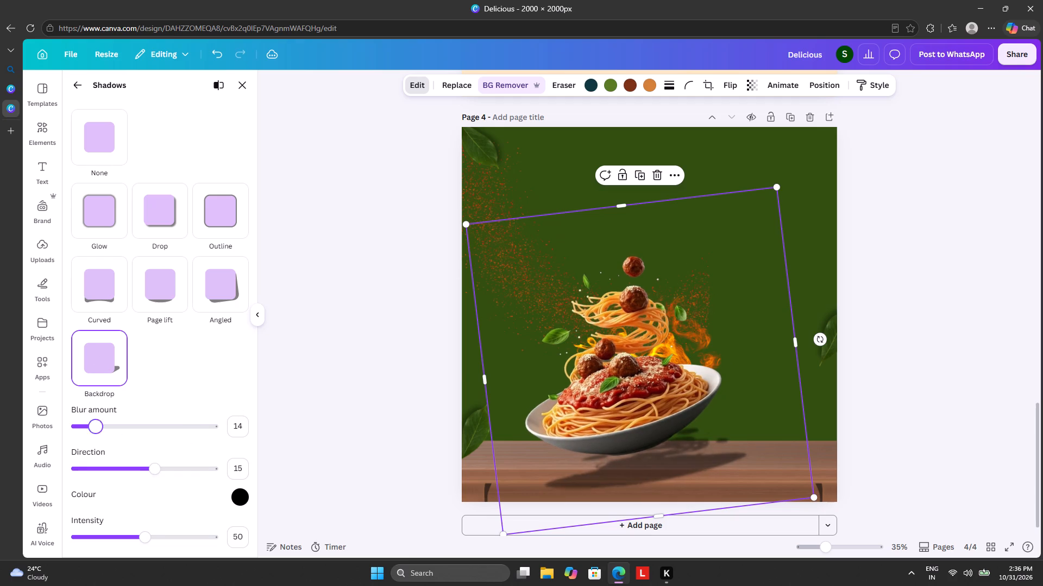
pyautogui.moveTo(98, 422); pyautogui.dragTo(57, 433)
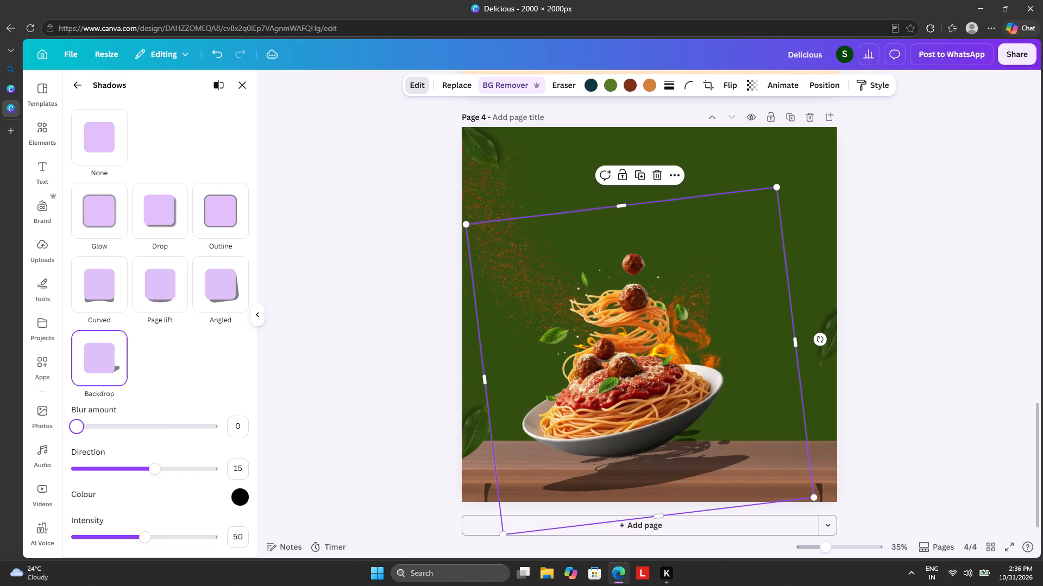
pyautogui.moveTo(57, 433); pyautogui.dragTo(131, 428)
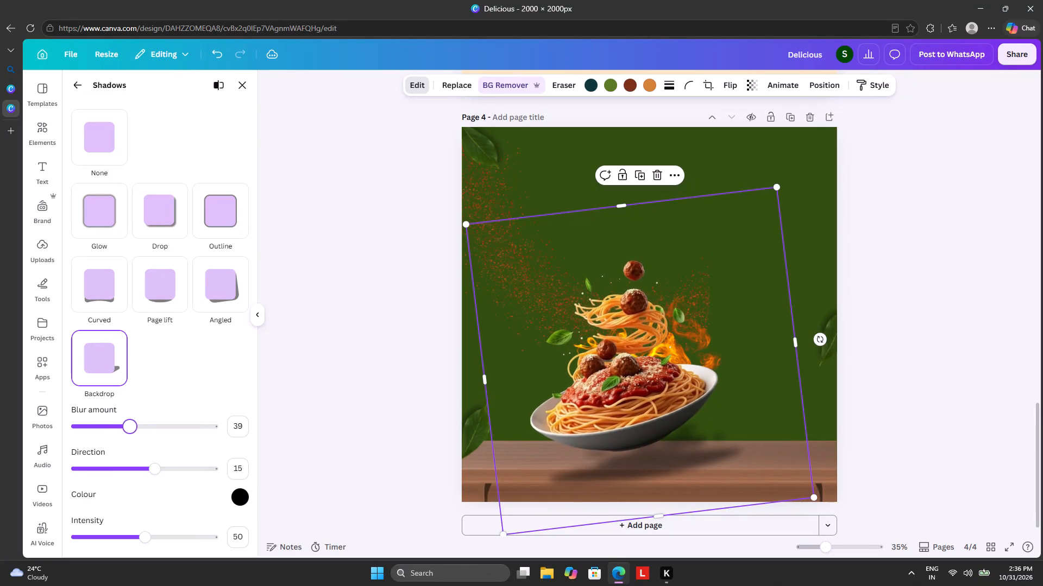
pyautogui.moveTo(131, 428); pyautogui.dragTo(139, 424)
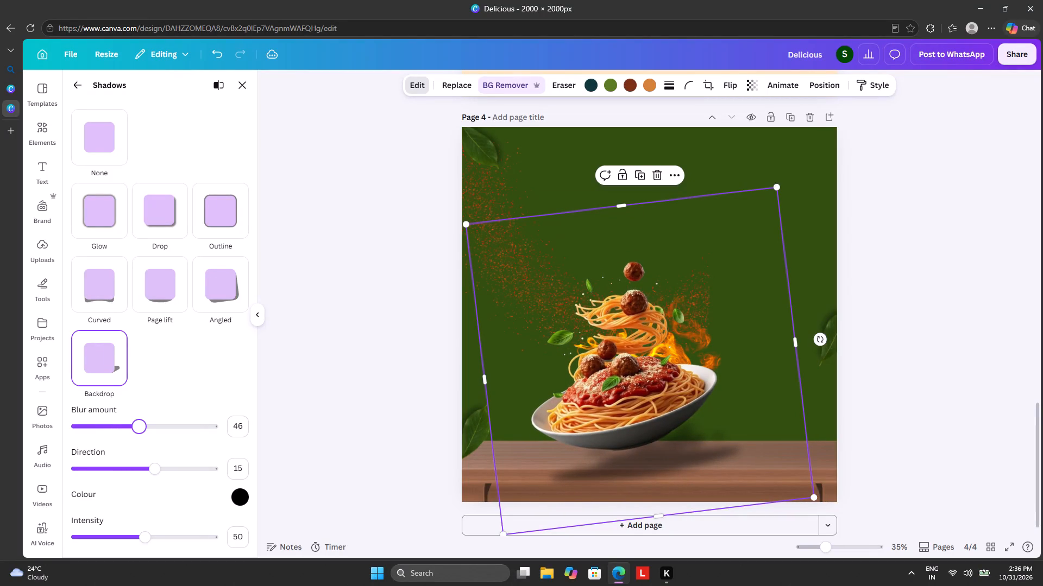
pyautogui.moveTo(157, 472); pyautogui.dragTo(175, 473)
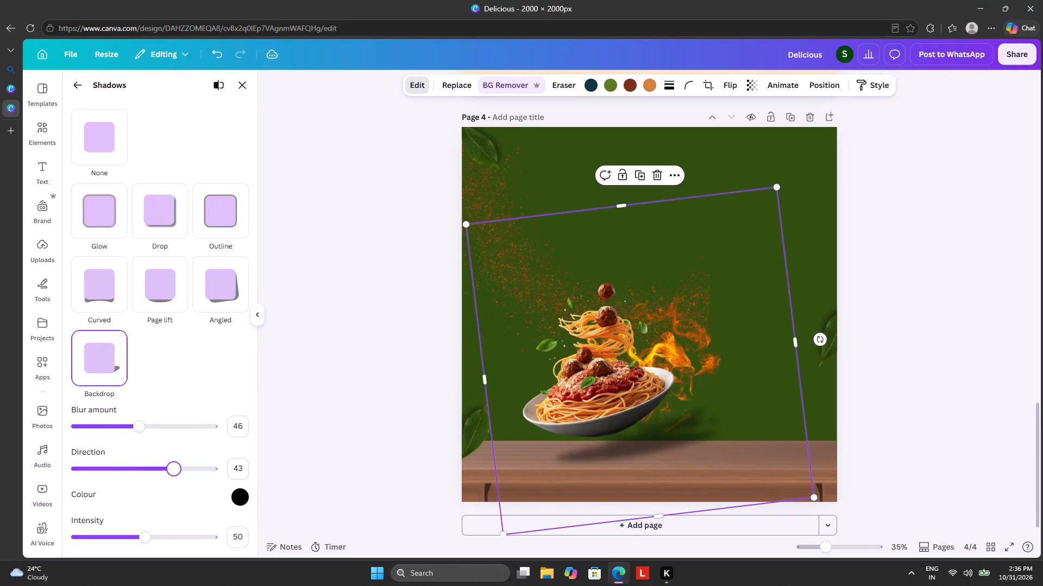
pyautogui.moveTo(175, 473); pyautogui.dragTo(129, 462)
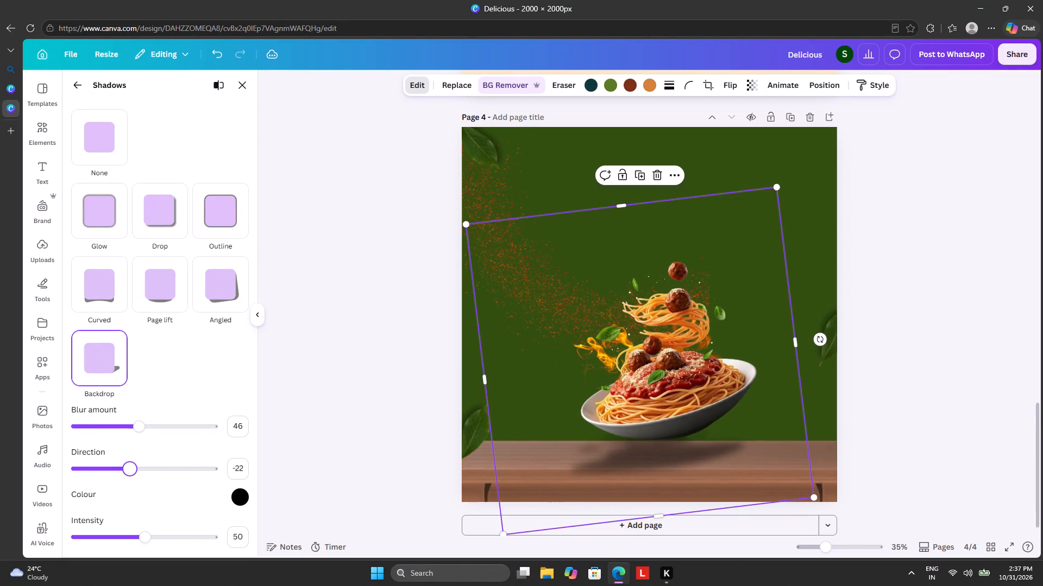
pyautogui.moveTo(129, 462); pyautogui.dragTo(157, 459)
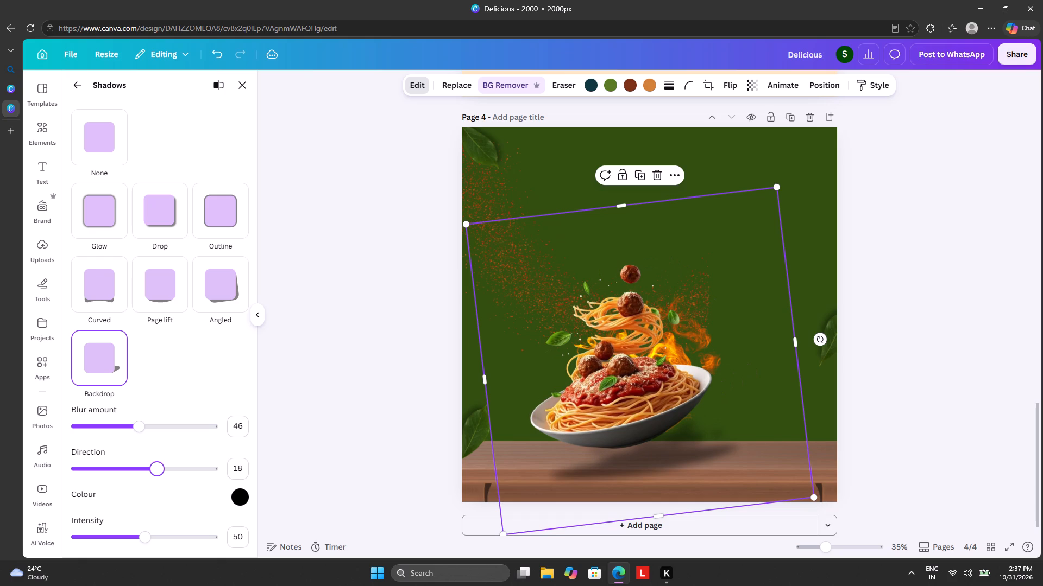
# Set the intensity of the spaghetti plate's Backdrop shadow to 100.
pyautogui.scroll(-2, 157, 458)
pyautogui.moveTo(142, 544); pyautogui.dragTo(226, 520)
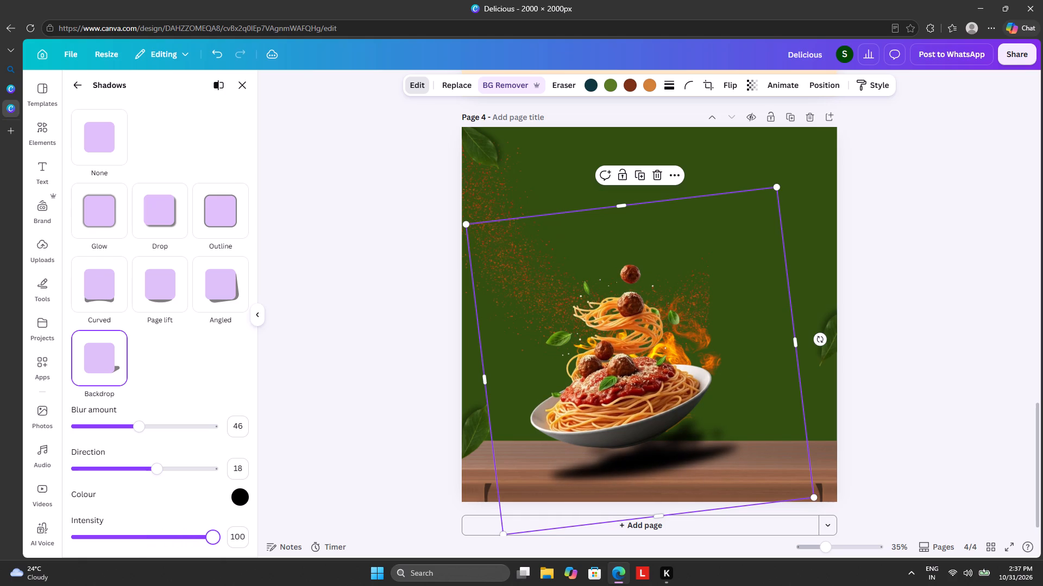
pyautogui.moveTo(226, 520); pyautogui.dragTo(212, 533)
pyautogui.moveTo(212, 533); pyautogui.dragTo(230, 531)
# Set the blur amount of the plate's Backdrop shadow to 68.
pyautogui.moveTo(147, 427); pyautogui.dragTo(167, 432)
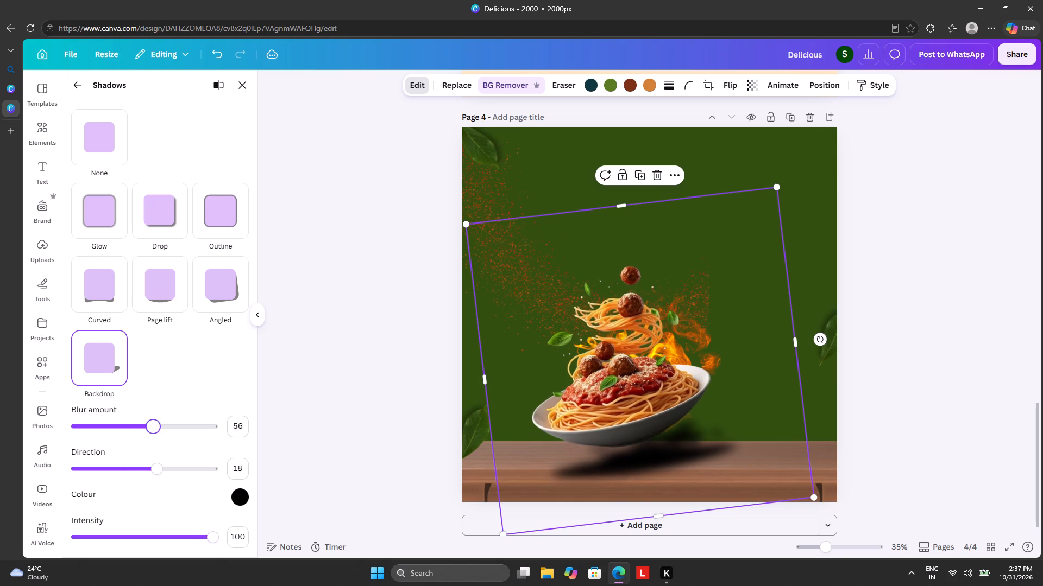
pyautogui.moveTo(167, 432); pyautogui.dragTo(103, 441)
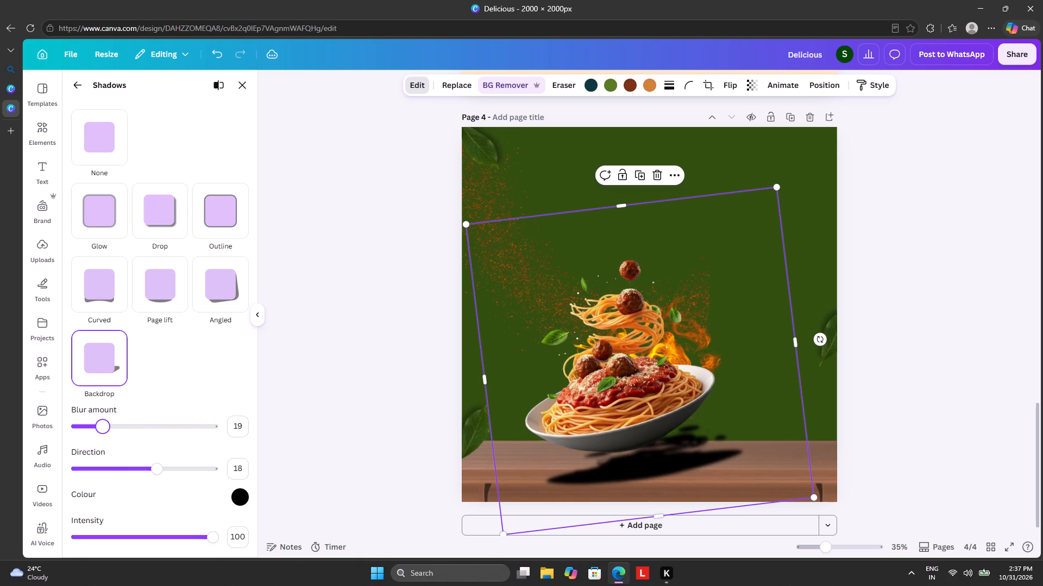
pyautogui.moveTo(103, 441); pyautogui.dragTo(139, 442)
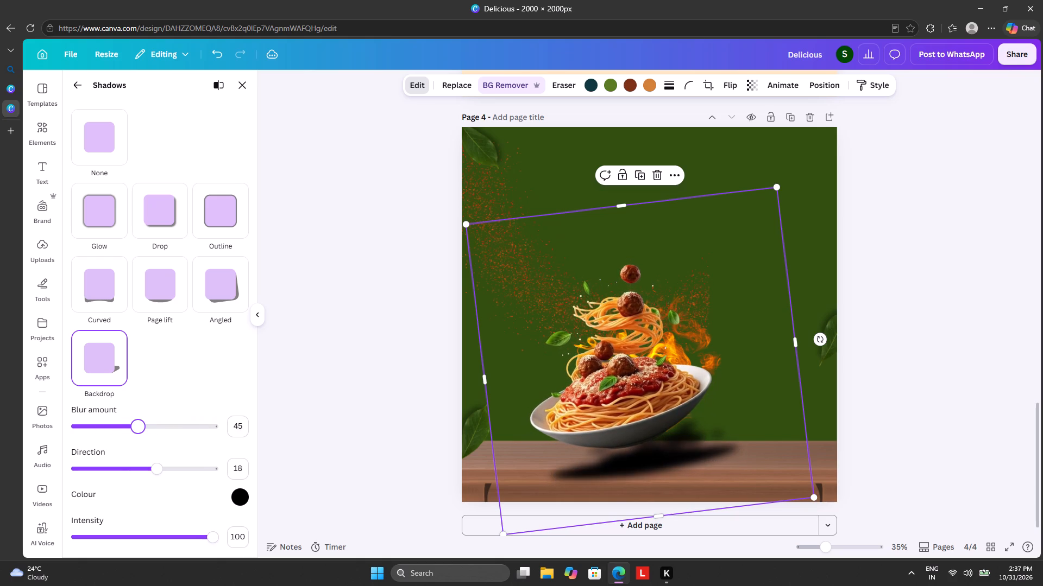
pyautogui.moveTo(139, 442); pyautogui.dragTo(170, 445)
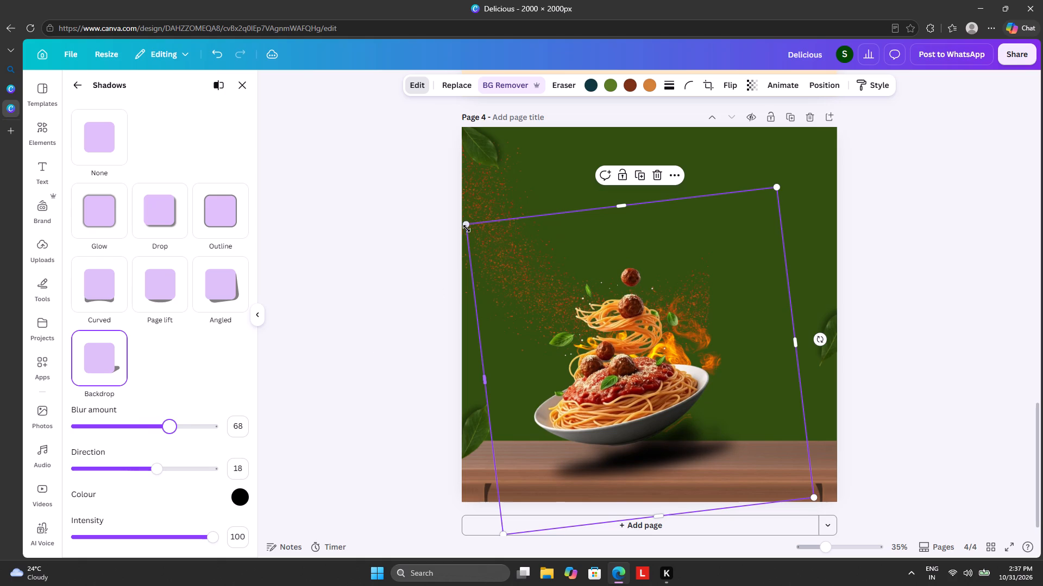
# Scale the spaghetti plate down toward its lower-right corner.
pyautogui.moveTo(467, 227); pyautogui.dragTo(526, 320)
# Set the blur amount of the plate's Backdrop shadow to 100.
pyautogui.moveTo(172, 427); pyautogui.dragTo(254, 428)
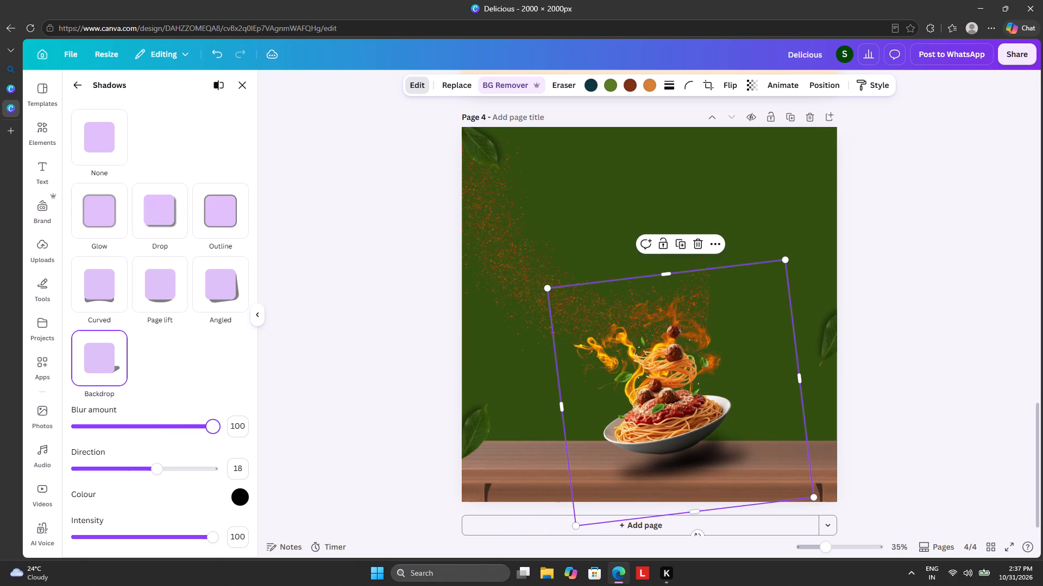
pyautogui.moveTo(254, 428); pyautogui.dragTo(131, 424)
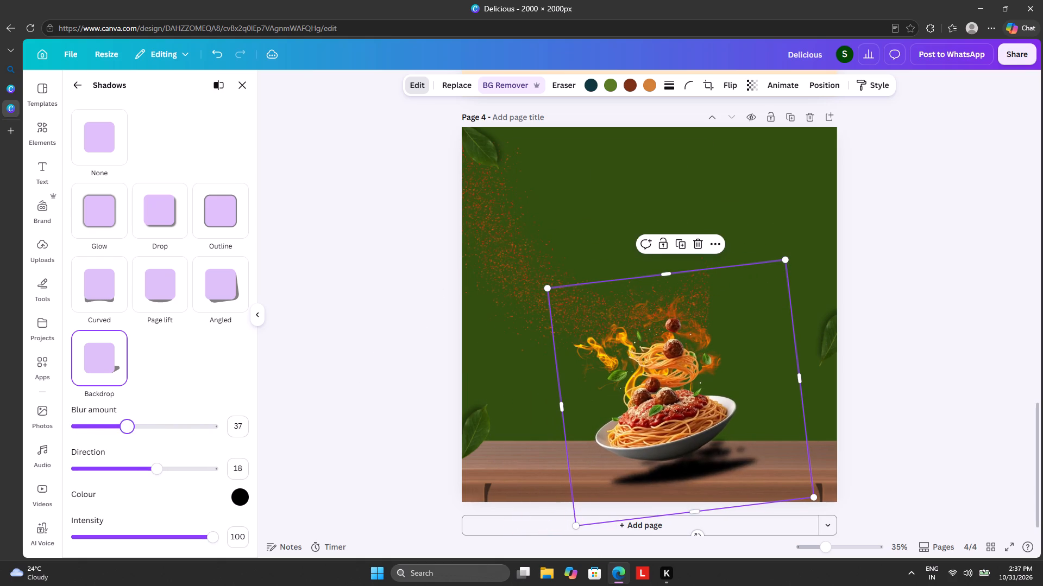
pyautogui.moveTo(131, 424); pyautogui.dragTo(299, 436)
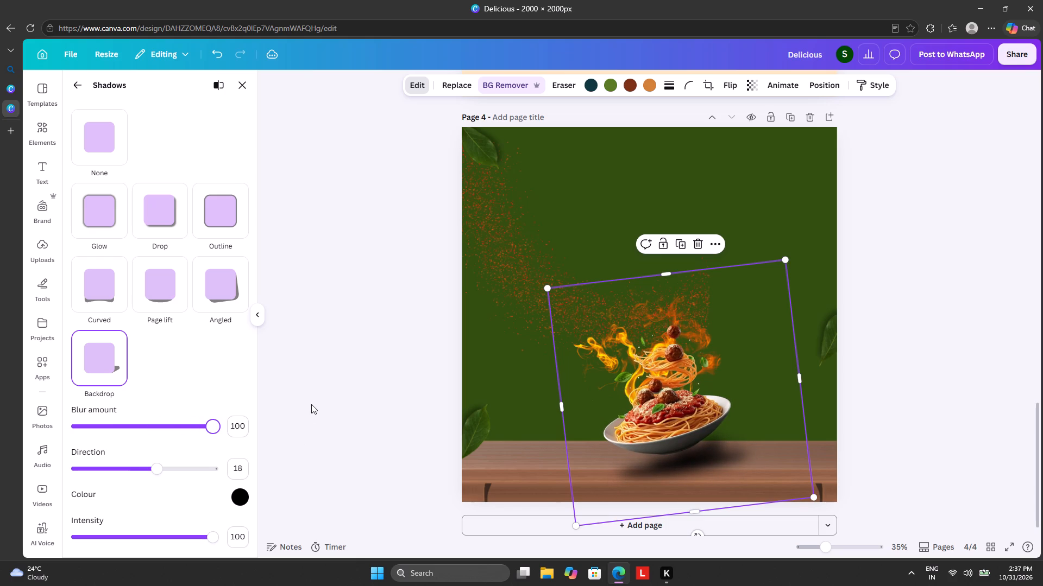
# Enlarge the spaghetti plate to about 2,024 × 2,024 and position it hovering over the wooden tabletop.
pyautogui.moveTo(744, 417); pyautogui.dragTo(696, 358)
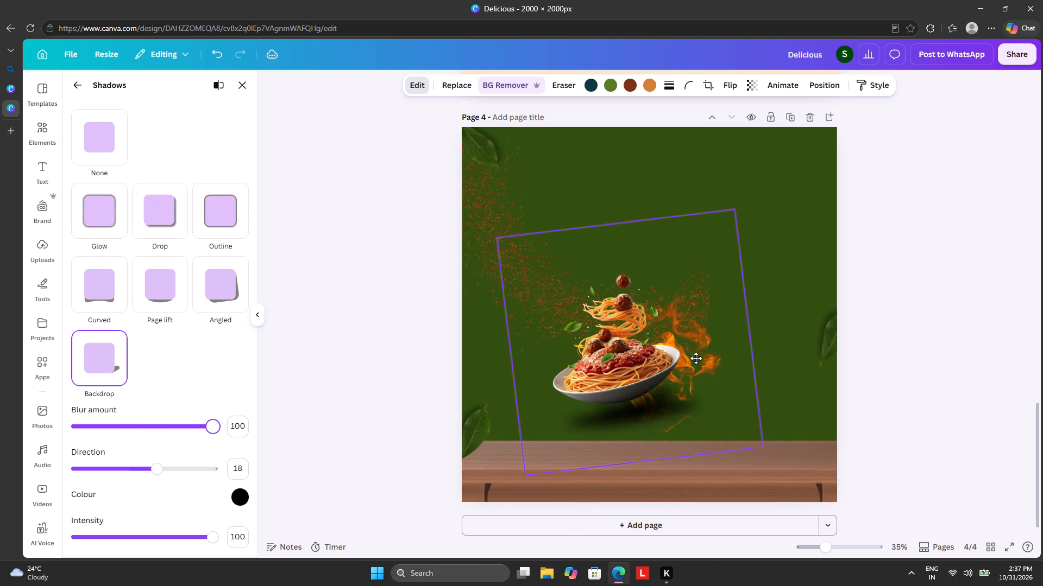
pyautogui.moveTo(696, 358); pyautogui.dragTo(694, 349)
pyautogui.moveTo(764, 430); pyautogui.dragTo(957, 505)
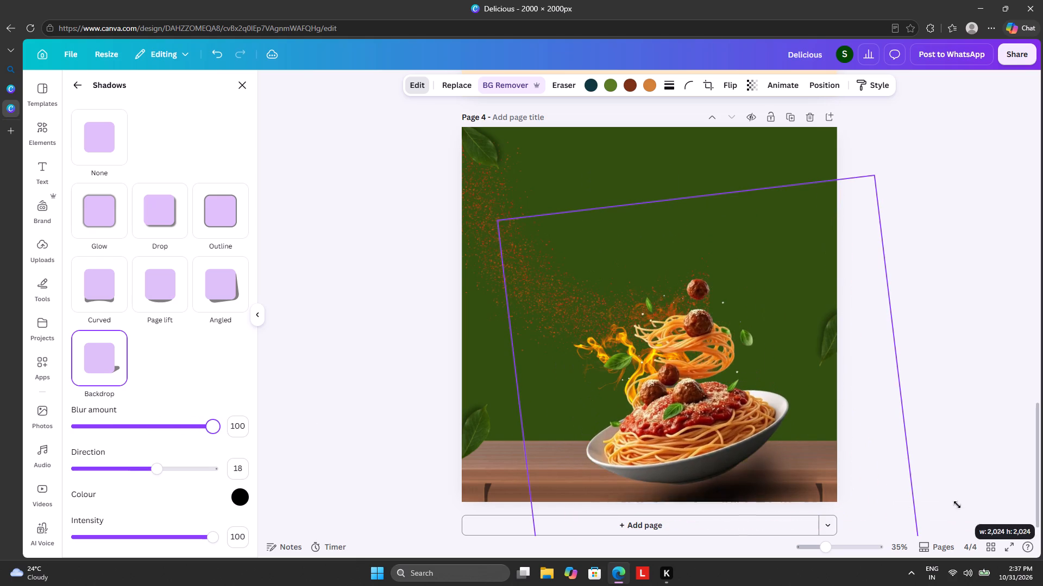
pyautogui.moveTo(957, 505); pyautogui.dragTo(954, 504)
pyautogui.moveTo(882, 453); pyautogui.dragTo(806, 454)
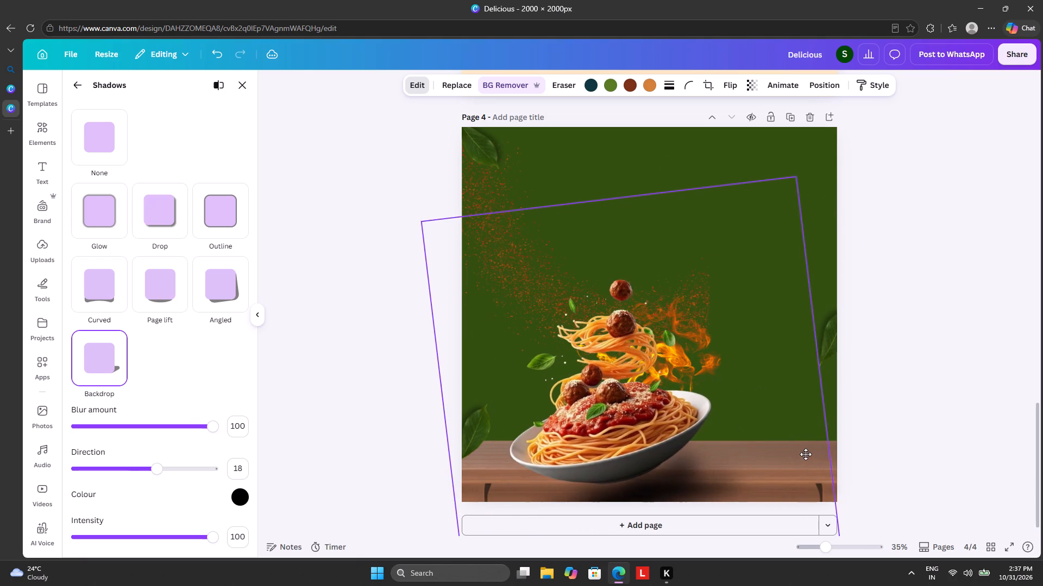
pyautogui.moveTo(806, 454); pyautogui.dragTo(800, 421)
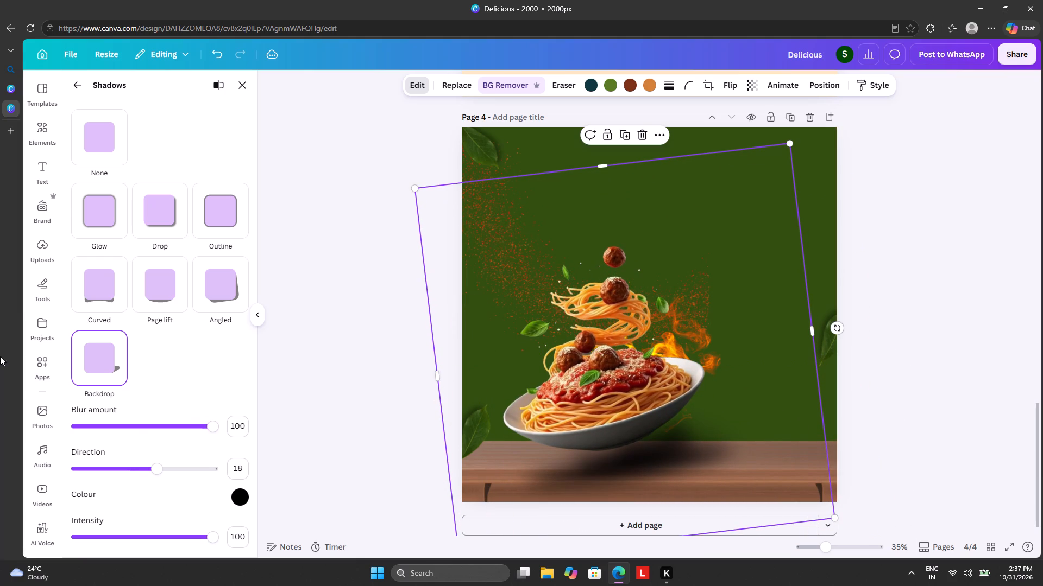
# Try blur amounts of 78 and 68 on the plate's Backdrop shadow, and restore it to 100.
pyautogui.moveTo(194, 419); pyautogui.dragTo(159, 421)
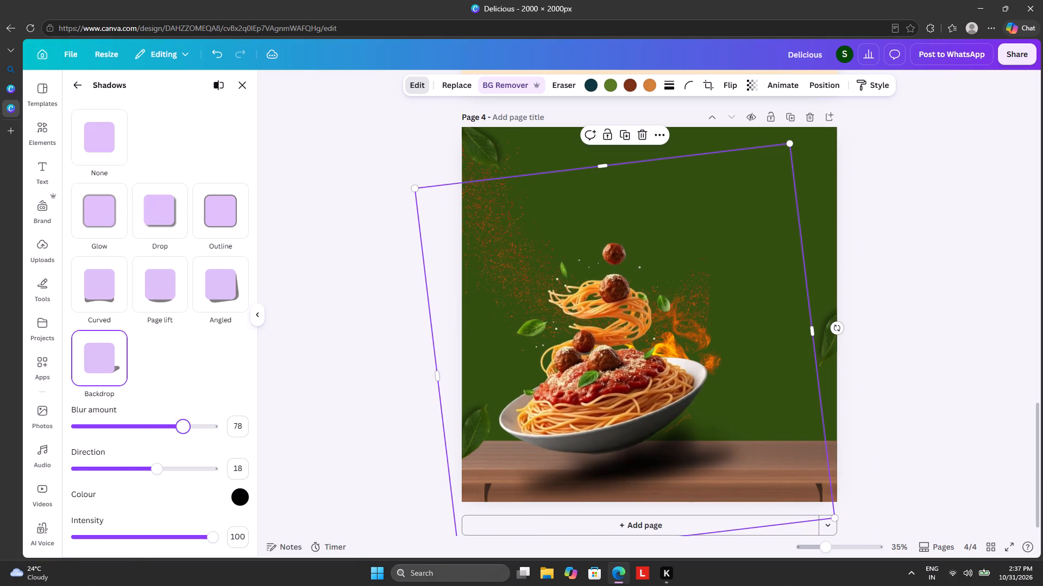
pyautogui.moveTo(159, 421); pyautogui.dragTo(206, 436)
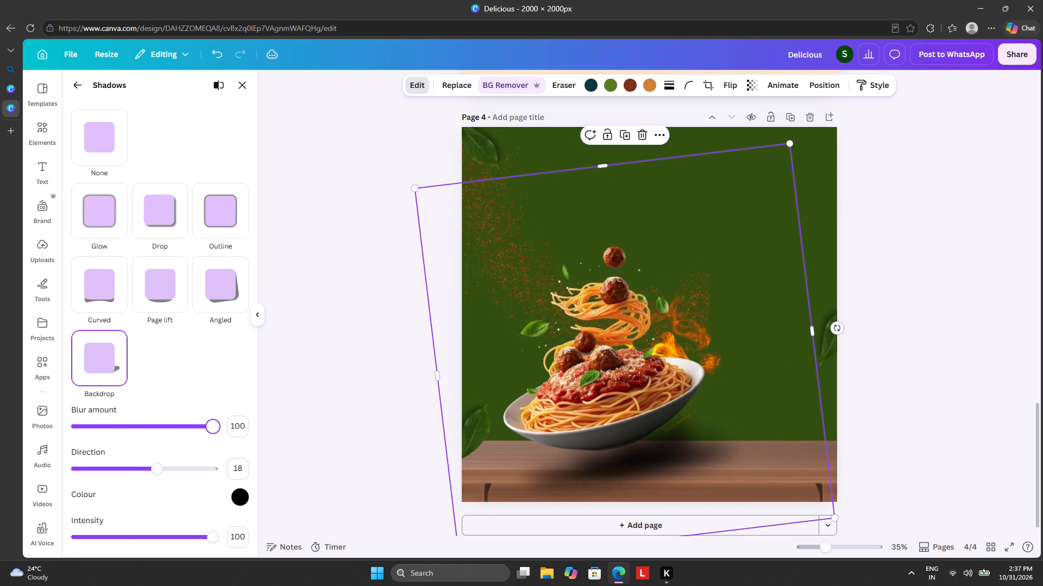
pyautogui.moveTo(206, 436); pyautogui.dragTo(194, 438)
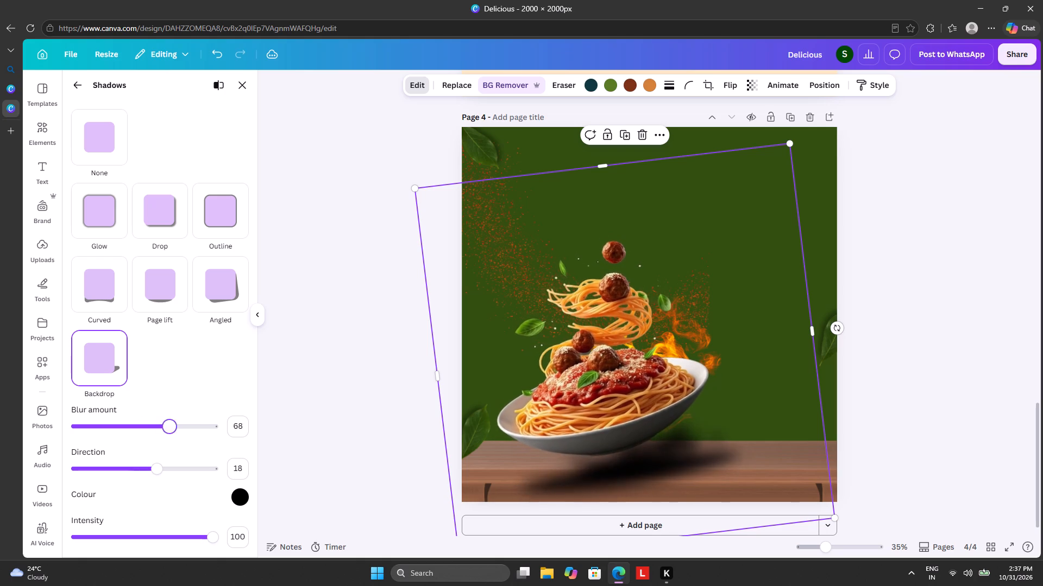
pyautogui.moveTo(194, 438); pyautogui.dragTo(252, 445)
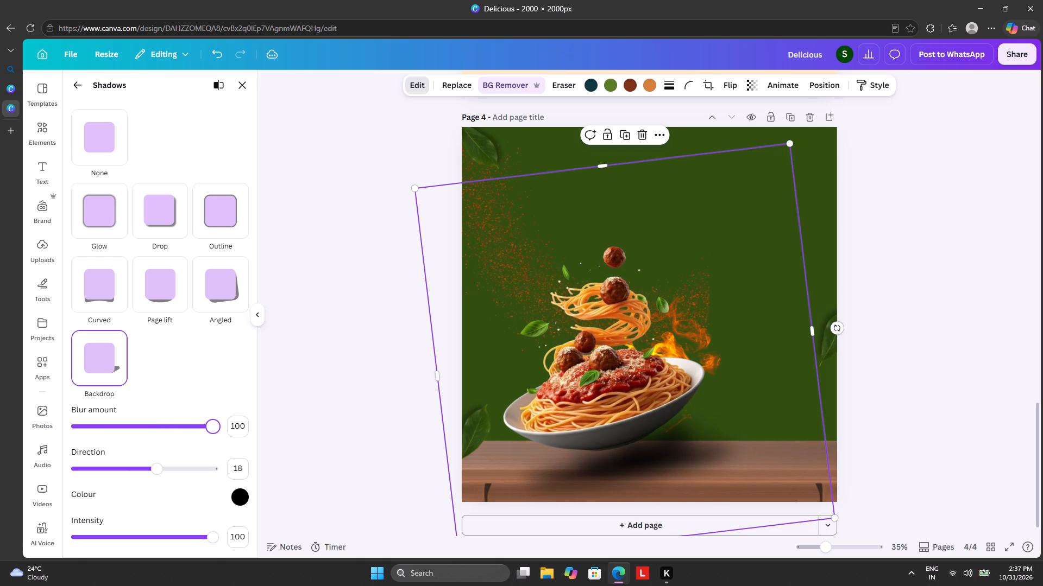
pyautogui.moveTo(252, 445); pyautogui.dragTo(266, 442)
# Shift the spaghetti plate slightly to the right so it hovers near the middle of the page.
pyautogui.moveTo(593, 351); pyautogui.dragTo(602, 328)
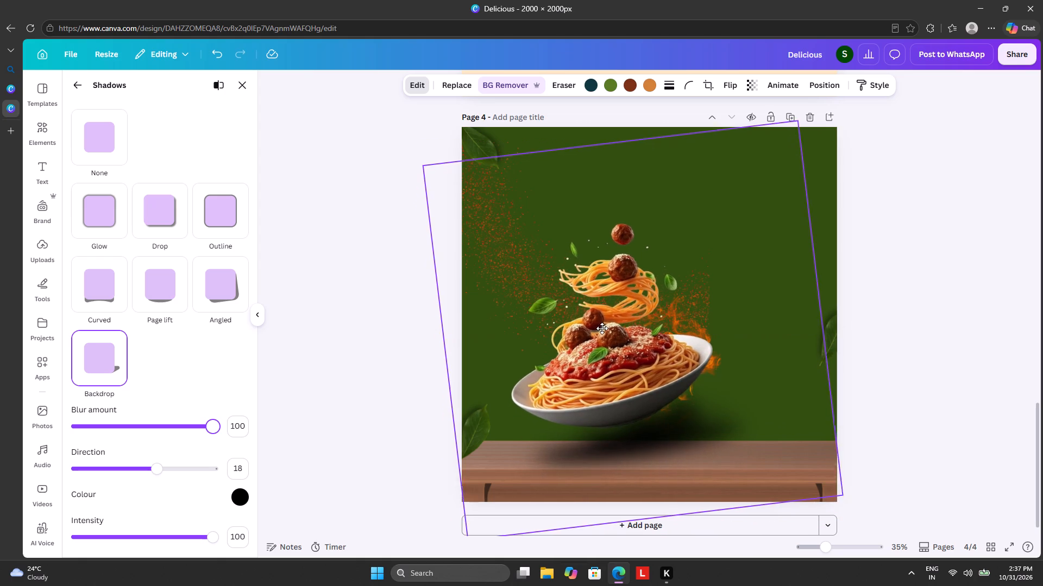
pyautogui.moveTo(602, 328); pyautogui.dragTo(627, 347)
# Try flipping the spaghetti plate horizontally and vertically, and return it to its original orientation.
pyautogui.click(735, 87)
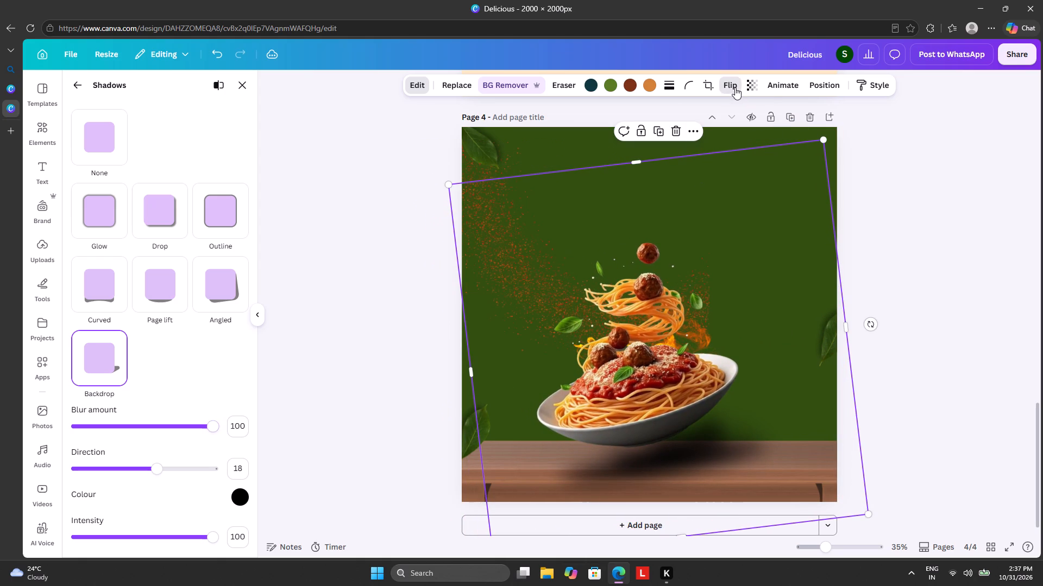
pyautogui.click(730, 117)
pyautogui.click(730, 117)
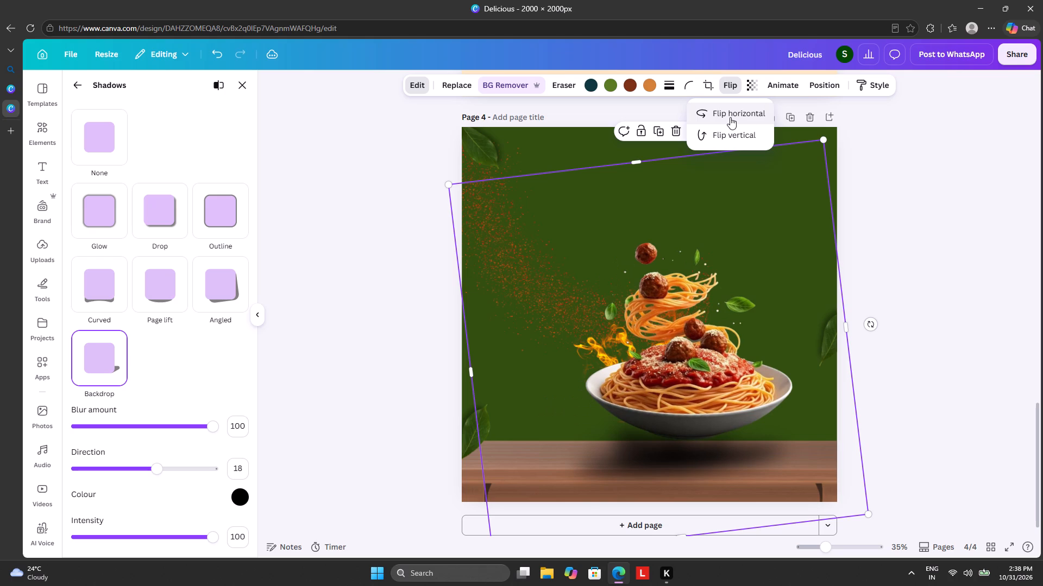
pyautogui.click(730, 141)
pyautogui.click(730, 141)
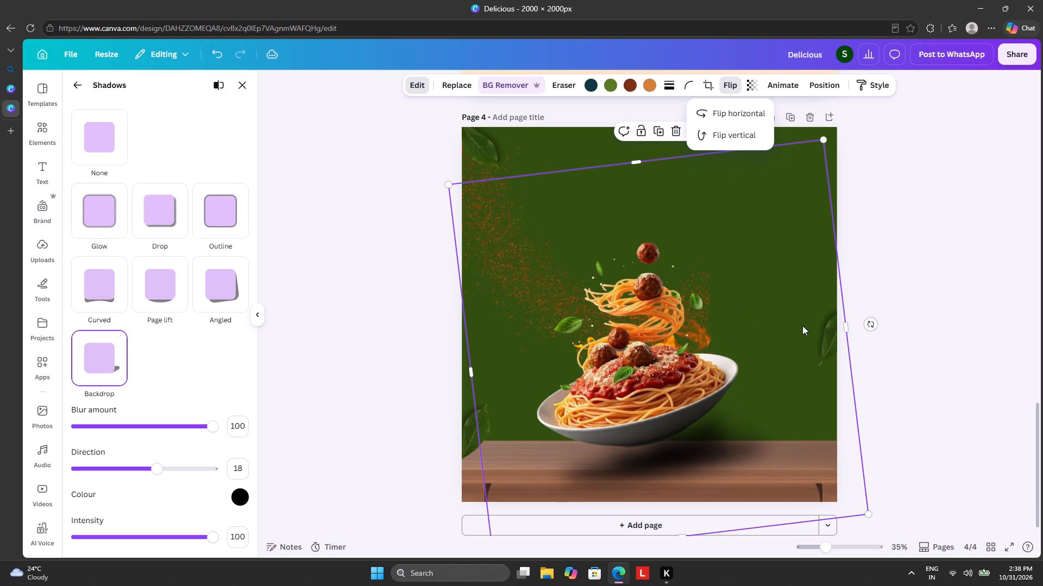
# Rotate the spaghetti plate to about -4°.
pyautogui.click(872, 321)
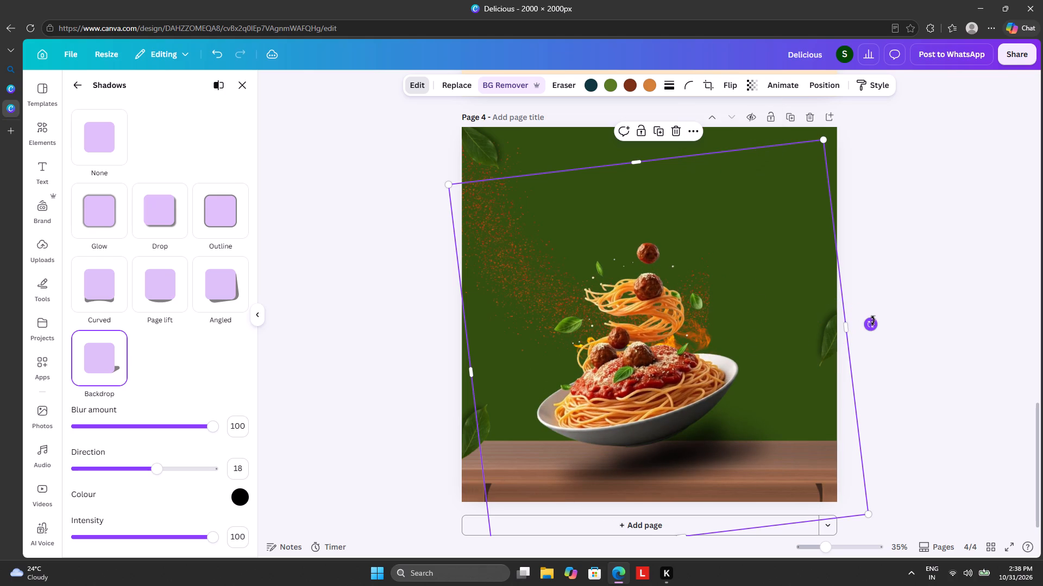
pyautogui.moveTo(873, 322); pyautogui.dragTo(872, 359)
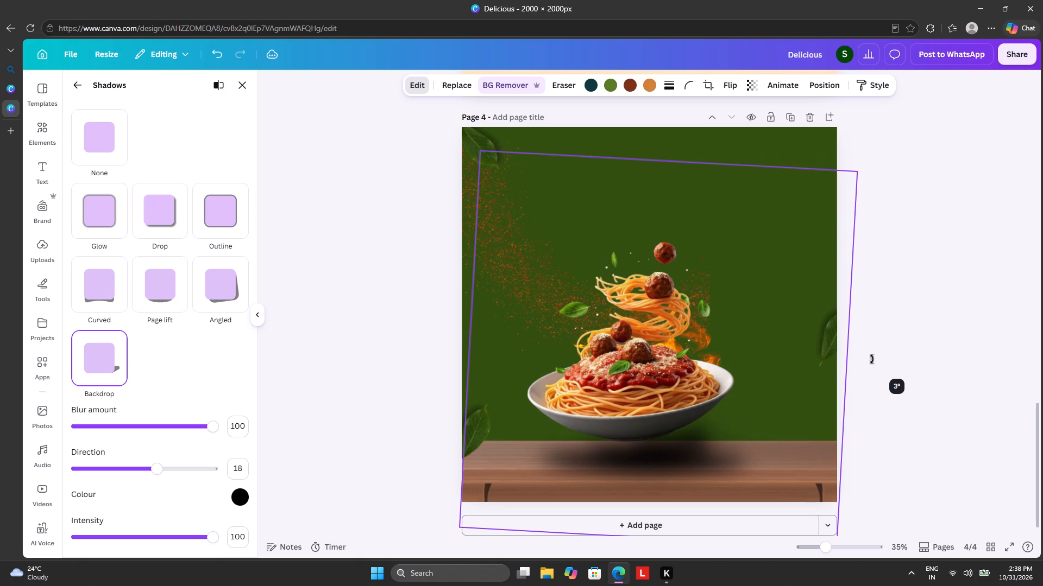
pyautogui.moveTo(872, 359); pyautogui.dragTo(834, 251)
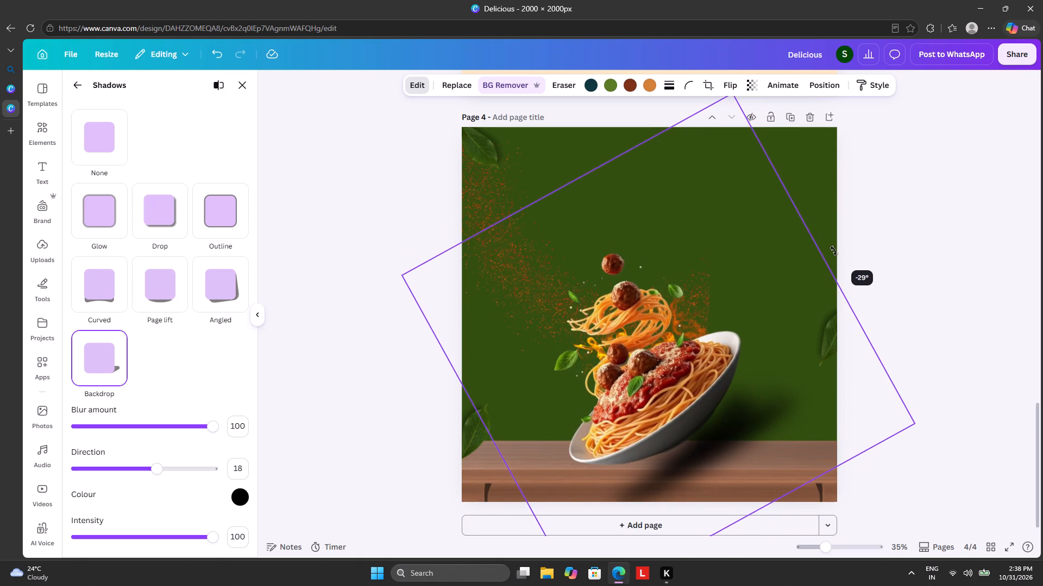
pyautogui.moveTo(834, 251); pyautogui.dragTo(826, 337)
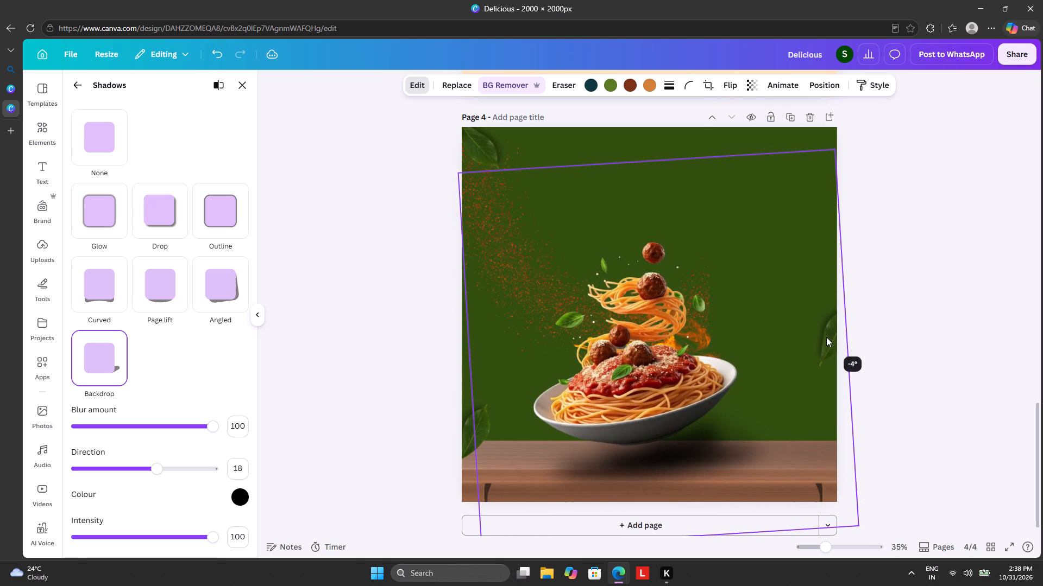
# Try the spaghetti plate lower on the tabletop, and place it hovering just above it, slightly further right.
pyautogui.moveTo(731, 316); pyautogui.dragTo(738, 367)
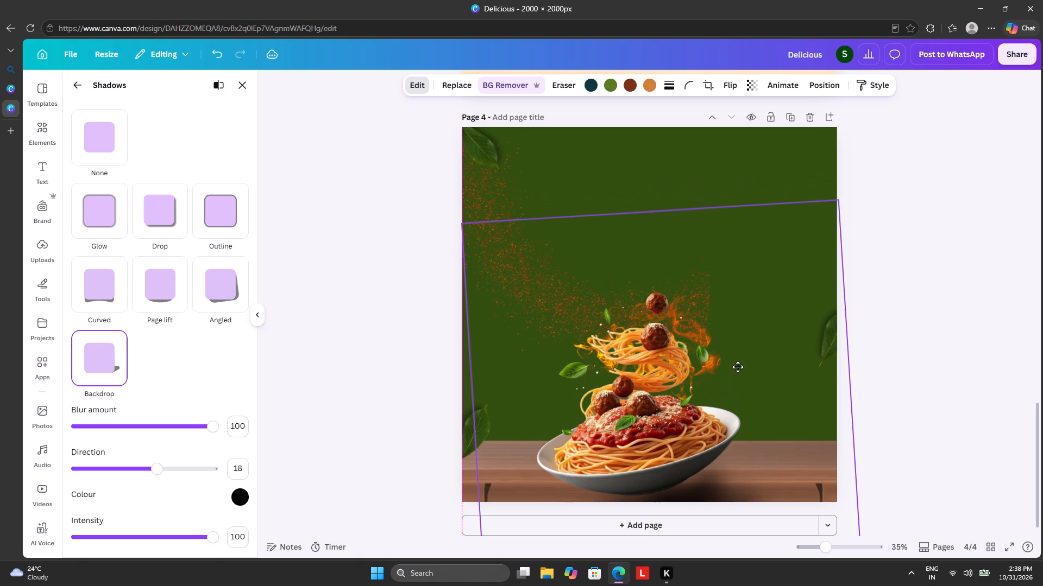
pyautogui.moveTo(738, 367); pyautogui.dragTo(744, 315)
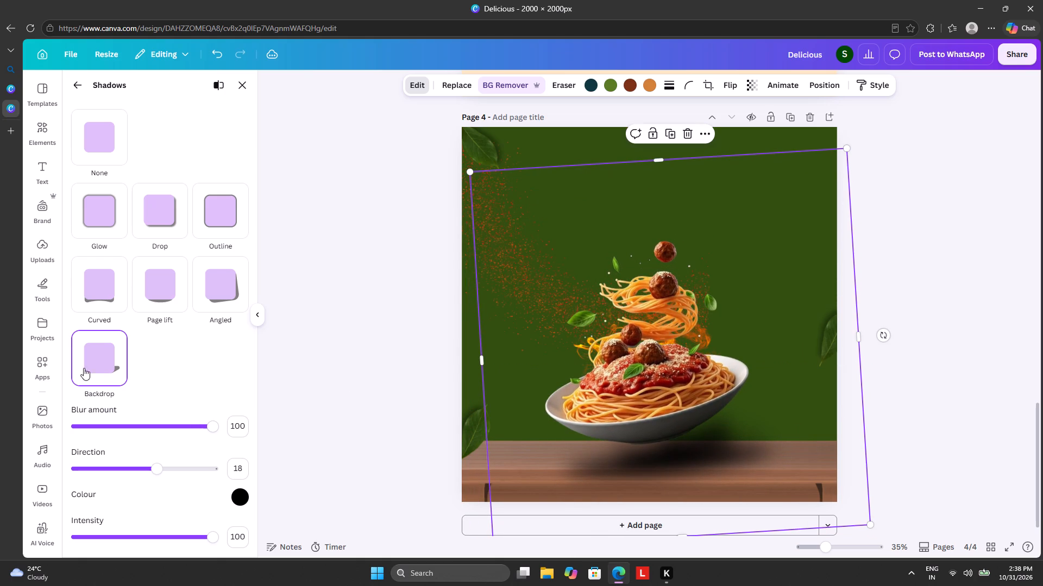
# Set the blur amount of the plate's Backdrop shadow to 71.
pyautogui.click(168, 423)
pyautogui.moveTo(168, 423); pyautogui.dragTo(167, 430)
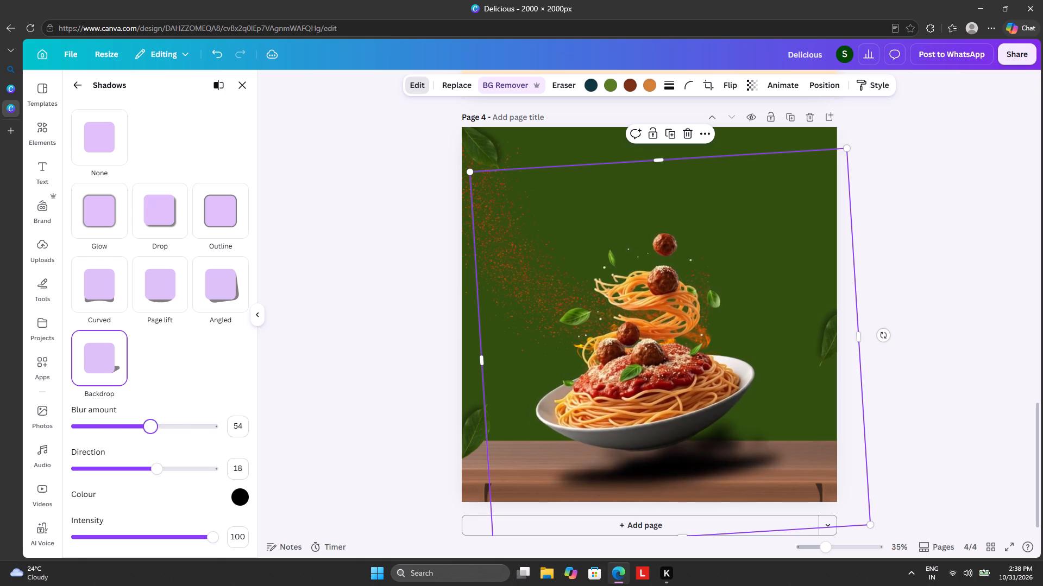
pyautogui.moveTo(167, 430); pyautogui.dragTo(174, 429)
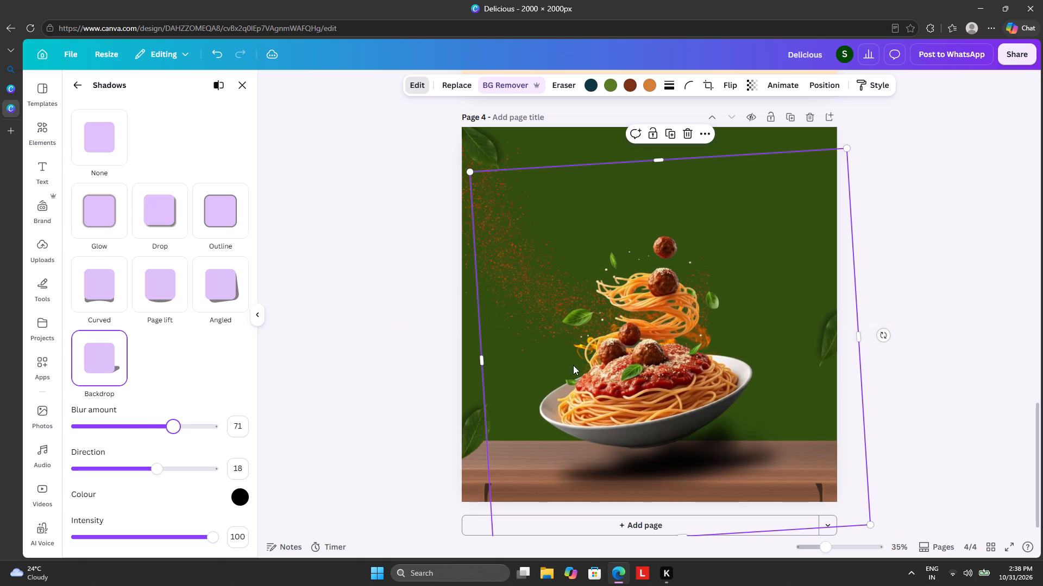
# Lower the spaghetti plate slightly toward the tabletop.
pyautogui.moveTo(701, 374); pyautogui.dragTo(699, 390)
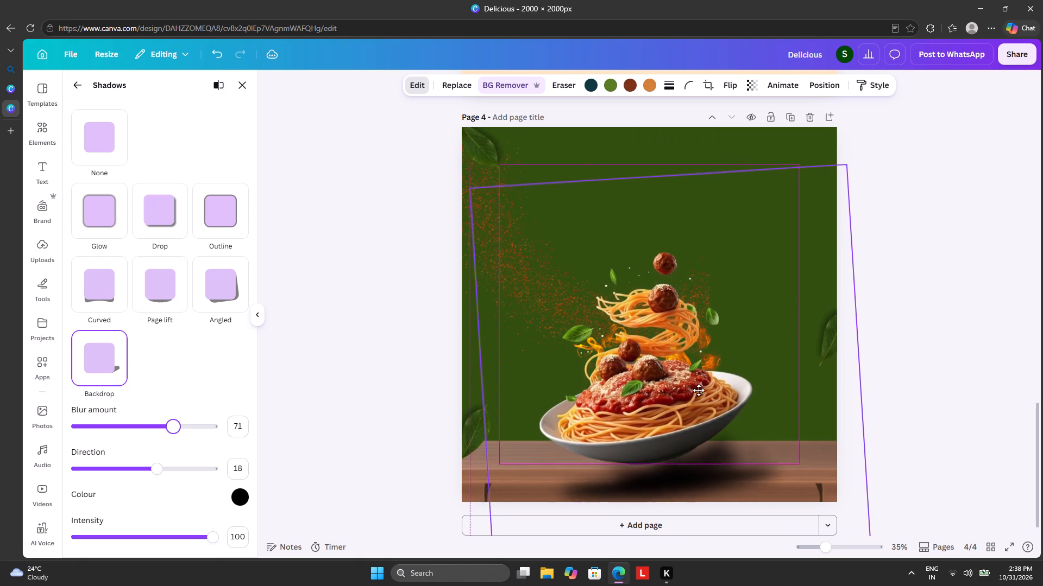
pyautogui.moveTo(699, 390); pyautogui.dragTo(699, 388)
# Try Backdrop shadow directions from -99 to 99 on the spaghetti plate and settle on 8, keeping intensity at 100.
pyautogui.moveTo(161, 469); pyautogui.dragTo(194, 471)
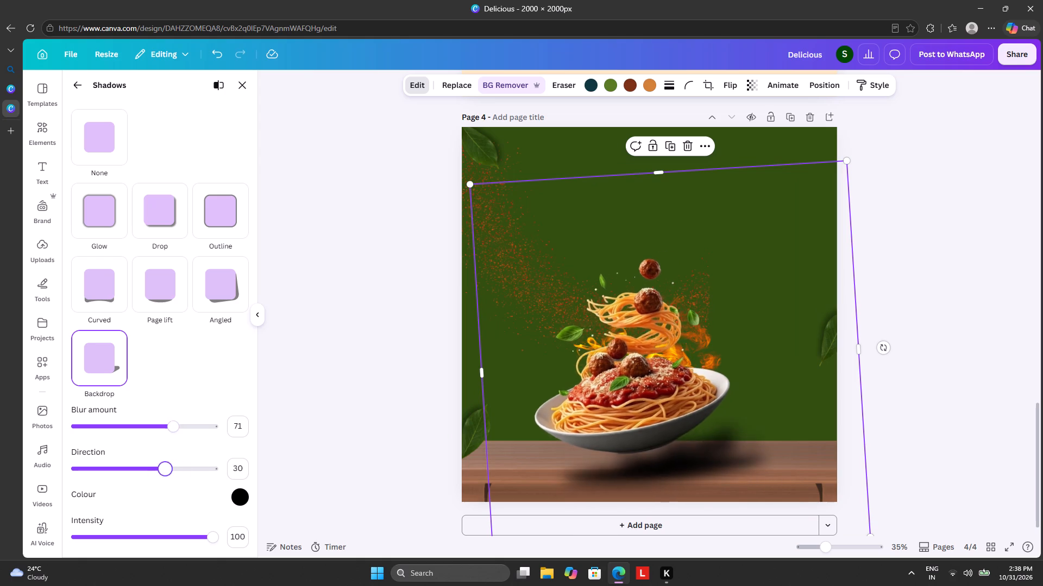
pyautogui.moveTo(194, 471); pyautogui.dragTo(70, 471)
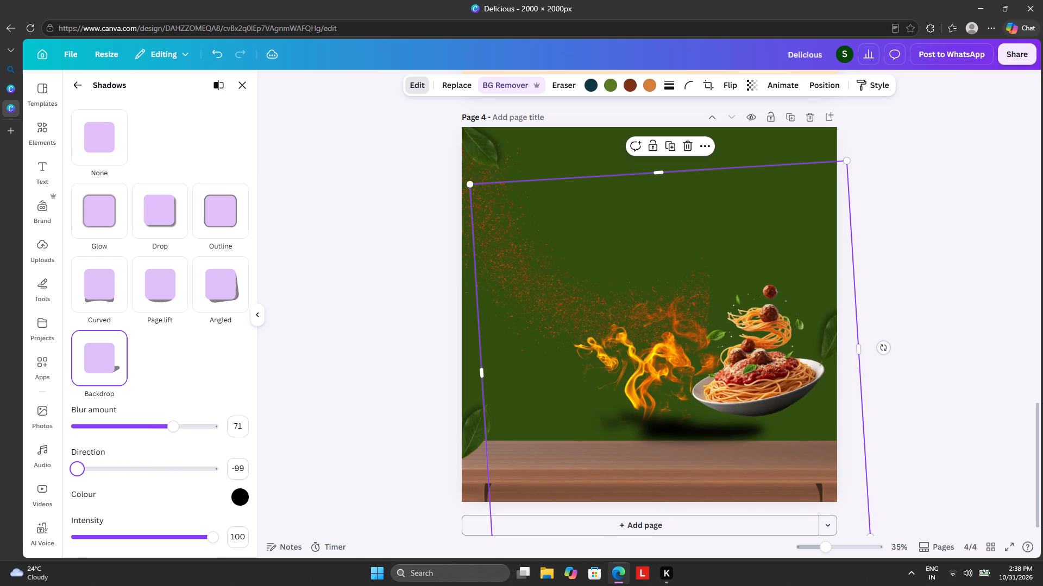
pyautogui.moveTo(70, 471); pyautogui.dragTo(195, 472)
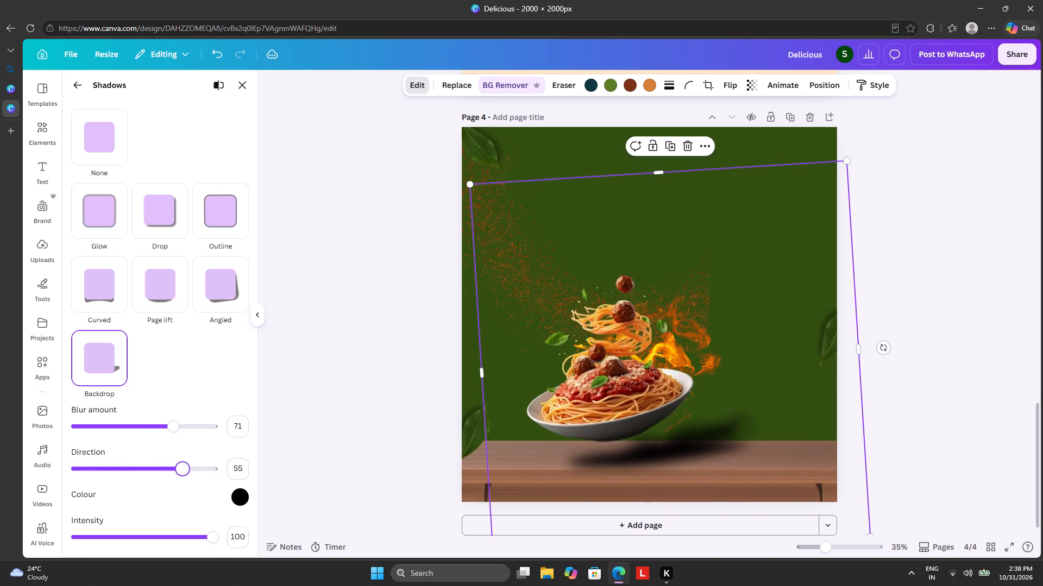
pyautogui.moveTo(195, 472); pyautogui.dragTo(180, 472)
pyautogui.scroll(-2, 178, 487)
pyautogui.moveTo(164, 535); pyautogui.dragTo(246, 552)
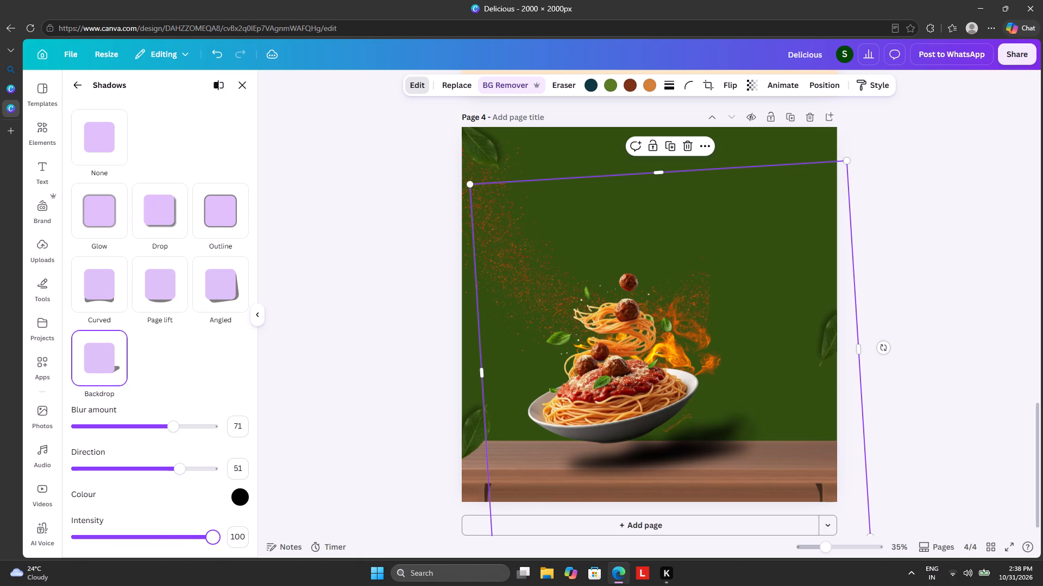
pyautogui.moveTo(246, 552); pyautogui.dragTo(257, 546)
pyautogui.moveTo(179, 472); pyautogui.dragTo(106, 464)
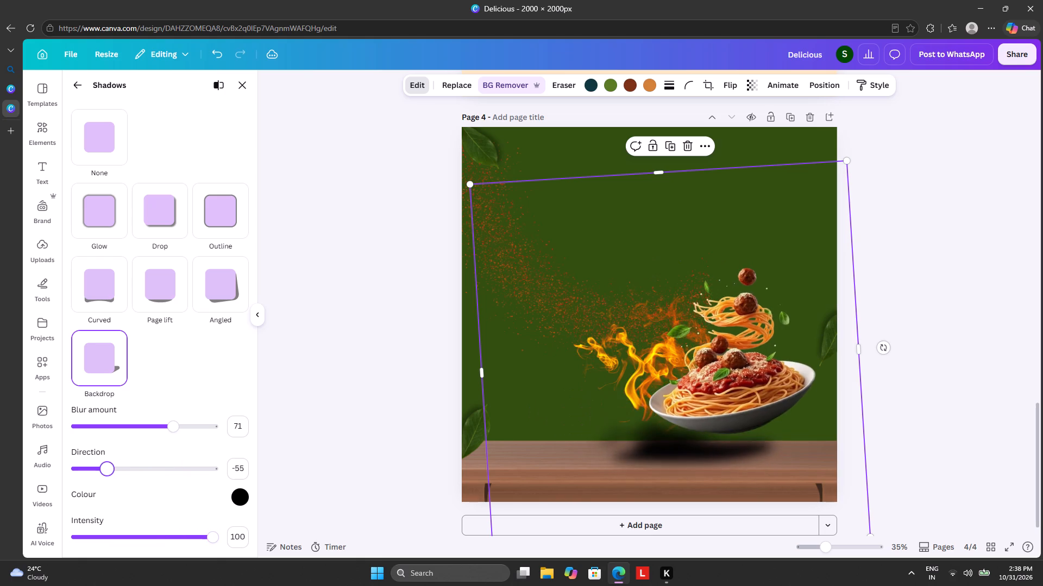
pyautogui.moveTo(106, 464); pyautogui.dragTo(206, 480)
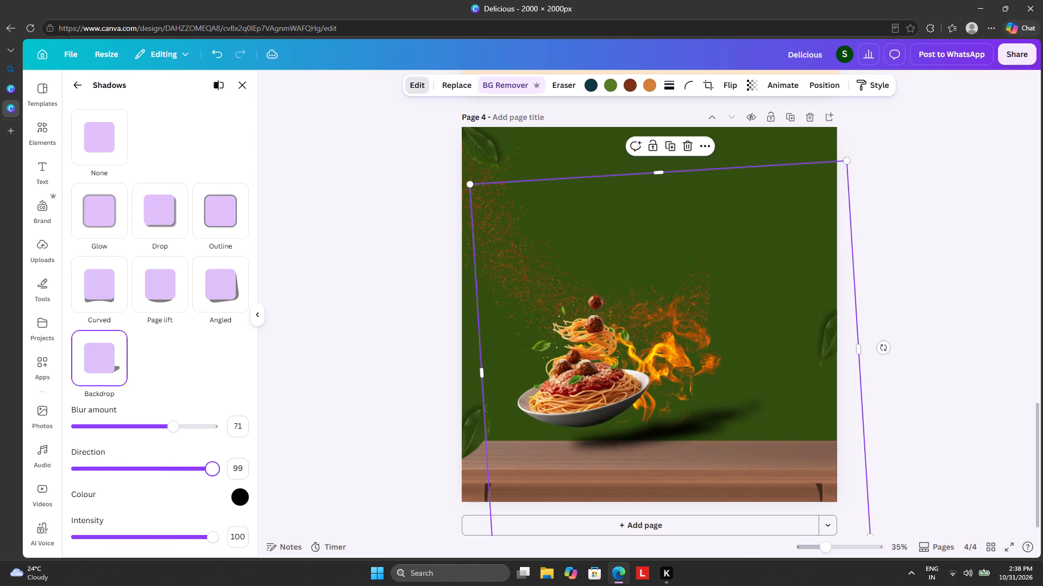
pyautogui.moveTo(206, 480); pyautogui.dragTo(150, 476)
# Set the blur amount of the plate's Backdrop shadow to 100.
pyautogui.moveTo(165, 431); pyautogui.dragTo(249, 432)
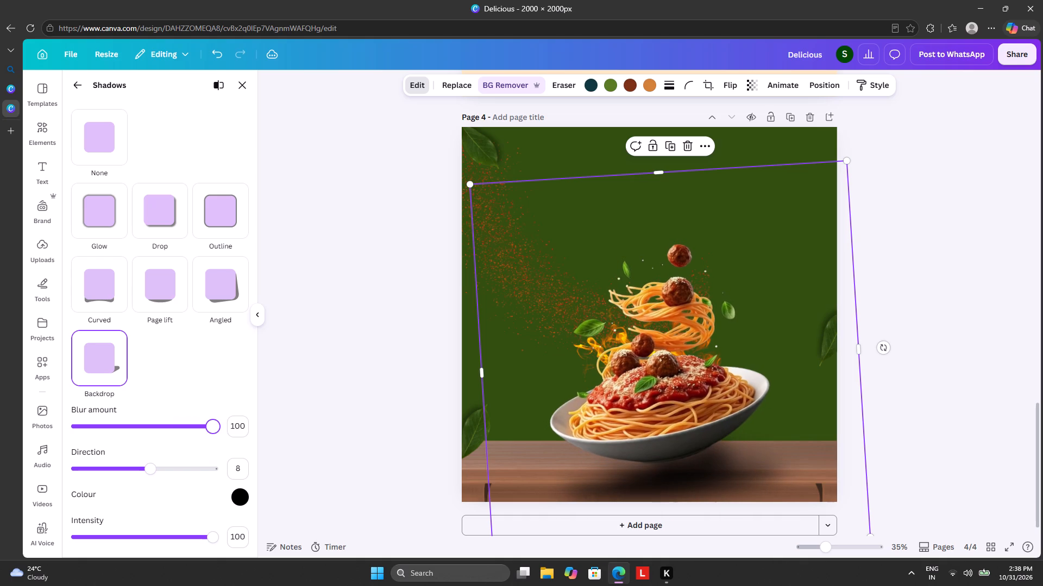
pyautogui.moveTo(249, 432); pyautogui.dragTo(263, 434)
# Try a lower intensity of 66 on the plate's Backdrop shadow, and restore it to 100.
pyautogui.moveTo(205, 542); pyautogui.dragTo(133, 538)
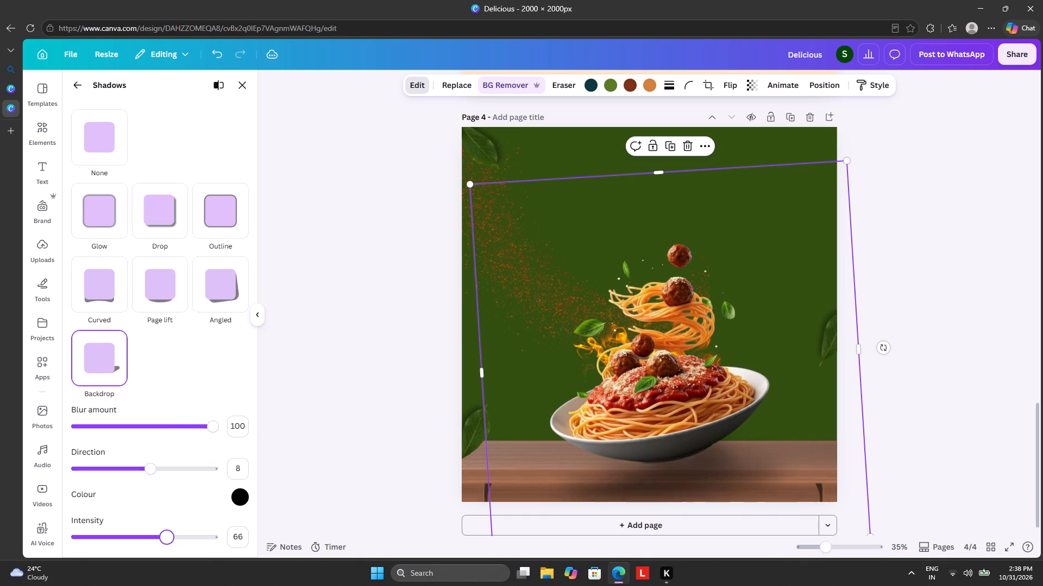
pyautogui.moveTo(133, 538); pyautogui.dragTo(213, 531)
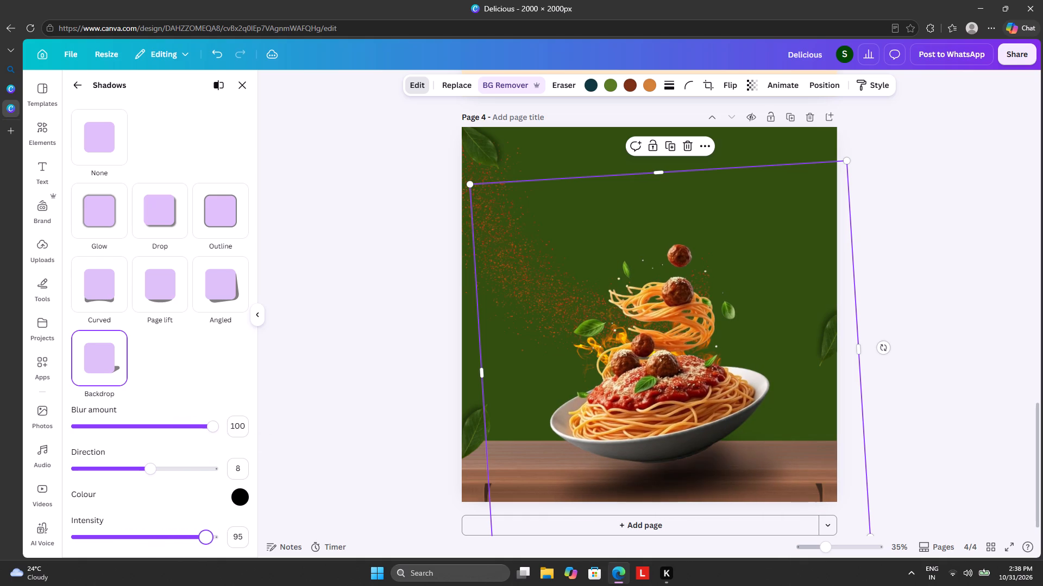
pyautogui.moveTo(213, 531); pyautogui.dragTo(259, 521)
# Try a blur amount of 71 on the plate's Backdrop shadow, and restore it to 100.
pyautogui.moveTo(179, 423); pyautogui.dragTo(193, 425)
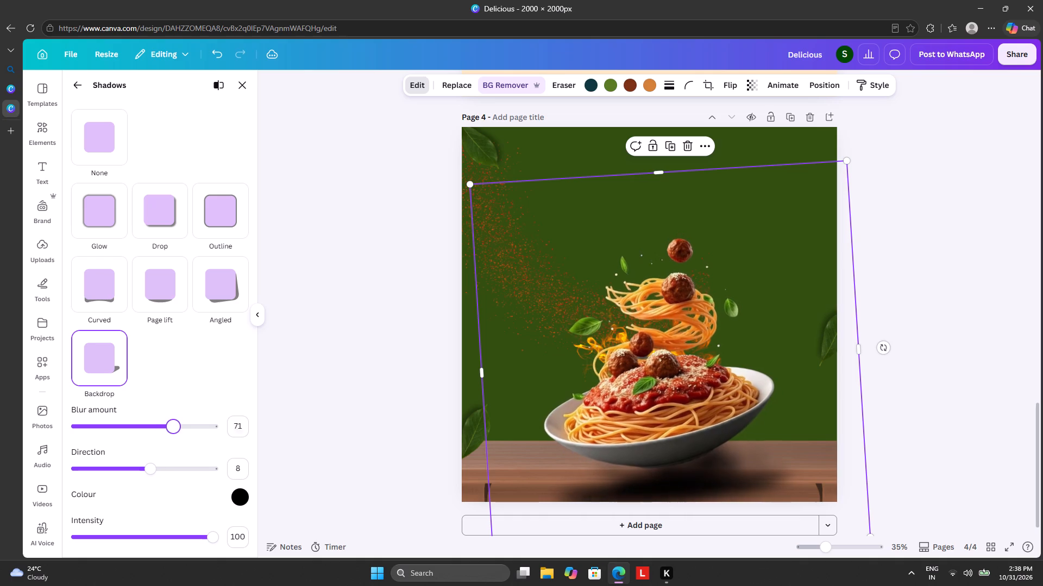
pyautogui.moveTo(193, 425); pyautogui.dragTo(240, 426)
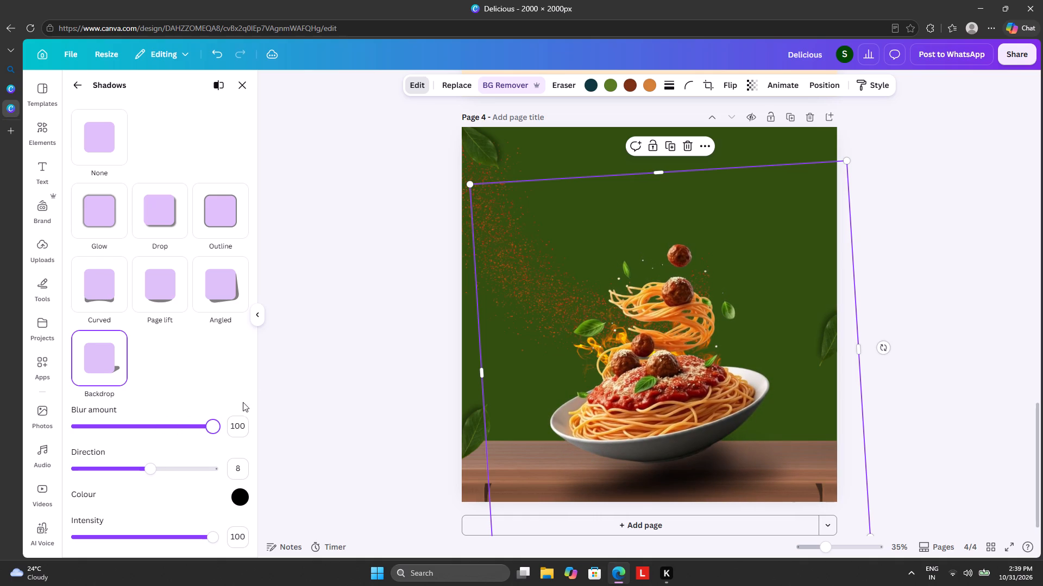
# Shrink the spaghetti plate and move it in front of the flames, centred above the wooden tabletop.
pyautogui.moveTo(466, 183); pyautogui.dragTo(599, 244)
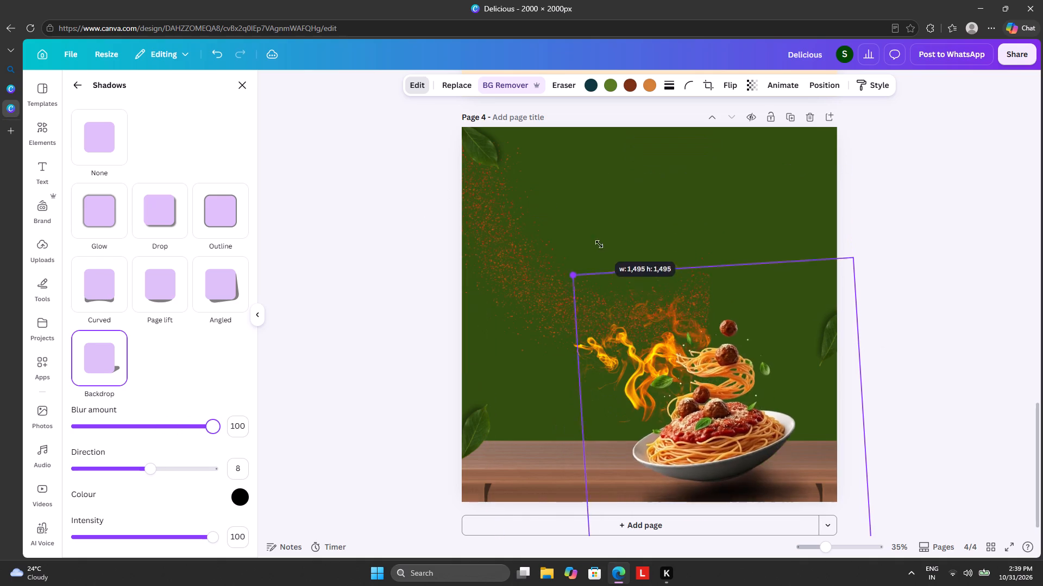
pyautogui.moveTo(599, 244); pyautogui.dragTo(667, 319)
pyautogui.moveTo(816, 411); pyautogui.dragTo(739, 365)
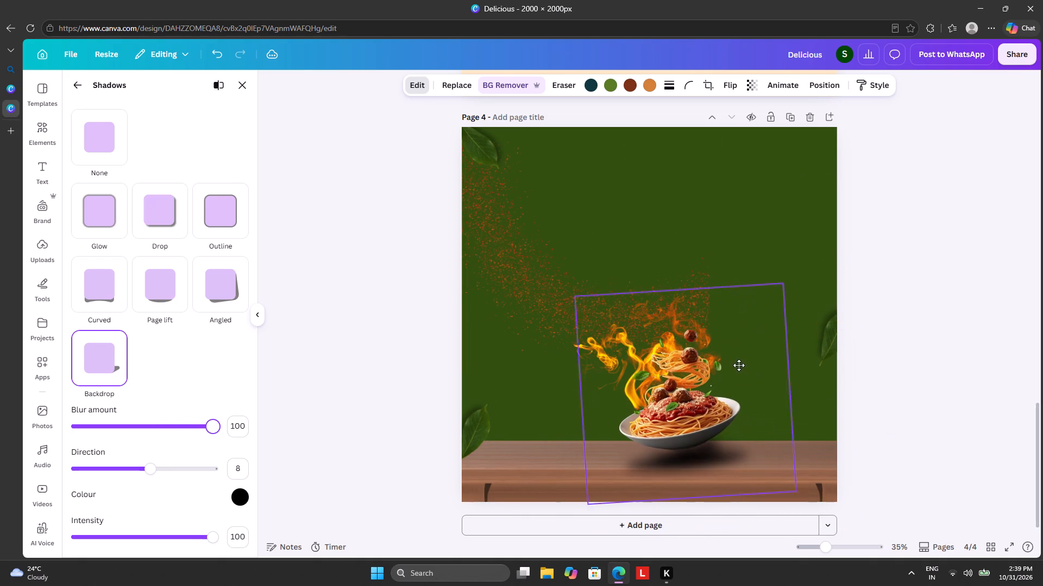
pyautogui.moveTo(739, 365); pyautogui.dragTo(707, 367)
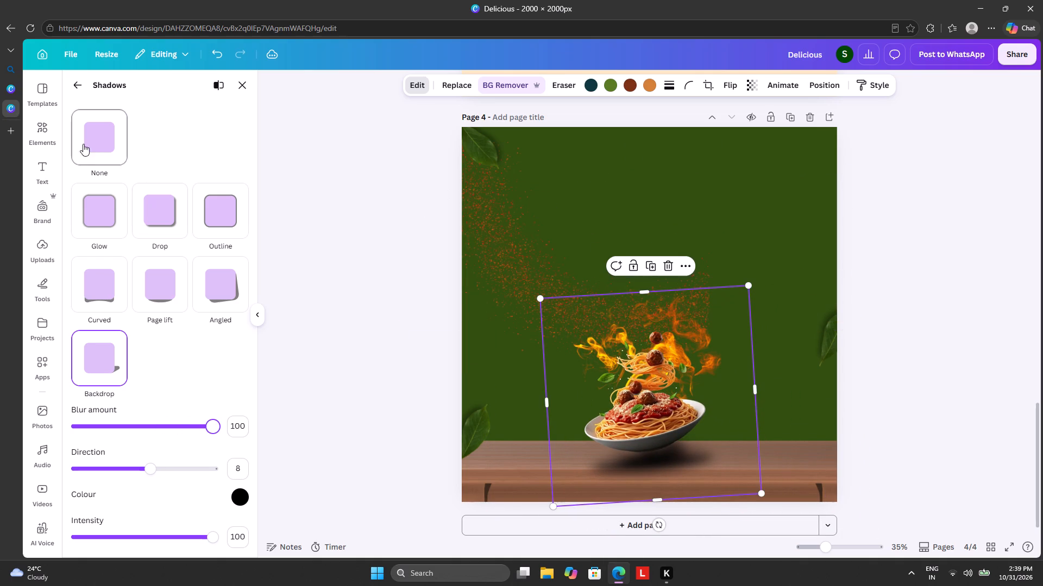
# Replace the plate's Backdrop shadow with a Curved shadow and set its blur amount to 29.
pyautogui.click(109, 126)
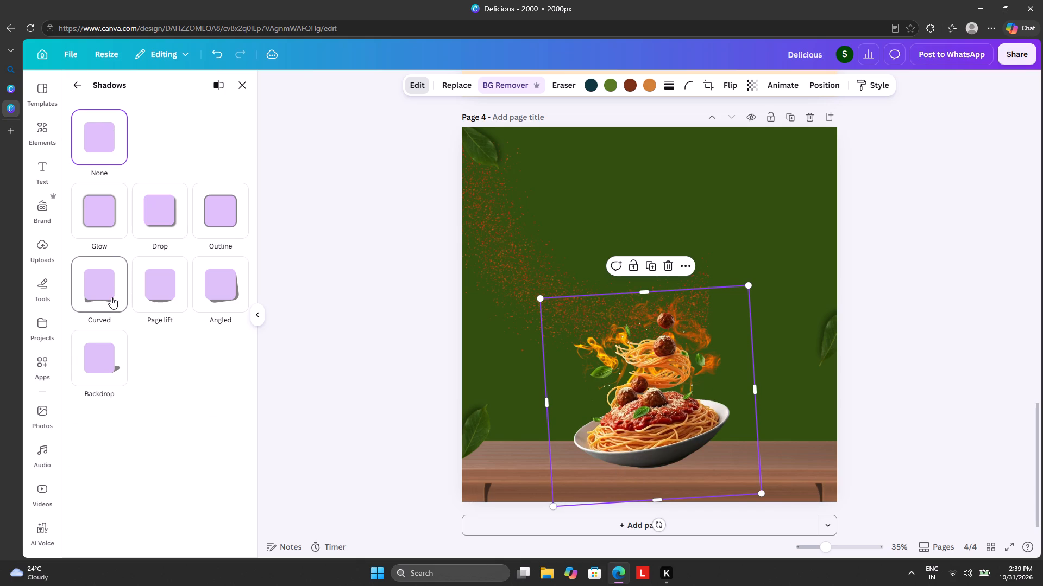
pyautogui.click(110, 297)
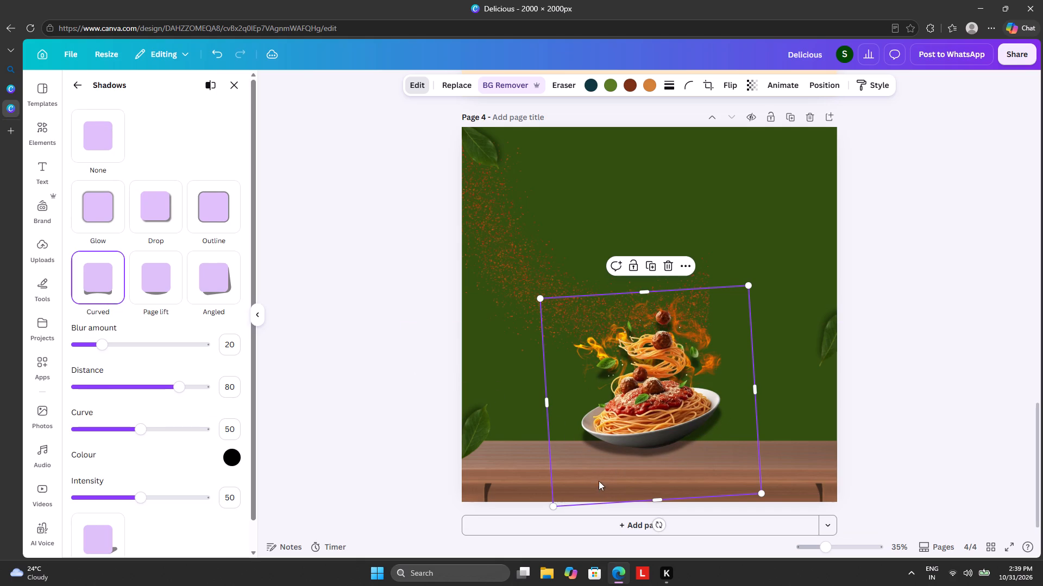
pyautogui.moveTo(120, 341); pyautogui.dragTo(141, 344)
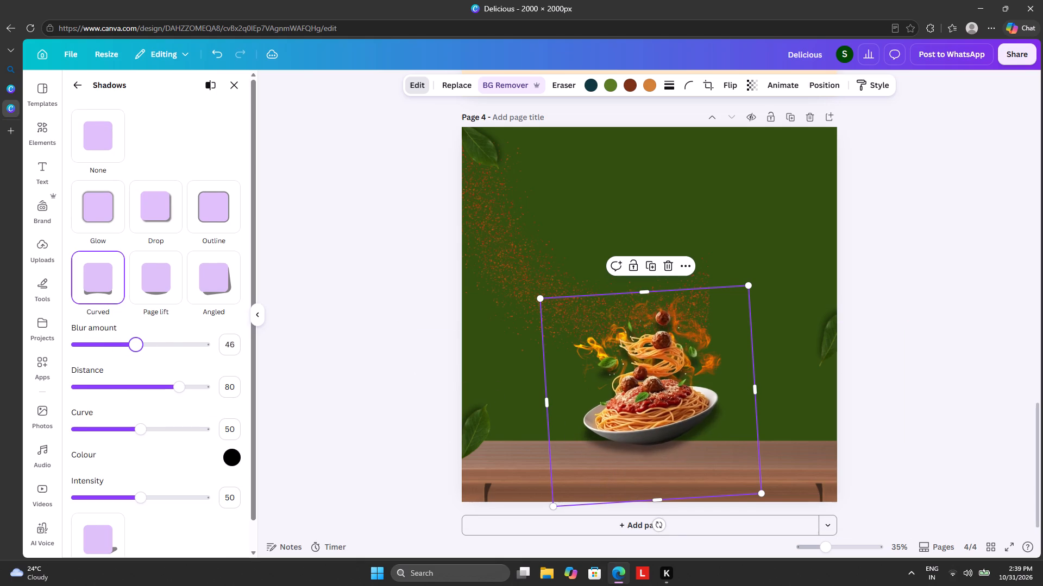
pyautogui.moveTo(141, 344); pyautogui.dragTo(84, 347)
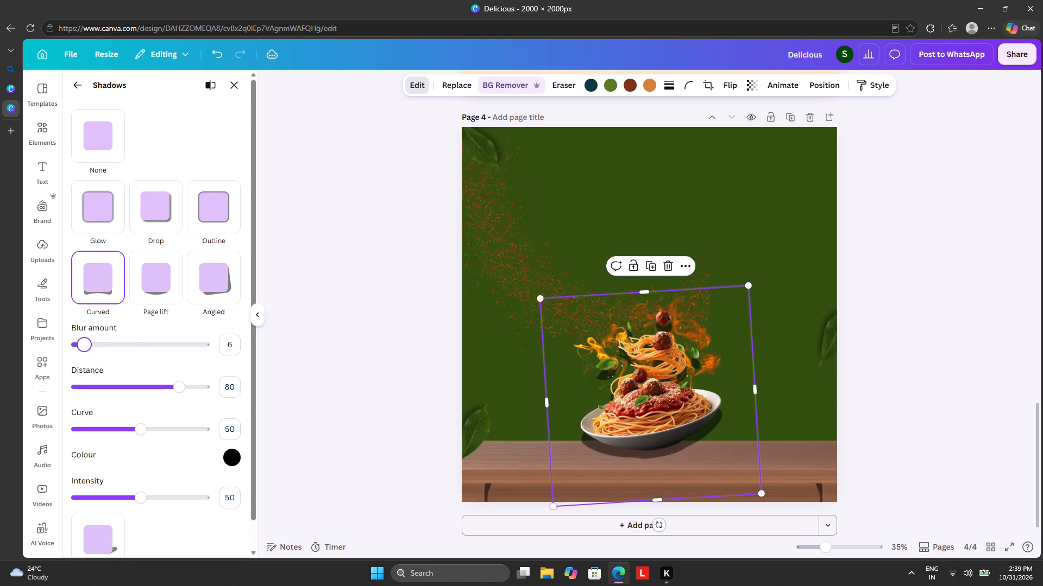
pyautogui.moveTo(84, 347); pyautogui.dragTo(113, 343)
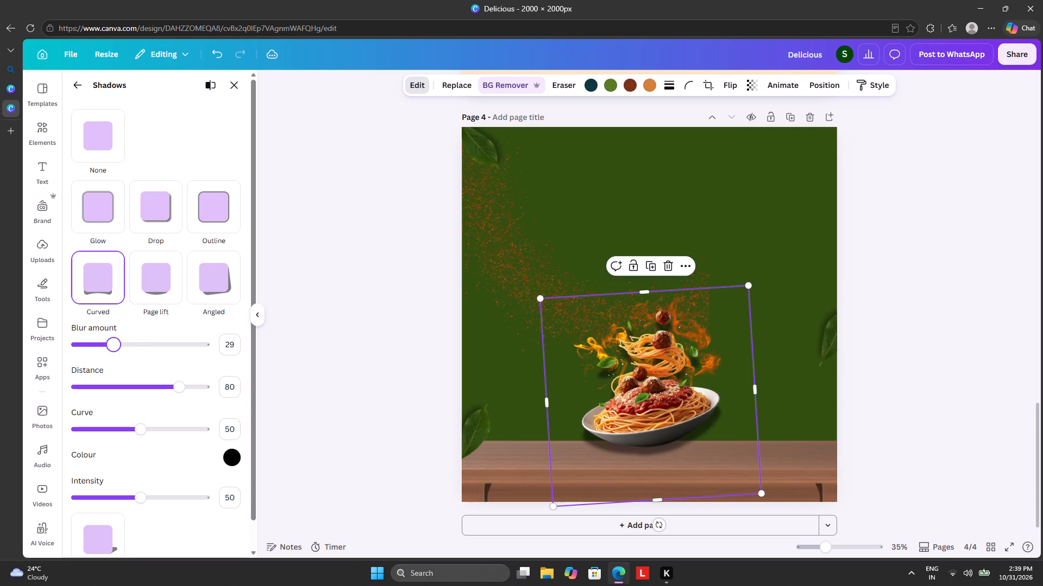
pyautogui.moveTo(113, 343); pyautogui.dragTo(92, 341)
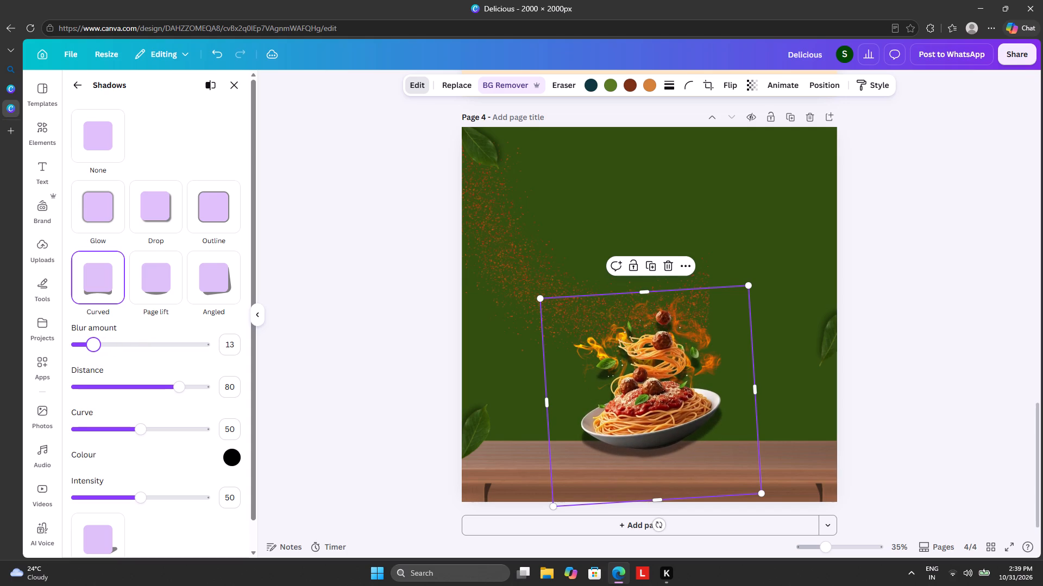
pyautogui.moveTo(92, 342); pyautogui.dragTo(114, 346)
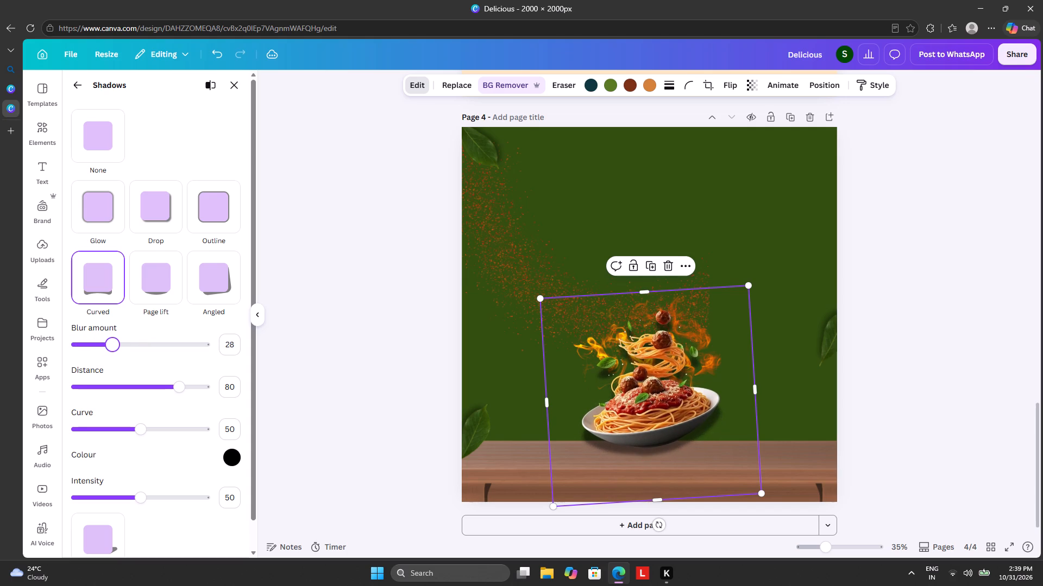
pyautogui.moveTo(114, 346); pyautogui.dragTo(114, 345)
# Set the plate's Curved shadow distance to 100 and its curve to 30.
pyautogui.moveTo(140, 384); pyautogui.dragTo(175, 388)
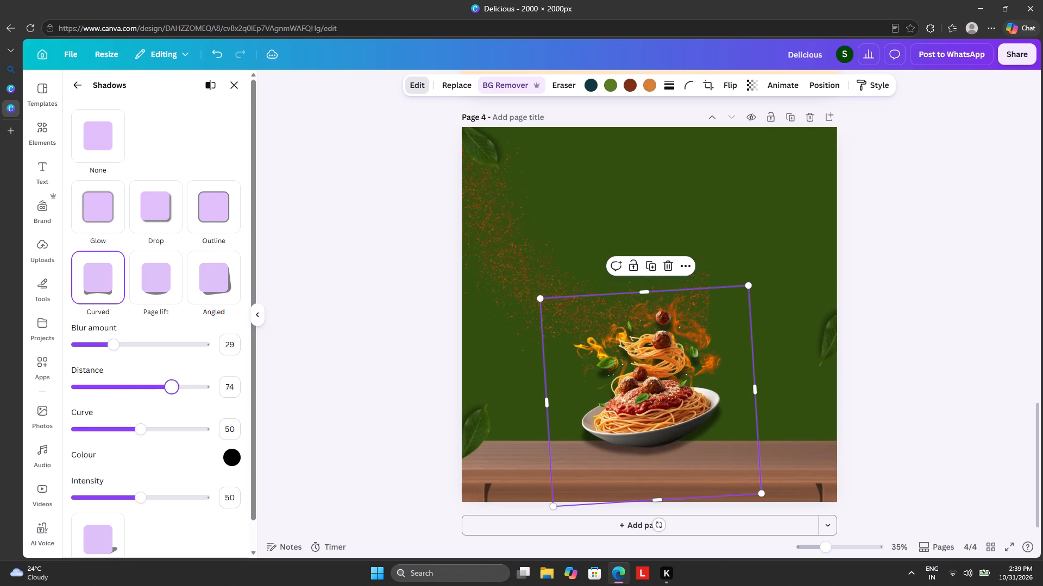
pyautogui.moveTo(175, 388); pyautogui.dragTo(165, 374)
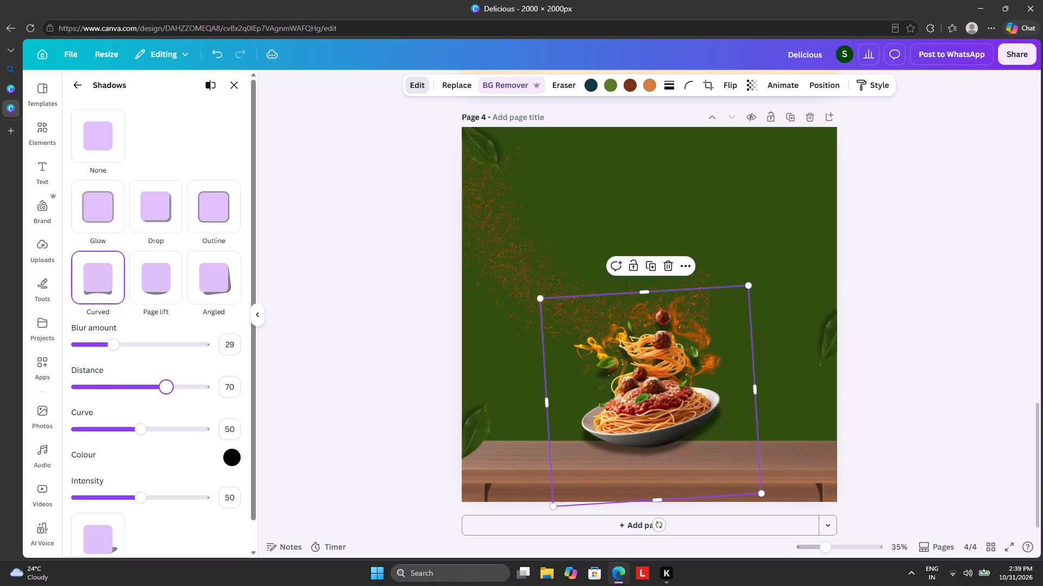
pyautogui.moveTo(165, 374); pyautogui.dragTo(223, 361)
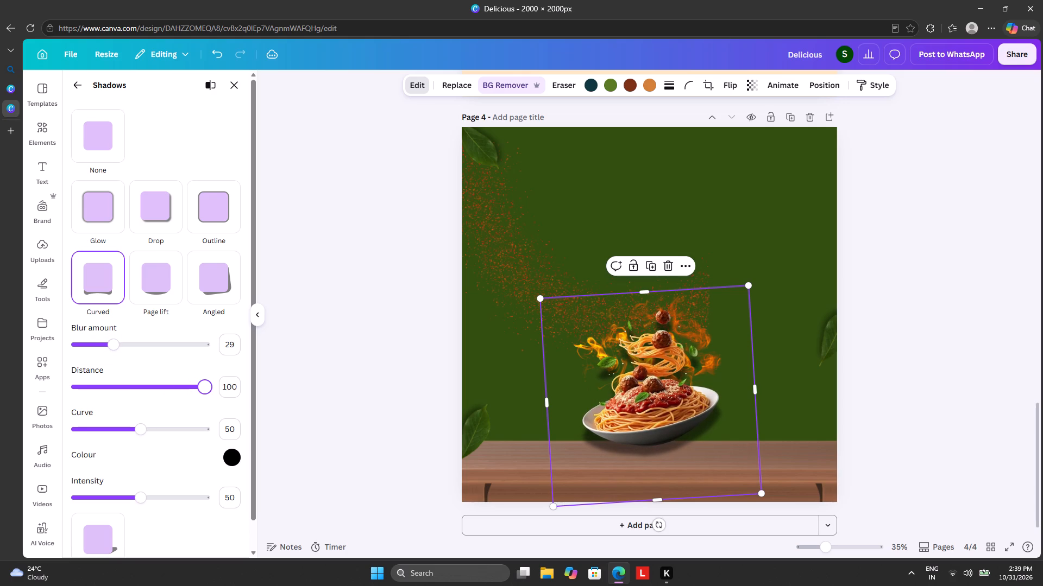
pyautogui.moveTo(223, 361); pyautogui.dragTo(219, 361)
pyautogui.moveTo(219, 361); pyautogui.dragTo(224, 358)
pyautogui.moveTo(146, 434); pyautogui.dragTo(191, 425)
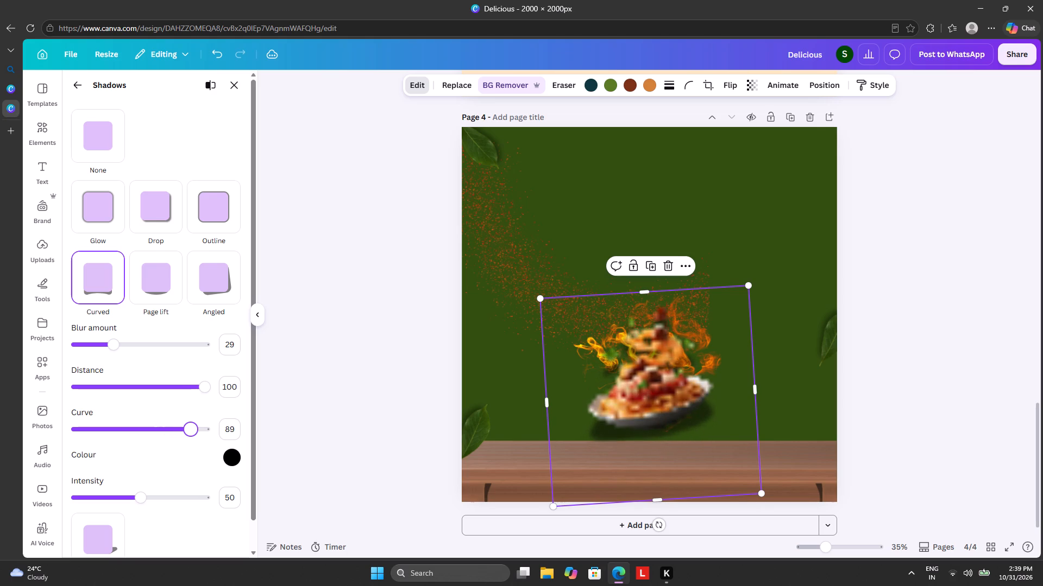
pyautogui.moveTo(191, 425); pyautogui.dragTo(129, 425)
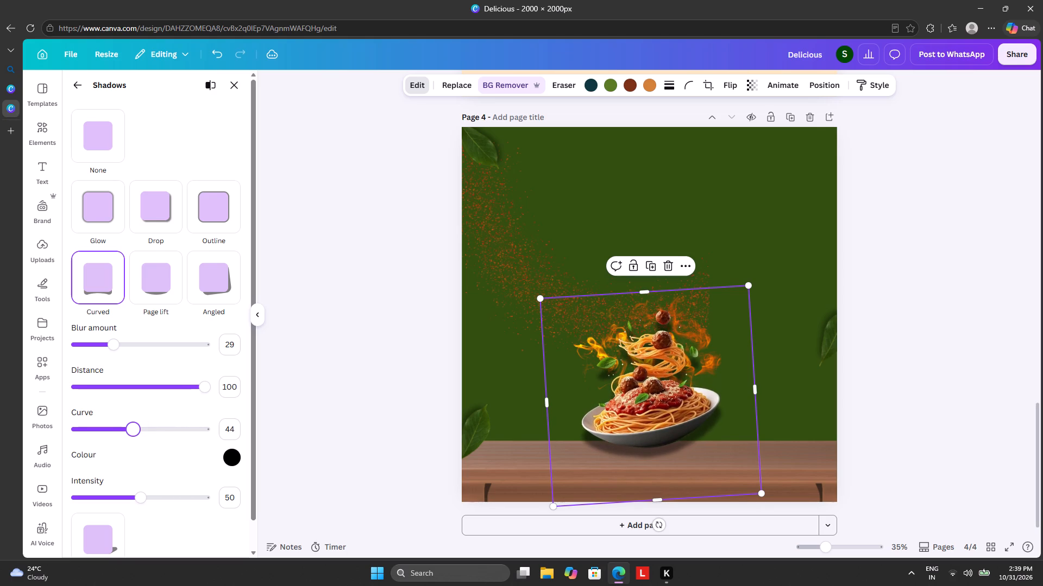
pyautogui.moveTo(129, 425); pyautogui.dragTo(115, 424)
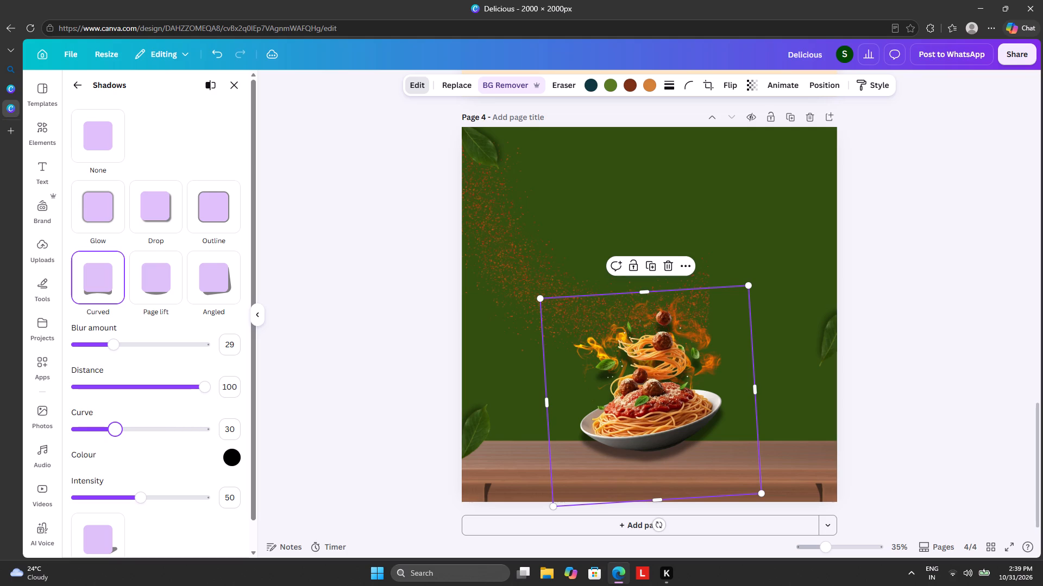
# Try the Curved shadow intensity up to 100 and settle on 69.
pyautogui.moveTo(140, 494); pyautogui.dragTo(167, 489)
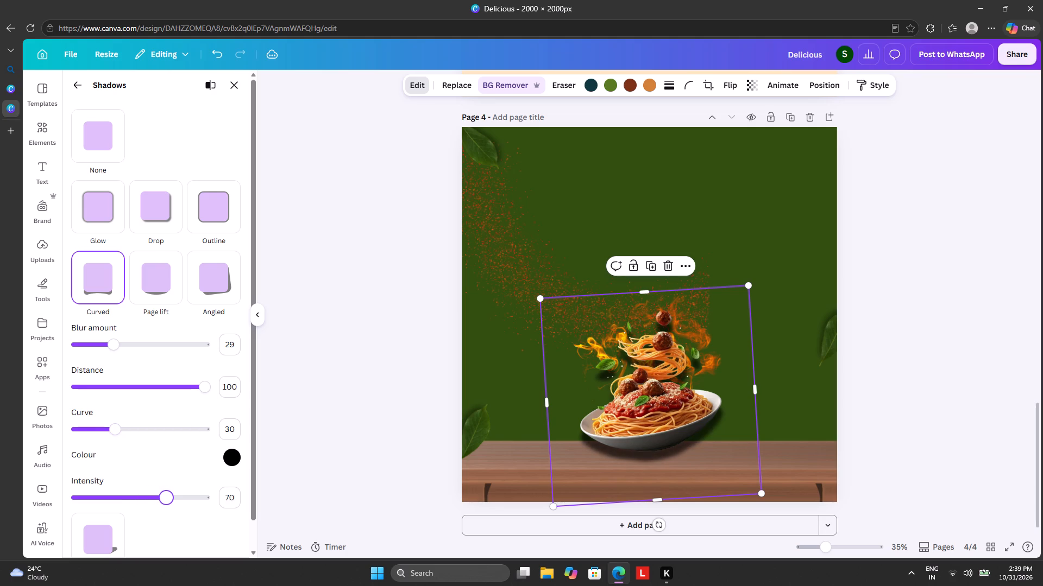
pyautogui.moveTo(167, 489); pyautogui.dragTo(236, 470)
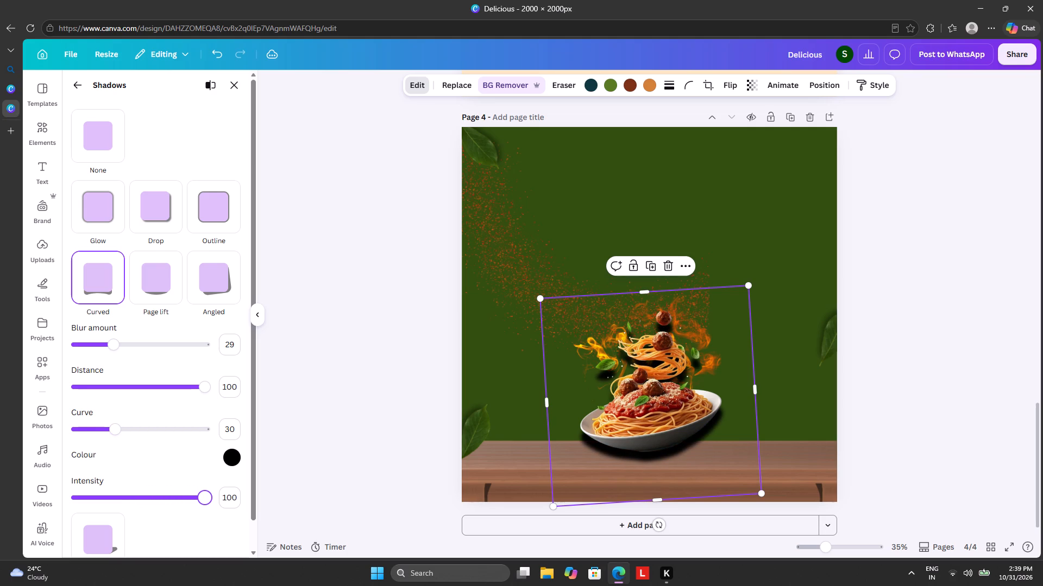
pyautogui.moveTo(236, 470); pyautogui.dragTo(198, 485)
pyautogui.moveTo(198, 485); pyautogui.dragTo(166, 491)
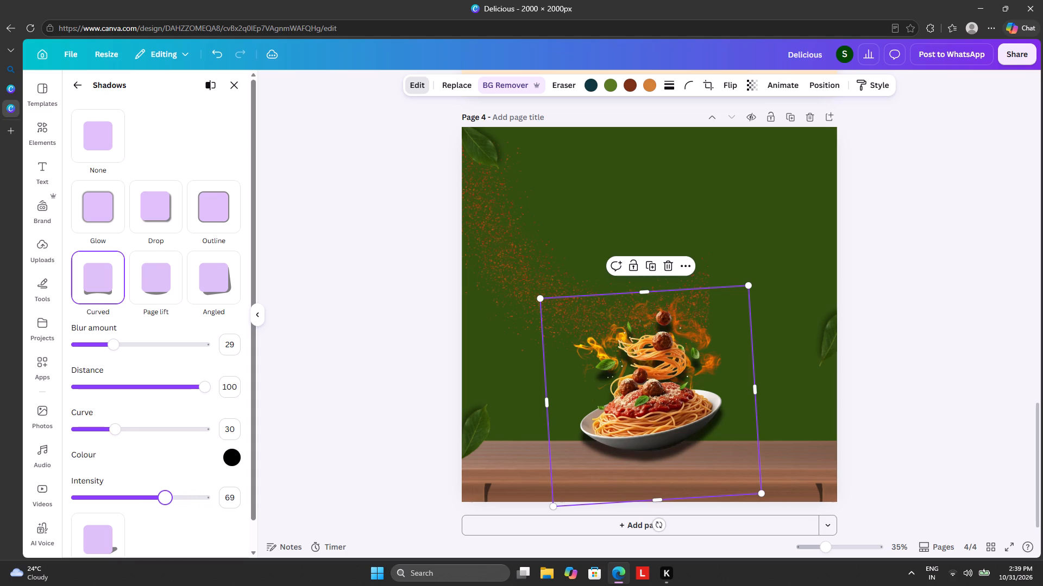
pyautogui.moveTo(166, 491); pyautogui.dragTo(166, 491)
# Nudge the spaghetti plate slightly down towards the wooden tabletop.
pyautogui.moveTo(576, 398); pyautogui.dragTo(574, 407)
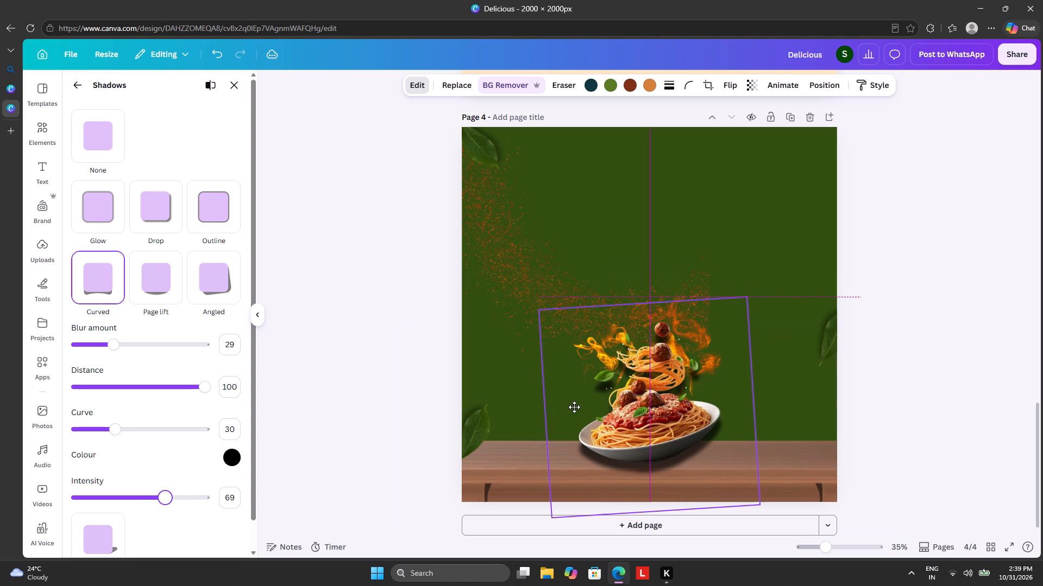
pyautogui.moveTo(574, 407); pyautogui.dragTo(575, 403)
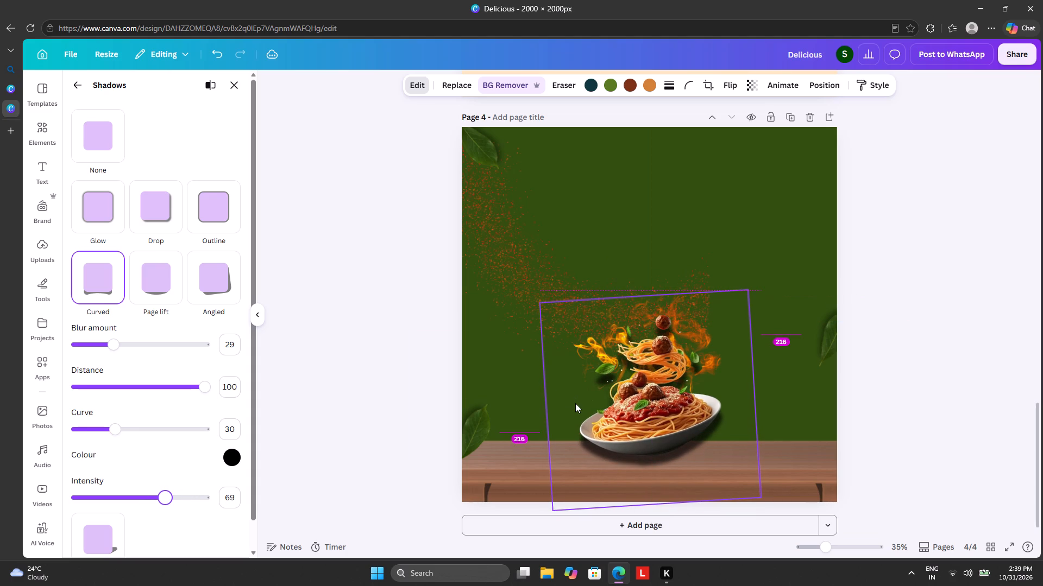
# Move the red spice scatter down and slightly right, so it trails towards the plate.
pyautogui.moveTo(523, 267); pyautogui.dragTo(525, 283)
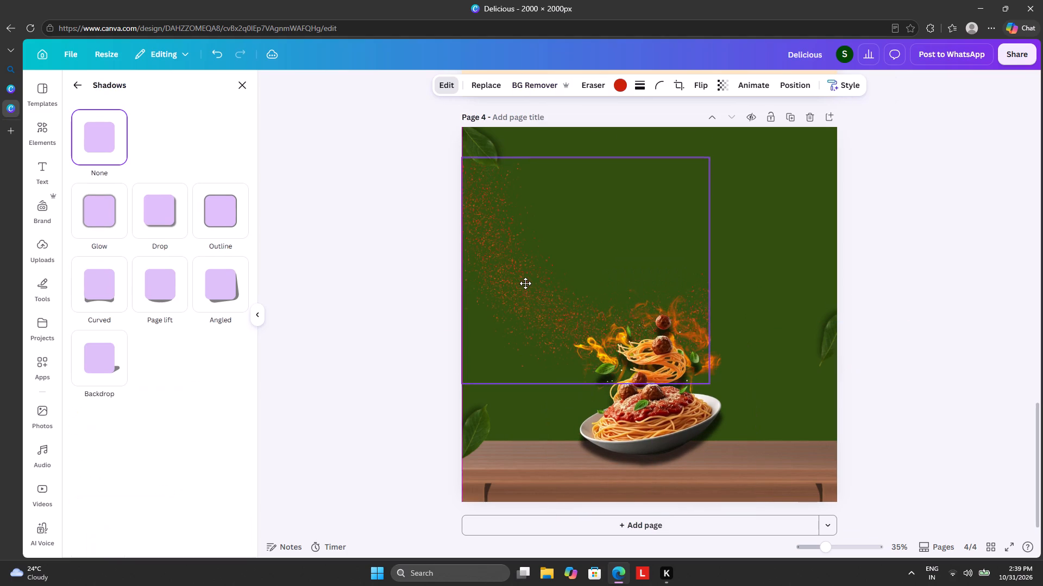
pyautogui.moveTo(525, 283); pyautogui.dragTo(529, 308)
# Select the flames graphic from the page's layers and move it down behind the spaghetti plate.
pyautogui.click(674, 288)
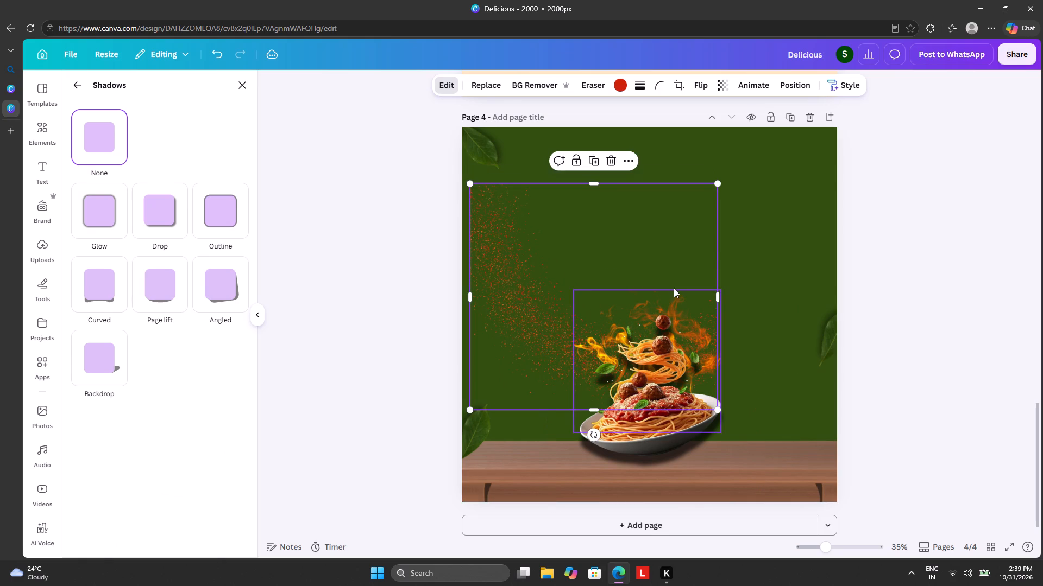
pyautogui.click(682, 257)
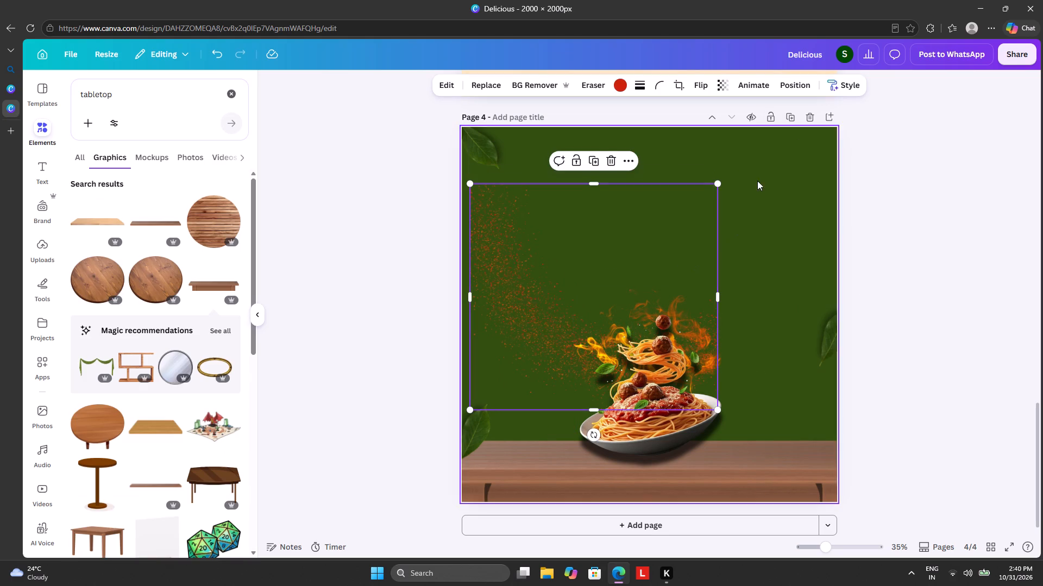
pyautogui.click(791, 82)
pyautogui.click(107, 343)
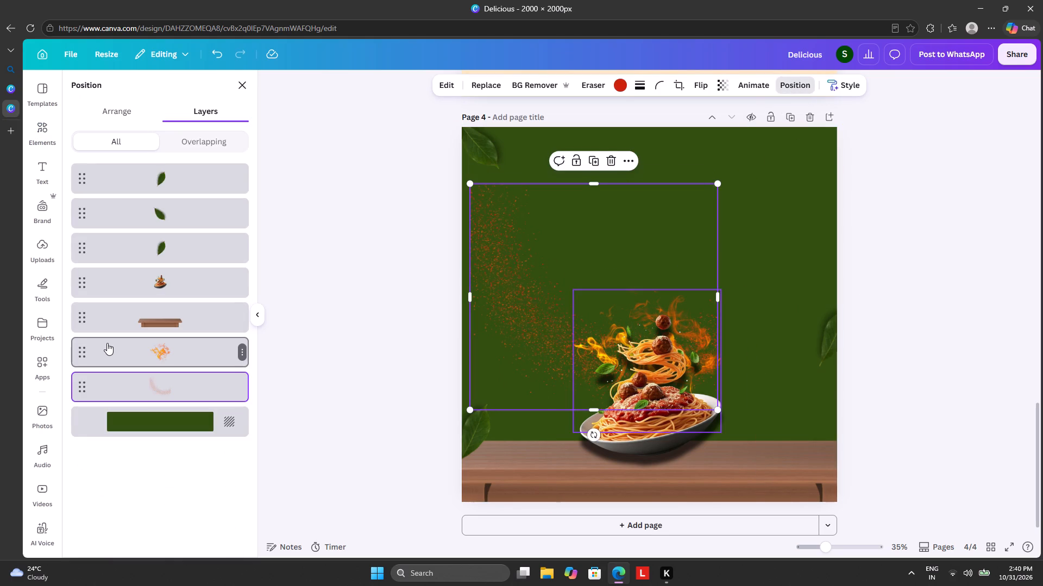
pyautogui.moveTo(691, 304); pyautogui.dragTo(683, 372)
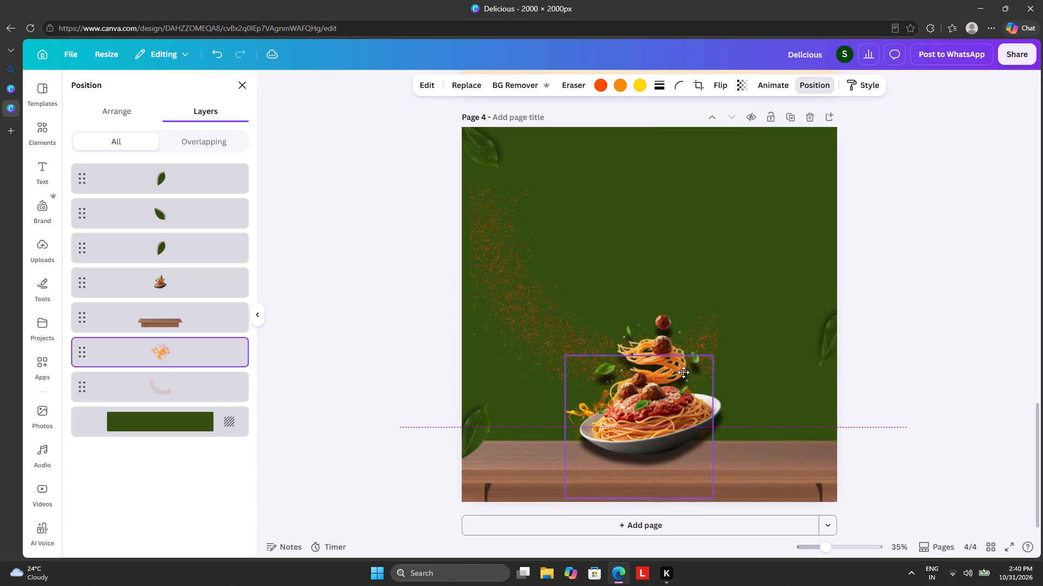
pyautogui.moveTo(683, 372); pyautogui.dragTo(691, 352)
# Move the red spice scatter further down and left, past the page's left edge.
pyautogui.moveTo(527, 270); pyautogui.dragTo(513, 294)
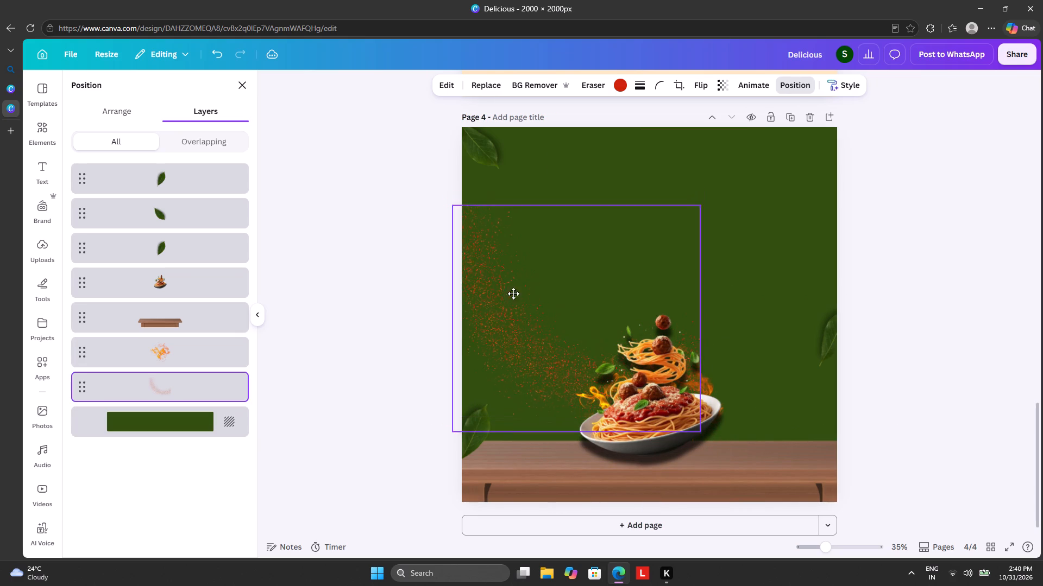
pyautogui.moveTo(513, 294); pyautogui.dragTo(512, 299)
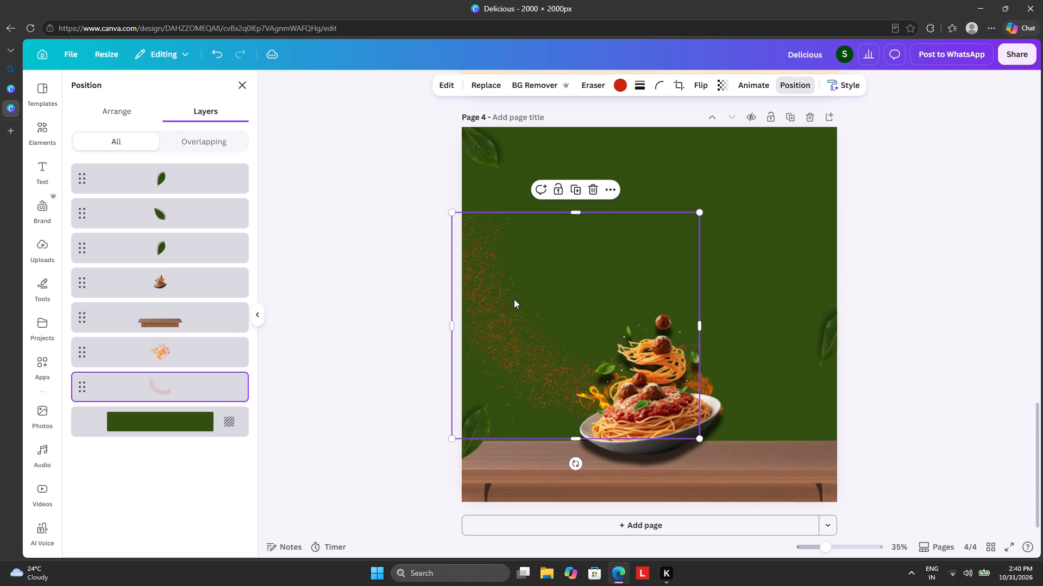
# Enlarge the spaghetti plate and reposition it so it hovers over the middle of the wooden tabletop.
pyautogui.click(655, 377)
pyautogui.moveTo(541, 302); pyautogui.dragTo(523, 292)
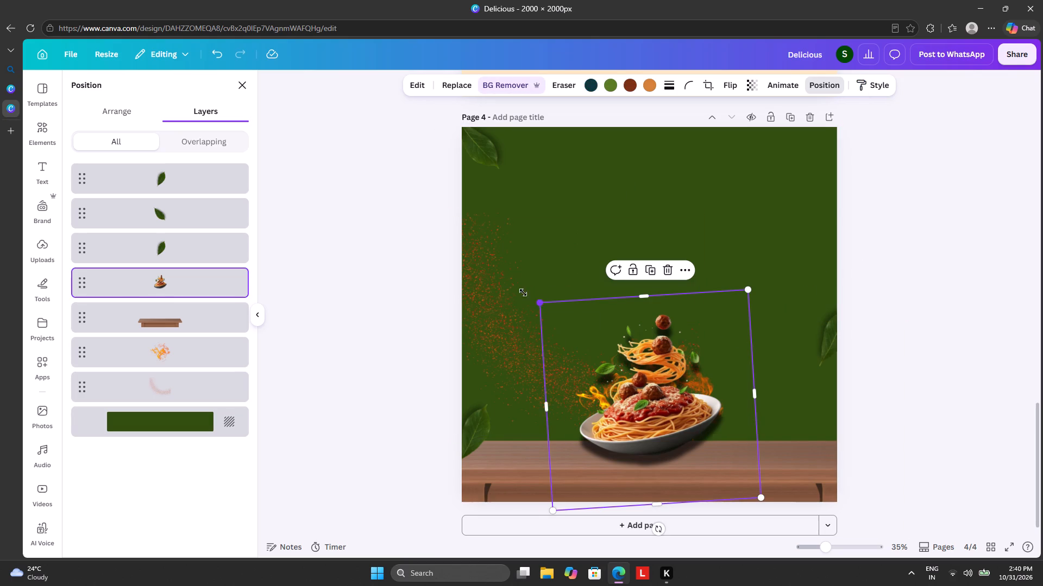
pyautogui.moveTo(523, 292); pyautogui.dragTo(424, 245)
pyautogui.moveTo(583, 349); pyautogui.dragTo(631, 368)
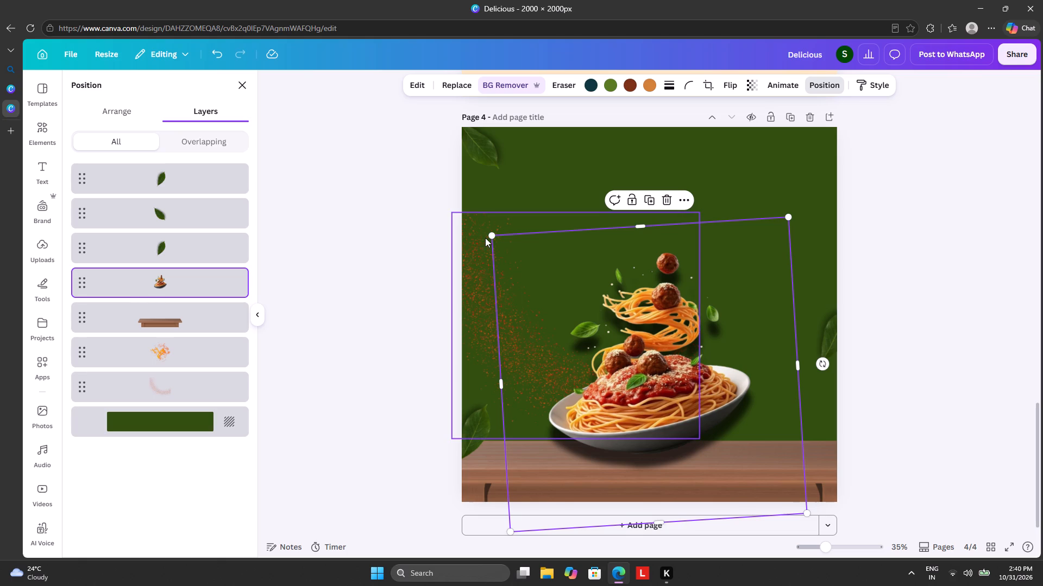
pyautogui.moveTo(492, 234); pyautogui.dragTo(513, 249)
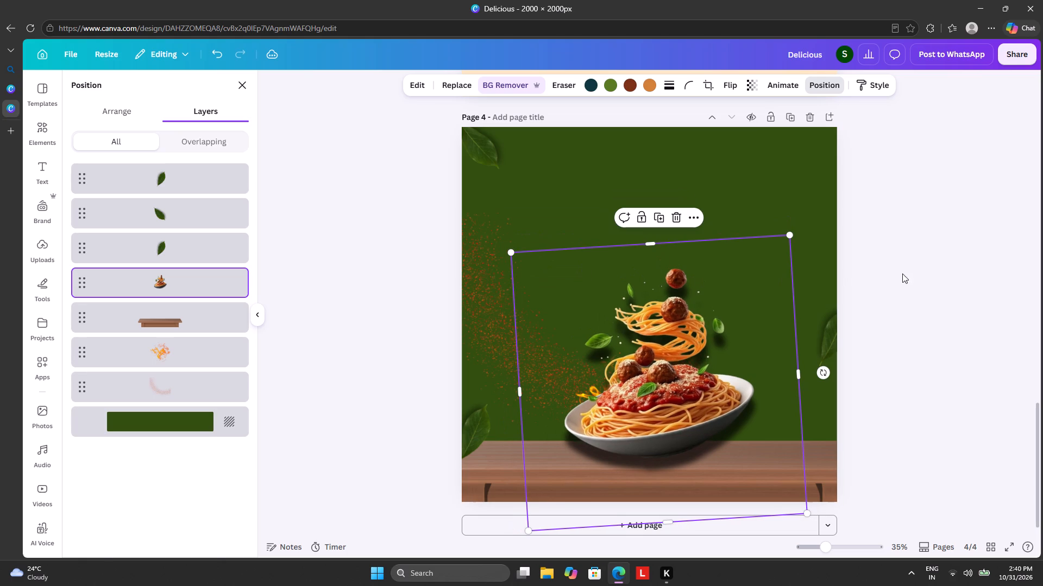
pyautogui.click(904, 274)
pyautogui.click(820, 80)
# Enlarge the flames graphic and position it behind the spaghetti plate so flames rise on both sides of the plate.
pyautogui.click(172, 349)
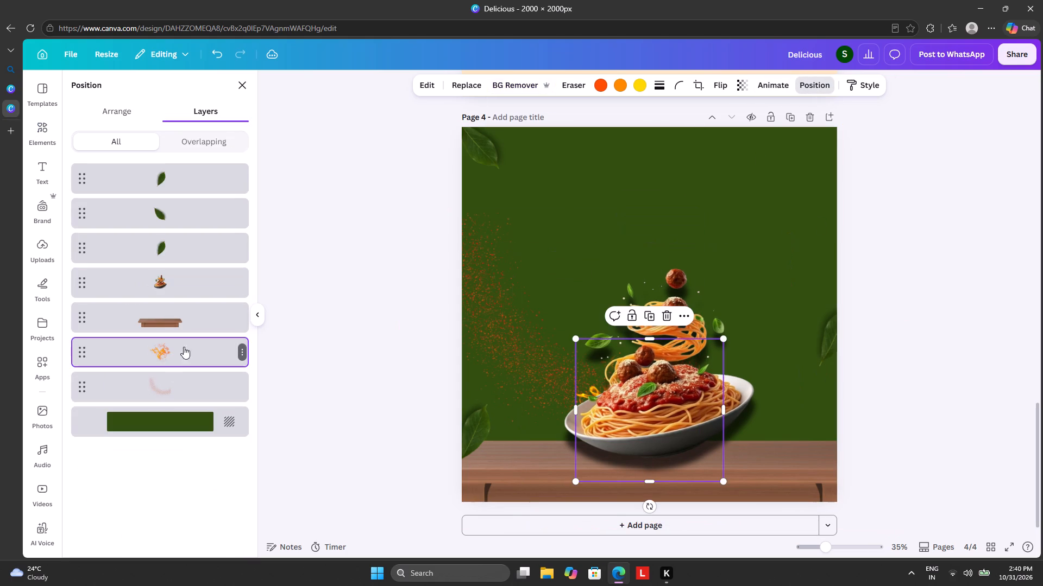
pyautogui.moveTo(576, 479); pyautogui.dragTo(441, 517)
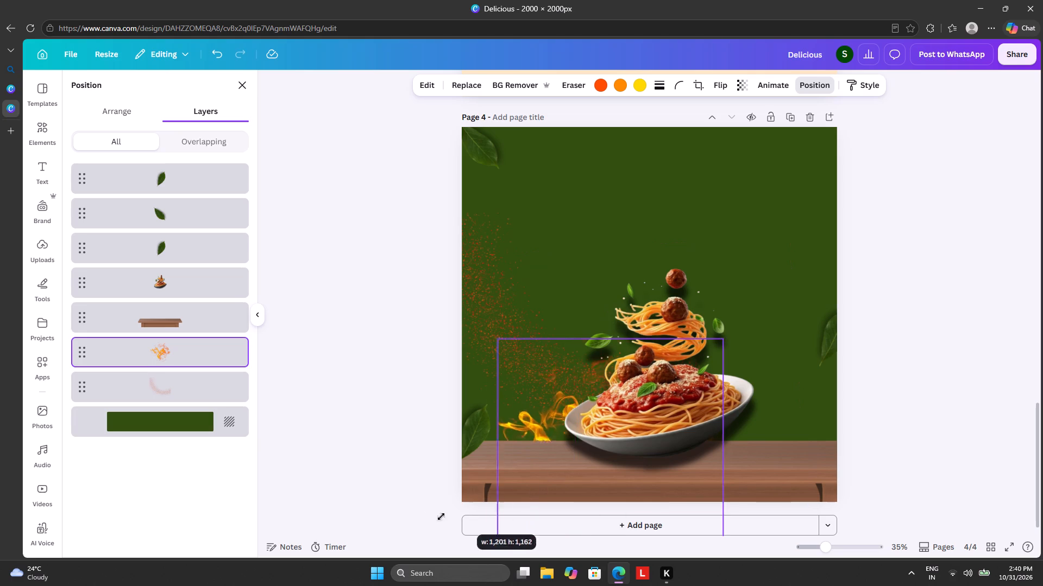
pyautogui.moveTo(441, 517); pyautogui.dragTo(407, 517)
pyautogui.moveTo(498, 390); pyautogui.dragTo(528, 373)
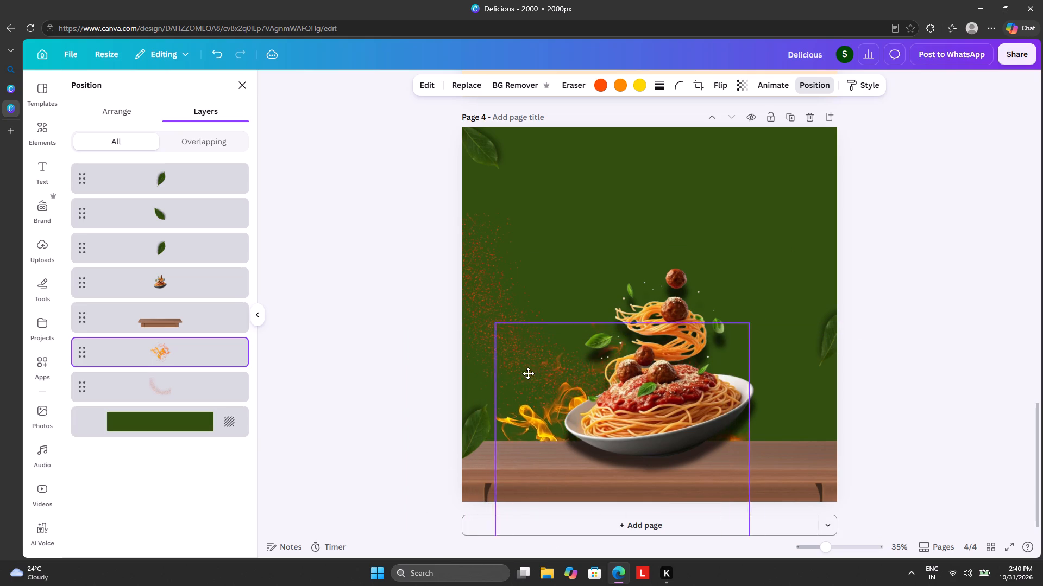
pyautogui.moveTo(528, 373); pyautogui.dragTo(551, 372)
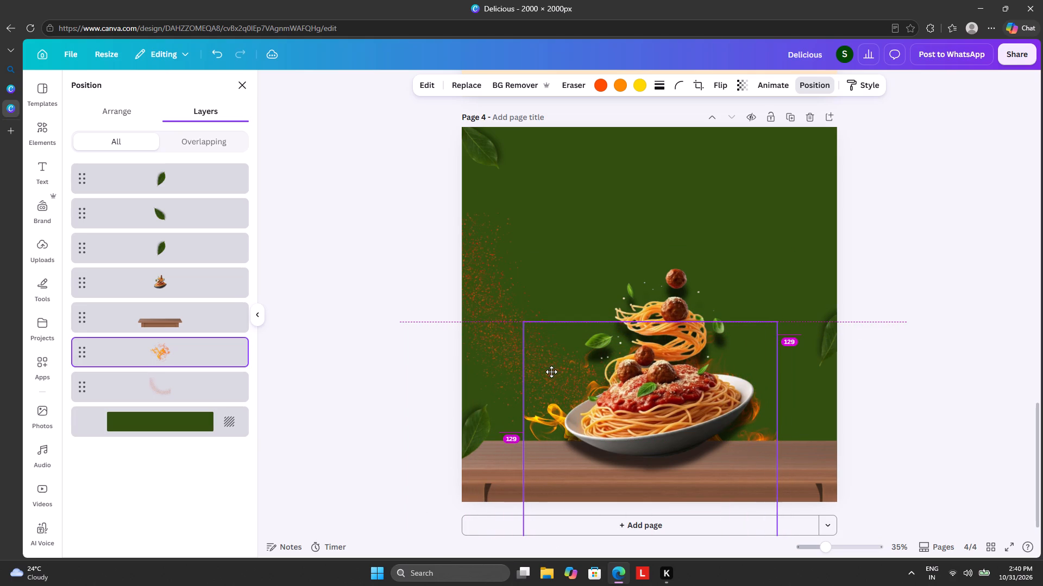
pyautogui.moveTo(551, 372); pyautogui.dragTo(546, 340)
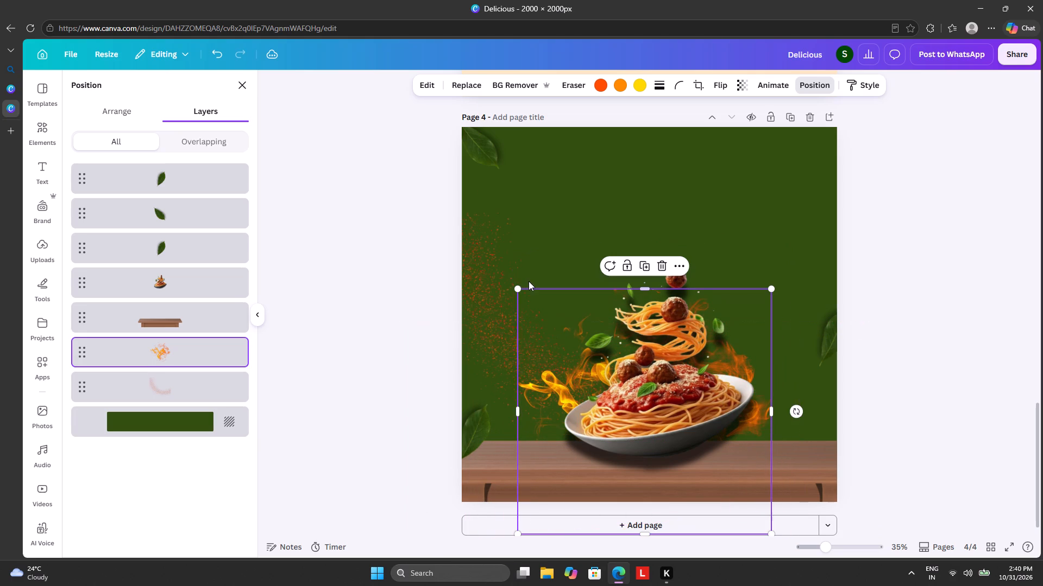
pyautogui.moveTo(519, 294); pyautogui.dragTo(530, 301)
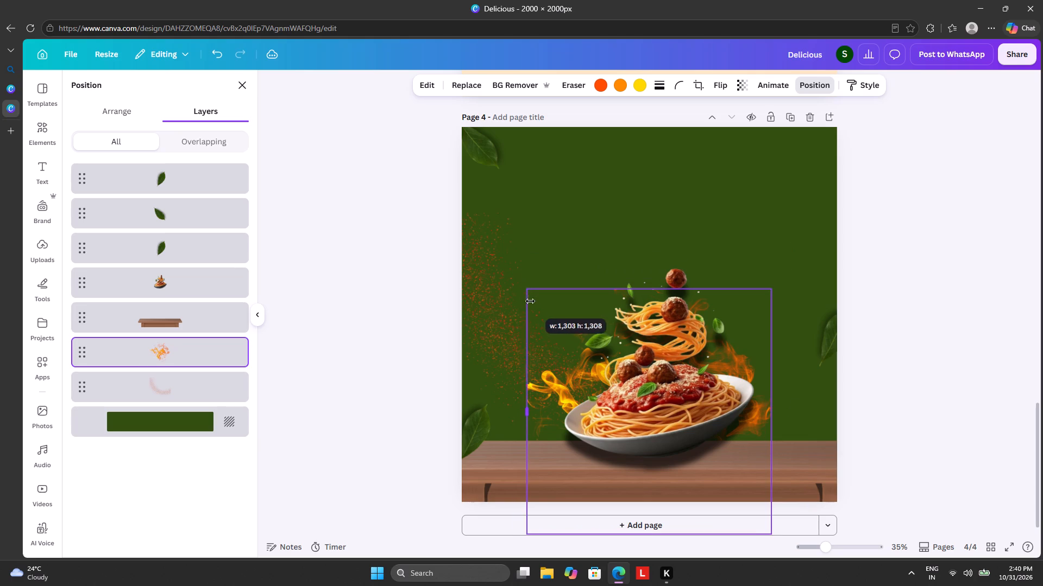
pyautogui.moveTo(530, 301); pyautogui.dragTo(512, 310)
pyautogui.moveTo(509, 290); pyautogui.dragTo(511, 291)
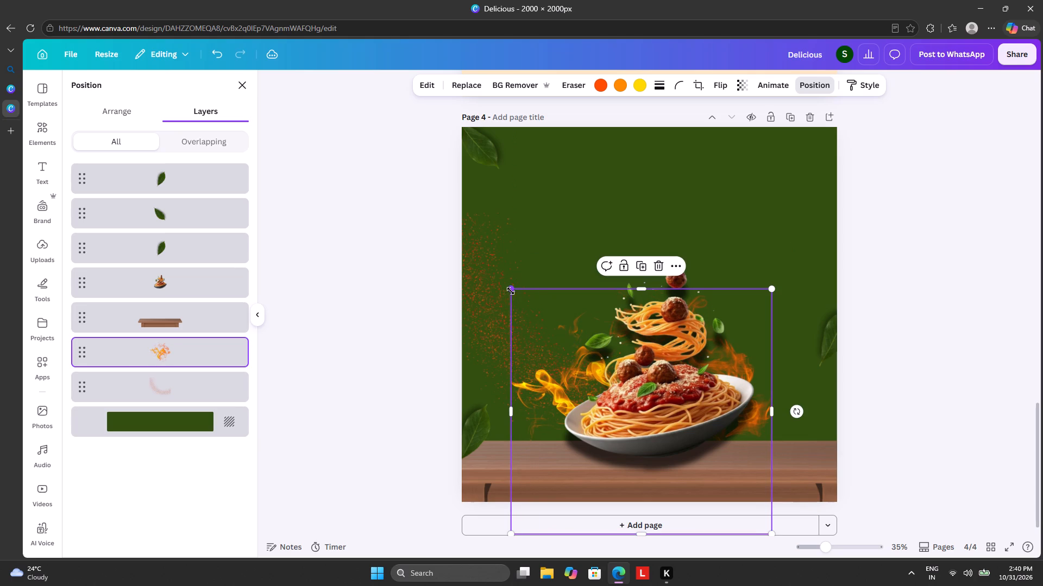
# Shrink the flames graphic and reposition it so only small flames peek out from both sides of the plate.
pyautogui.moveTo(511, 291); pyautogui.dragTo(552, 359)
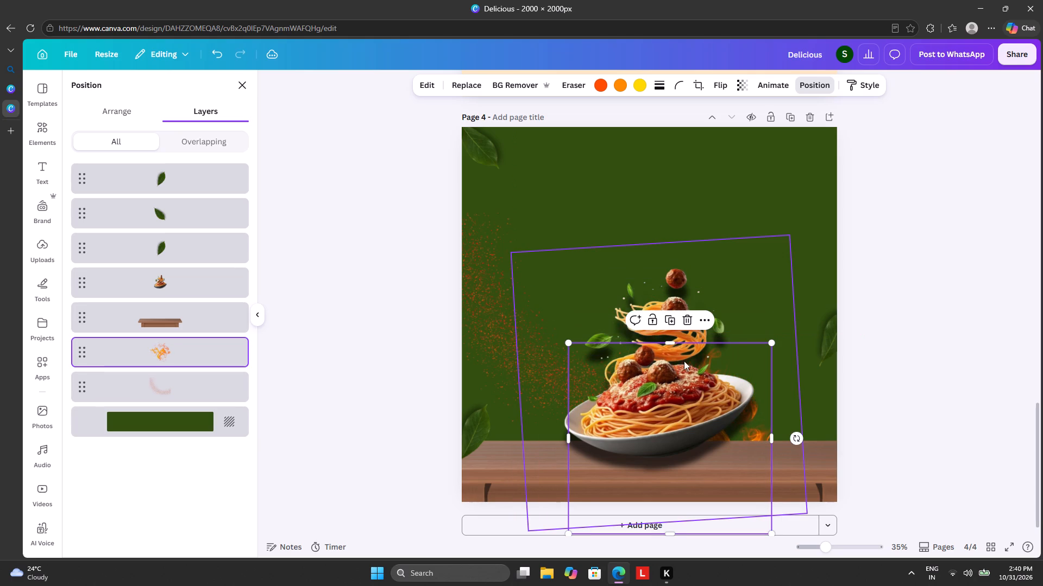
pyautogui.moveTo(746, 364); pyautogui.dragTo(729, 339)
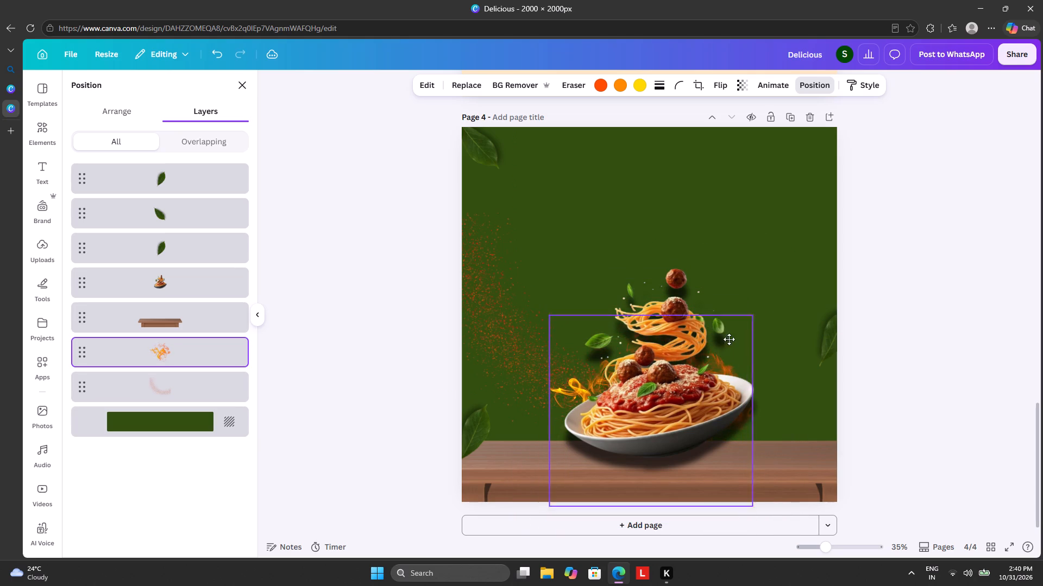
pyautogui.moveTo(729, 339); pyautogui.dragTo(728, 348)
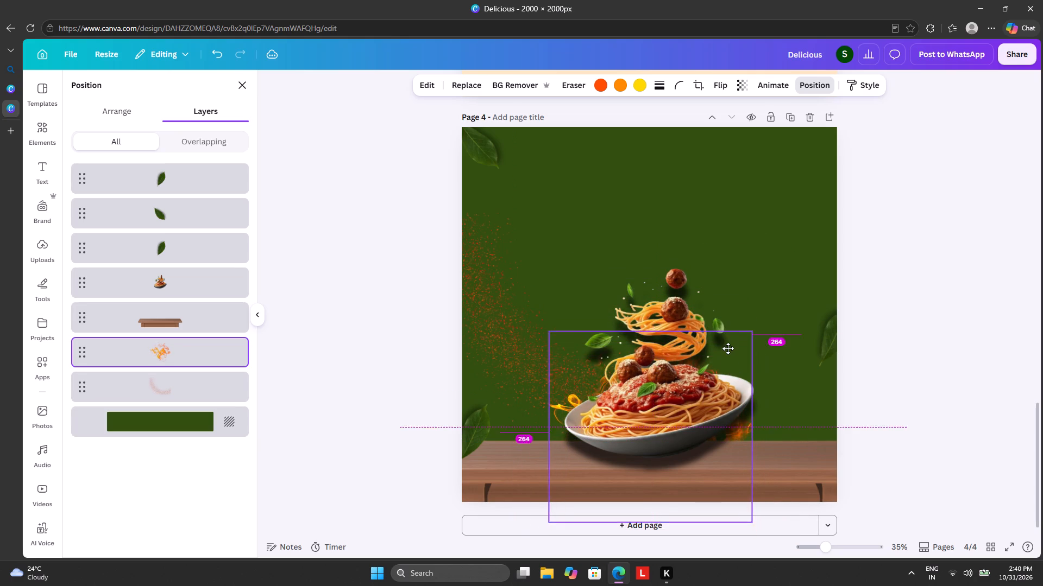
pyautogui.moveTo(728, 348); pyautogui.dragTo(727, 347)
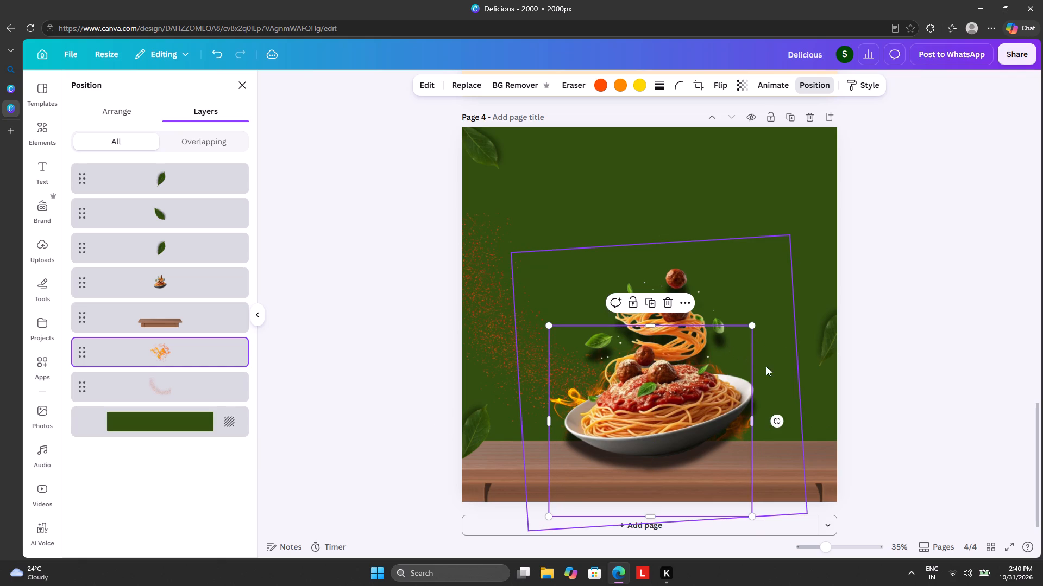
pyautogui.click(356, 352)
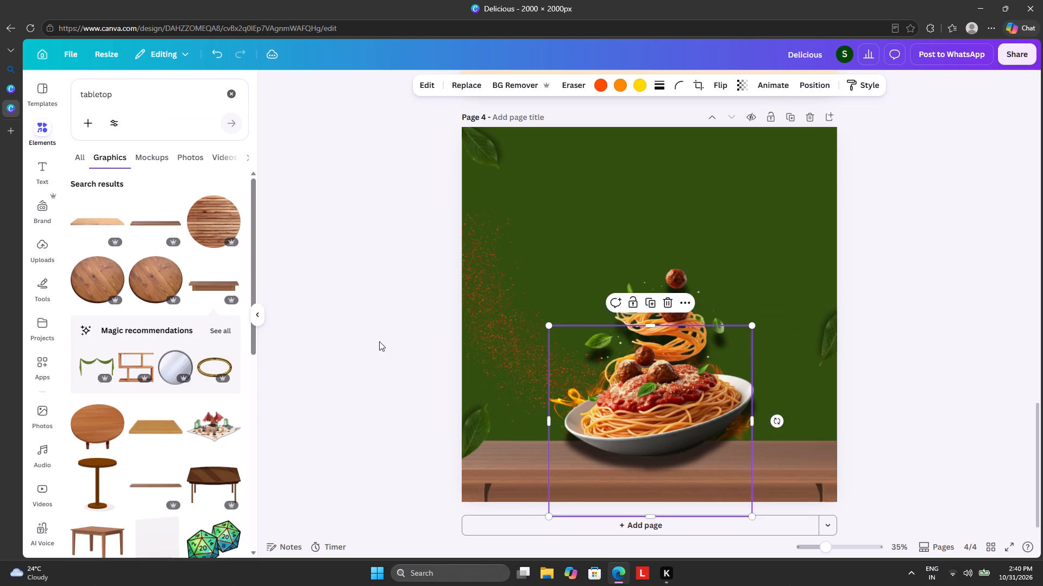
pyautogui.click(379, 341)
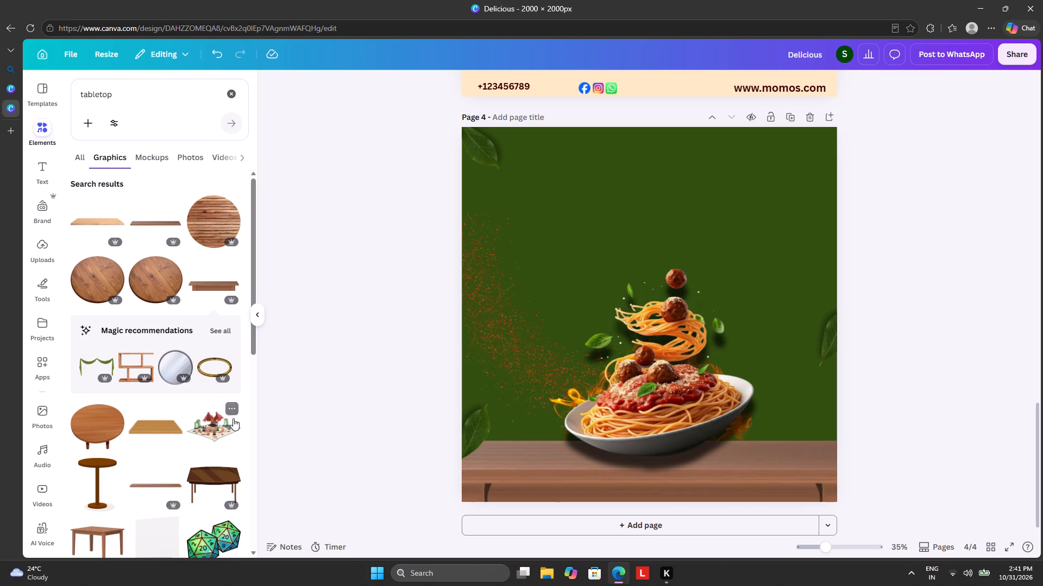
# Duplicate the leaf at the page's lower left and place the copy near the page's upper-right corner.
pyautogui.click(479, 438)
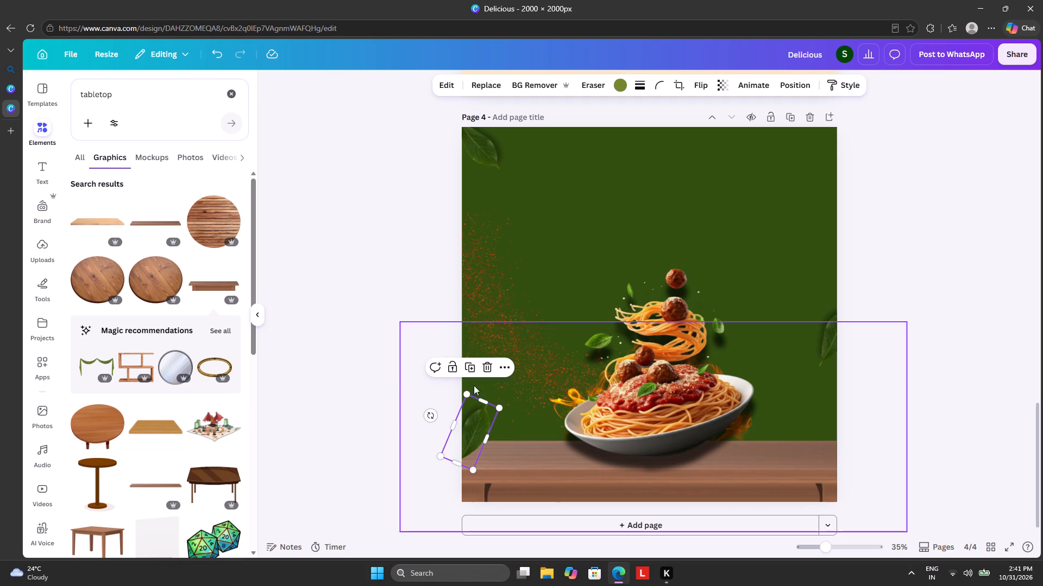
pyautogui.click(469, 366)
pyautogui.moveTo(474, 437); pyautogui.dragTo(626, 314)
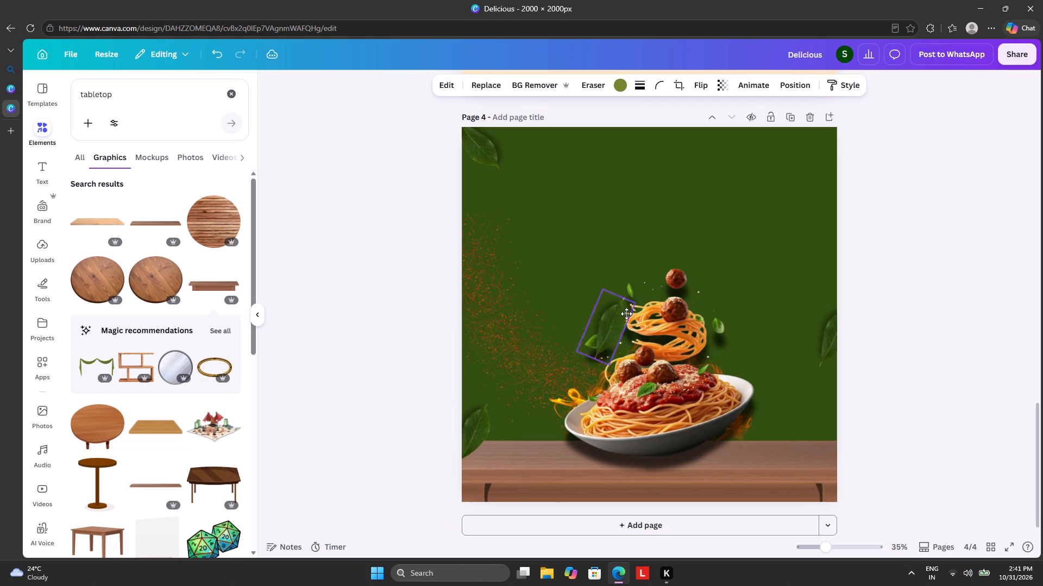
pyautogui.moveTo(626, 314); pyautogui.dragTo(778, 177)
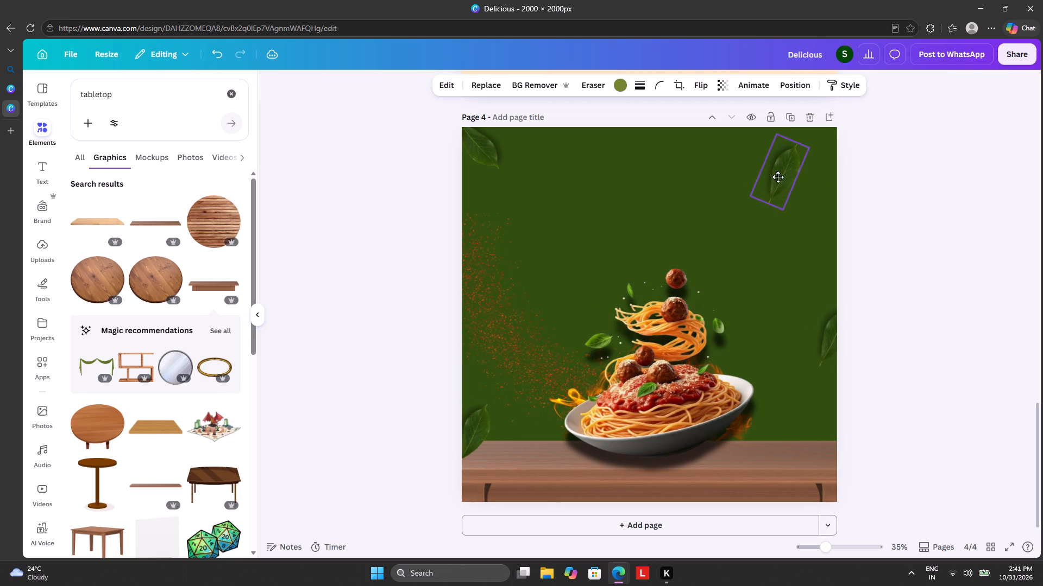
pyautogui.moveTo(778, 177); pyautogui.dragTo(774, 180)
# Rotate and enlarge the copied leaf, placing it in the upper-right corner so it slants steeply down past the page edge.
pyautogui.moveTo(737, 164); pyautogui.dragTo(739, 174)
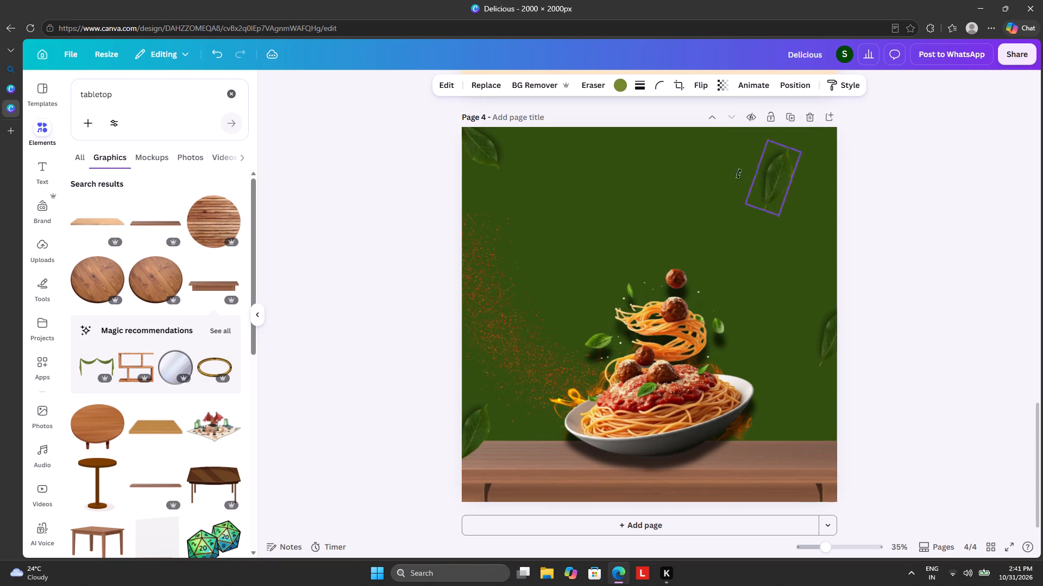
pyautogui.moveTo(739, 174); pyautogui.dragTo(749, 234)
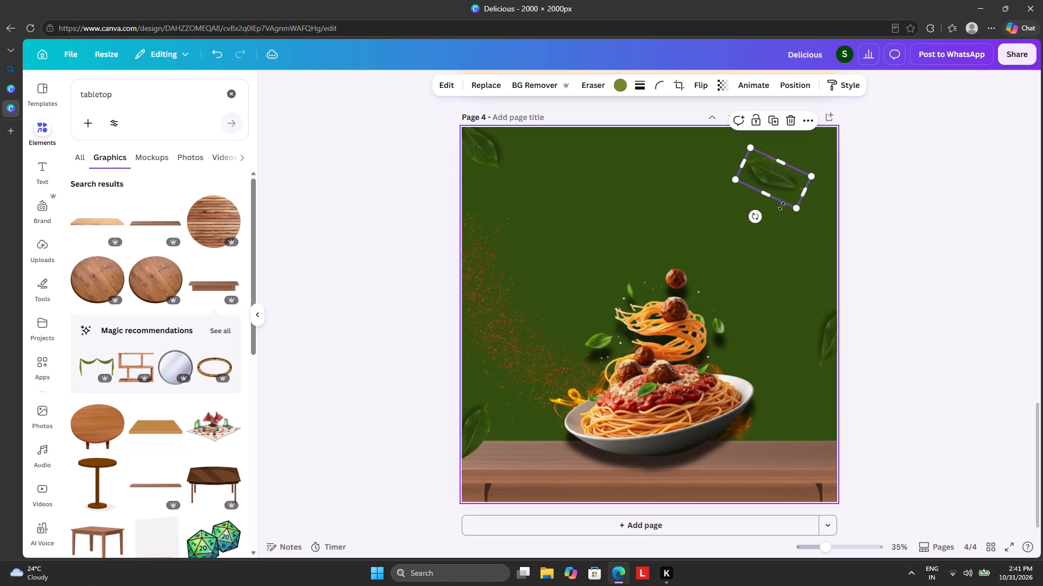
pyautogui.moveTo(798, 205); pyautogui.dragTo(850, 309)
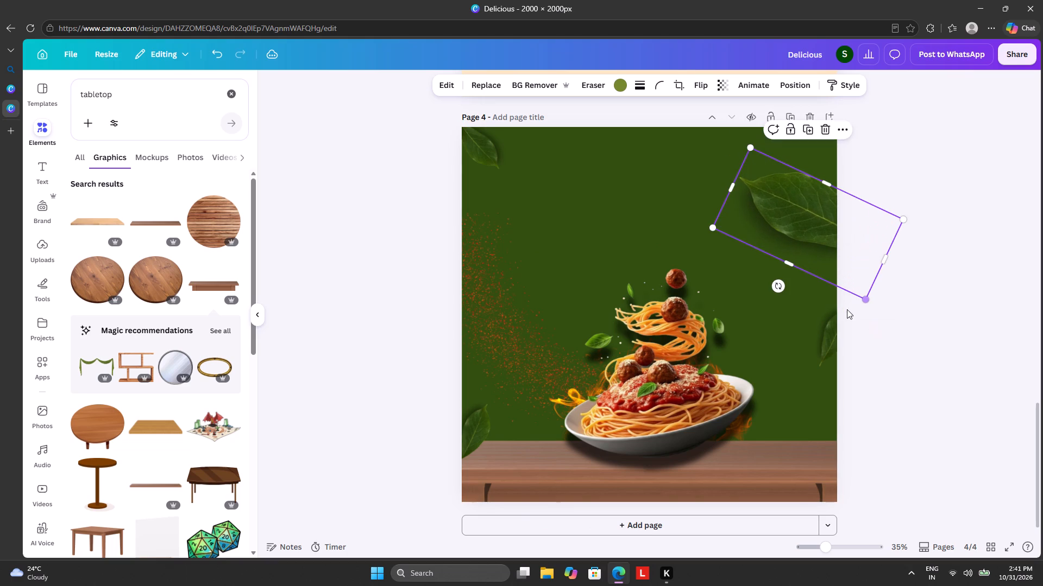
pyautogui.moveTo(806, 253); pyautogui.dragTo(816, 247)
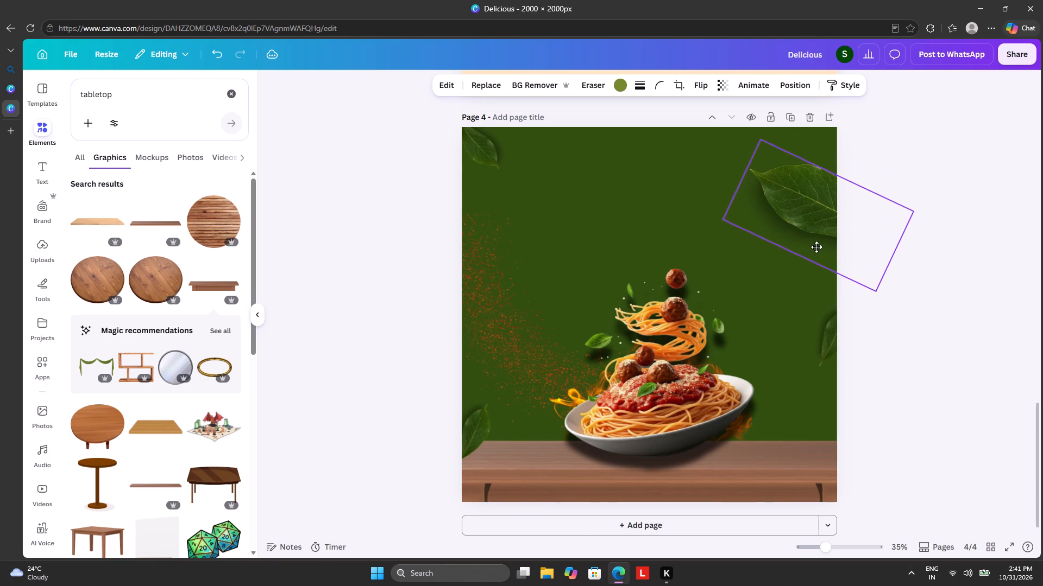
pyautogui.moveTo(816, 247); pyautogui.dragTo(816, 234)
pyautogui.moveTo(721, 205); pyautogui.dragTo(746, 208)
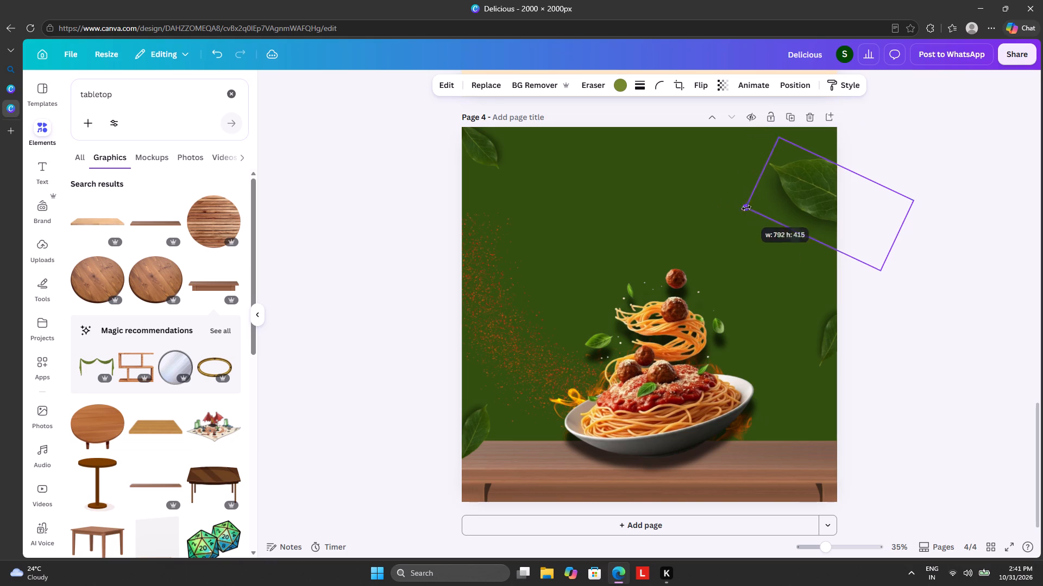
pyautogui.moveTo(746, 208); pyautogui.dragTo(766, 212)
pyautogui.moveTo(865, 195); pyautogui.dragTo(839, 157)
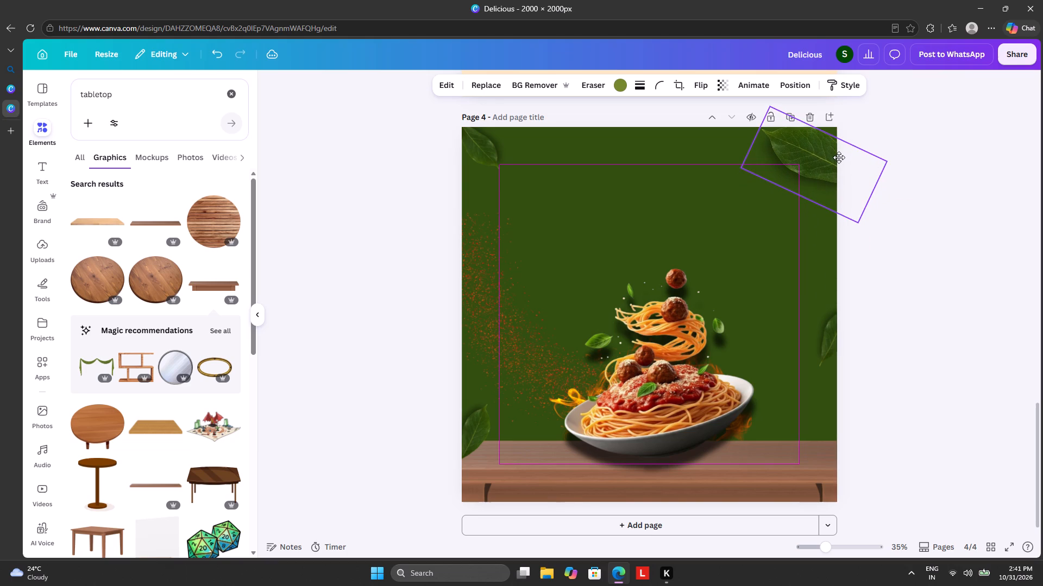
pyautogui.moveTo(839, 157); pyautogui.dragTo(837, 170)
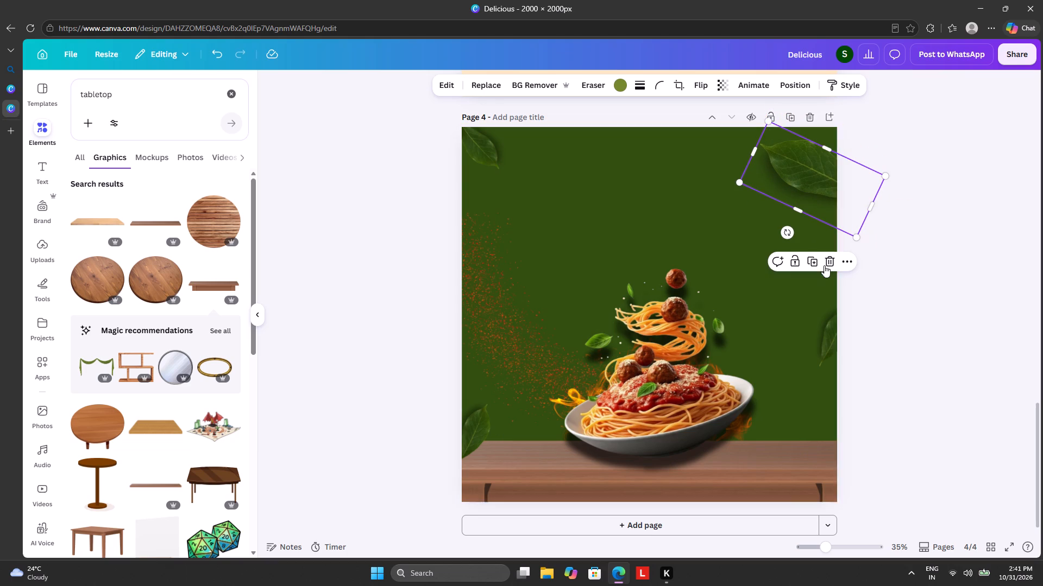
pyautogui.moveTo(787, 234); pyautogui.dragTo(714, 234)
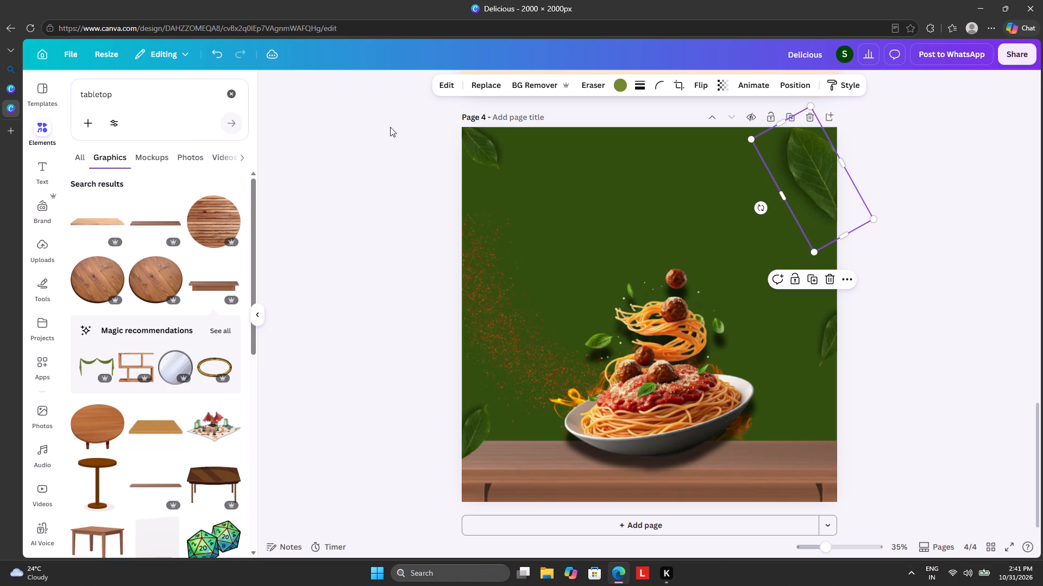
# Browse the available image filters, from Natural to Duotone, for the large upper-right leaf.
pyautogui.click(448, 88)
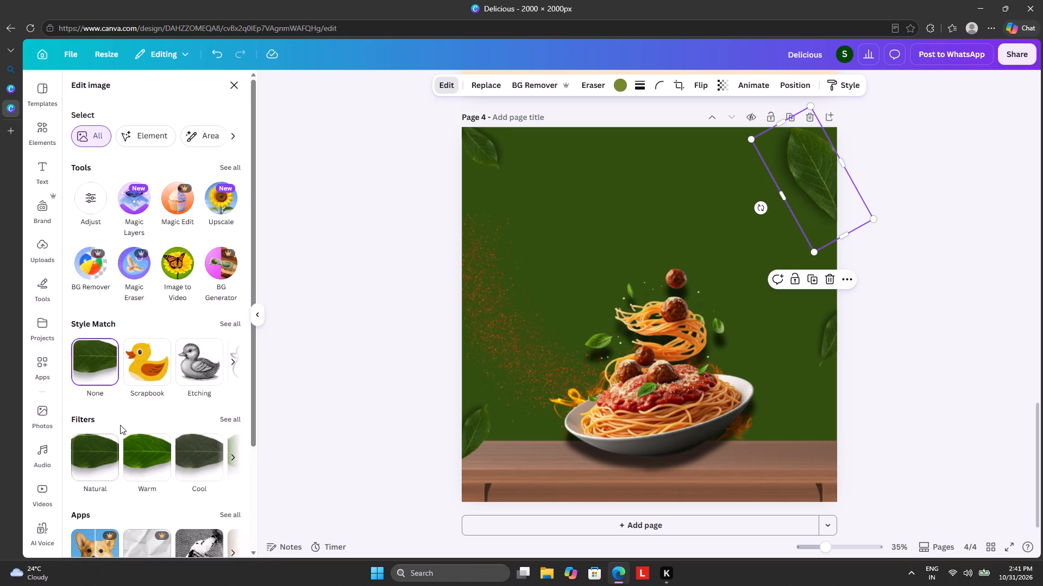
pyautogui.scroll(-3, 120, 424)
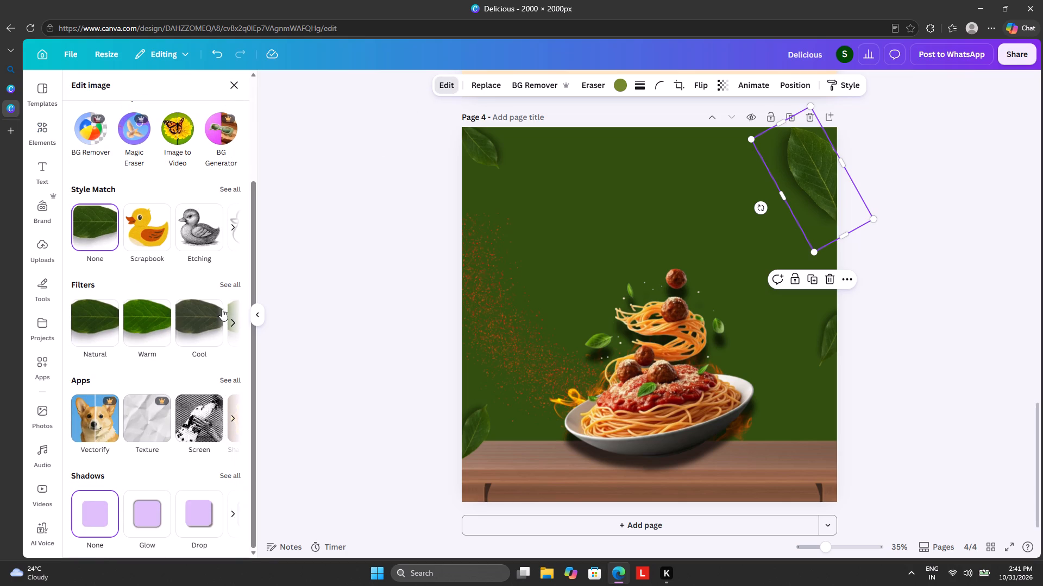
pyautogui.click(231, 288)
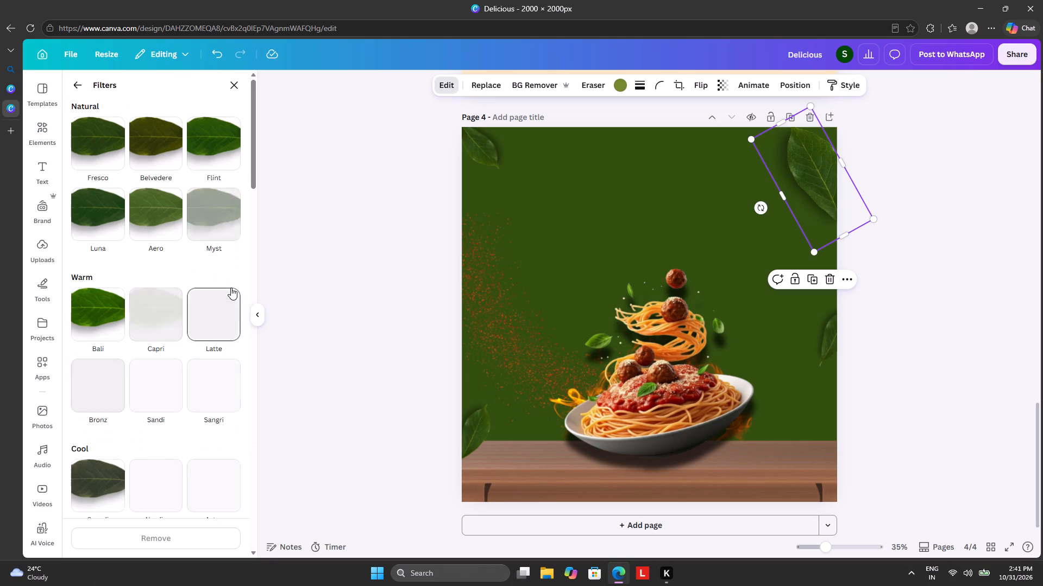
pyautogui.scroll(-12, 157, 392)
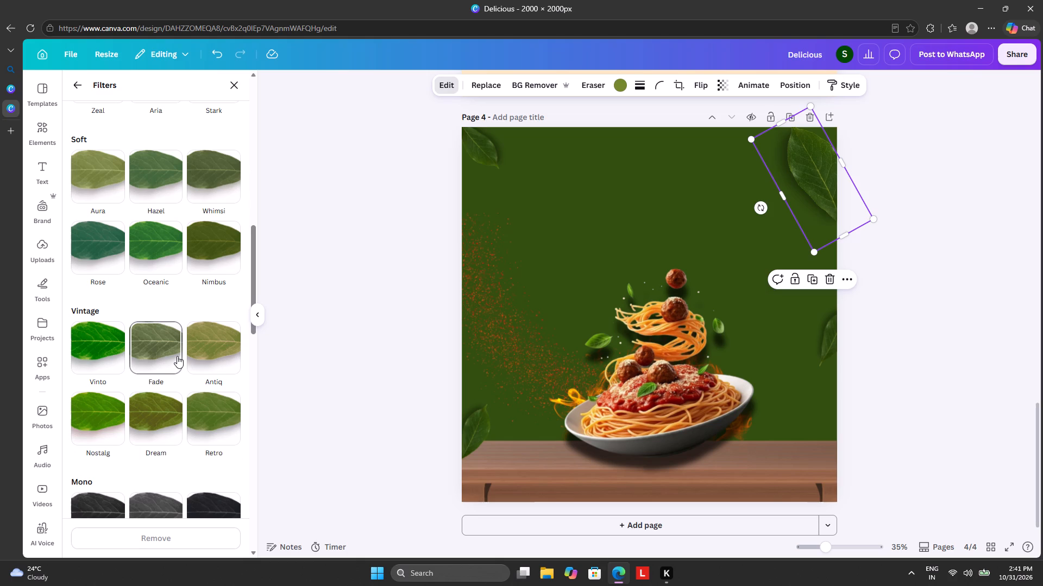
pyautogui.scroll(-6, 174, 353)
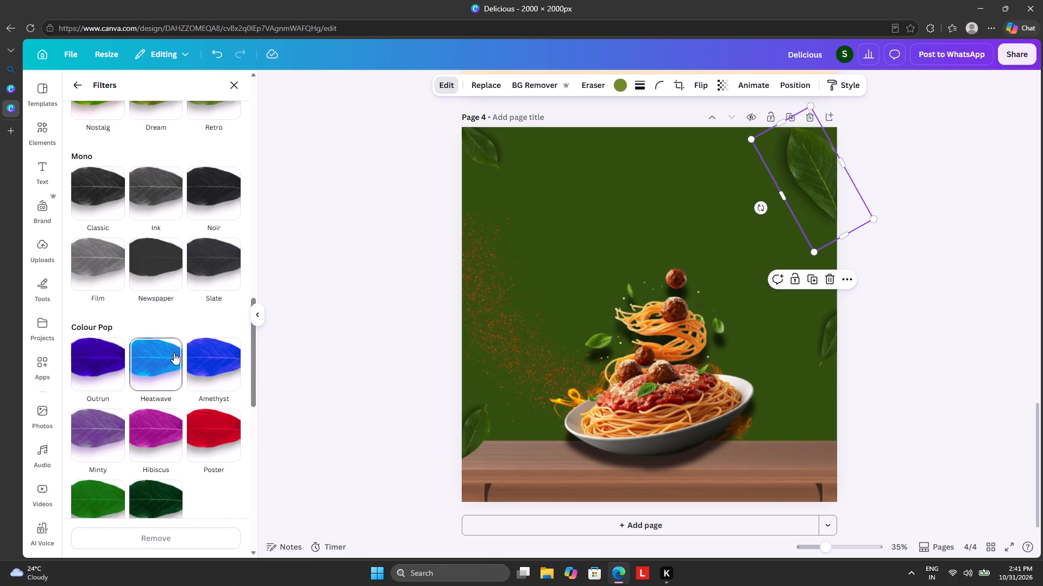
pyautogui.scroll(-11, 174, 353)
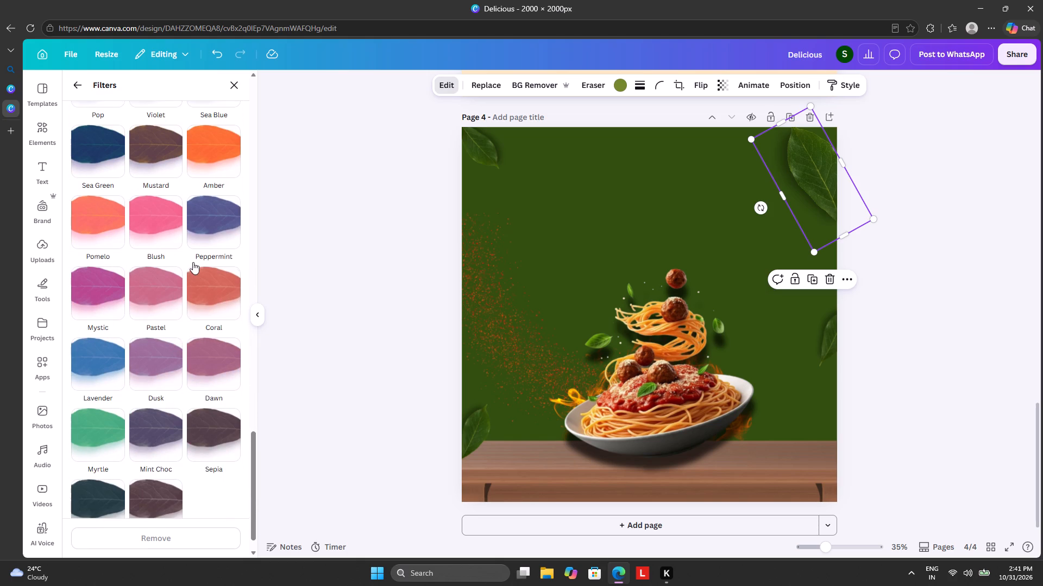
pyautogui.scroll(5, 193, 262)
pyautogui.scroll(2, 142, 252)
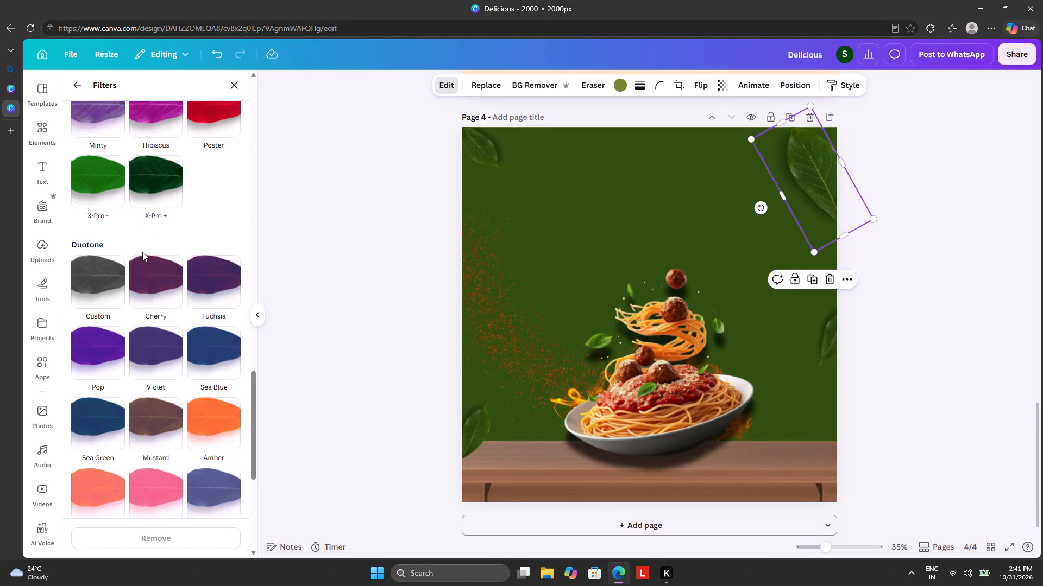
pyautogui.click(332, 307)
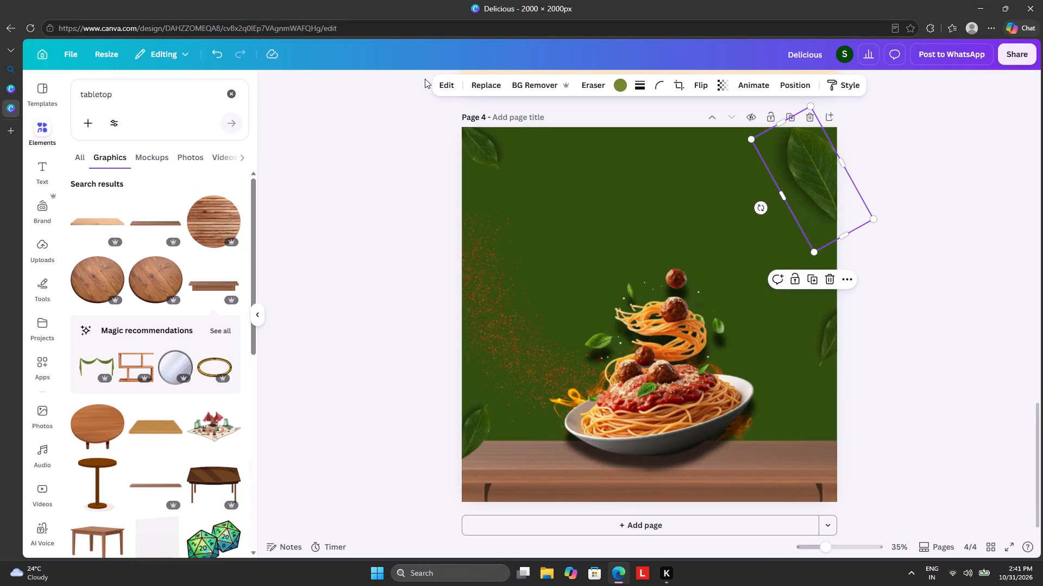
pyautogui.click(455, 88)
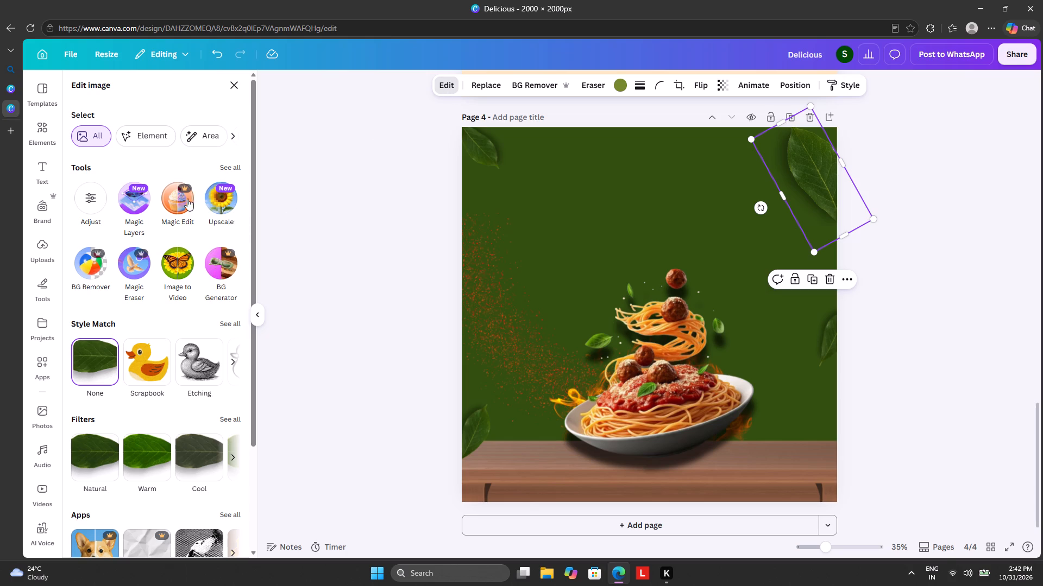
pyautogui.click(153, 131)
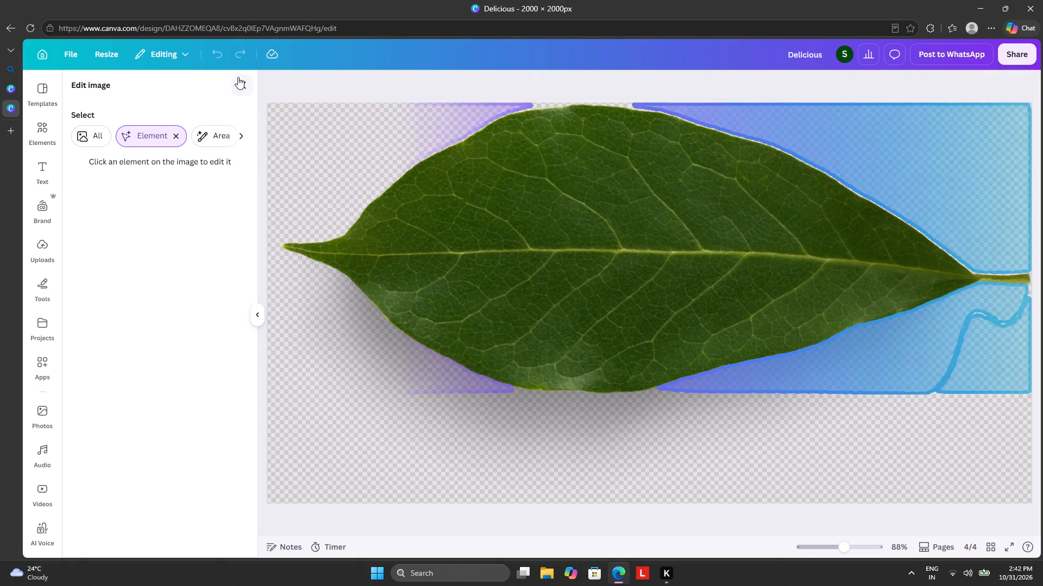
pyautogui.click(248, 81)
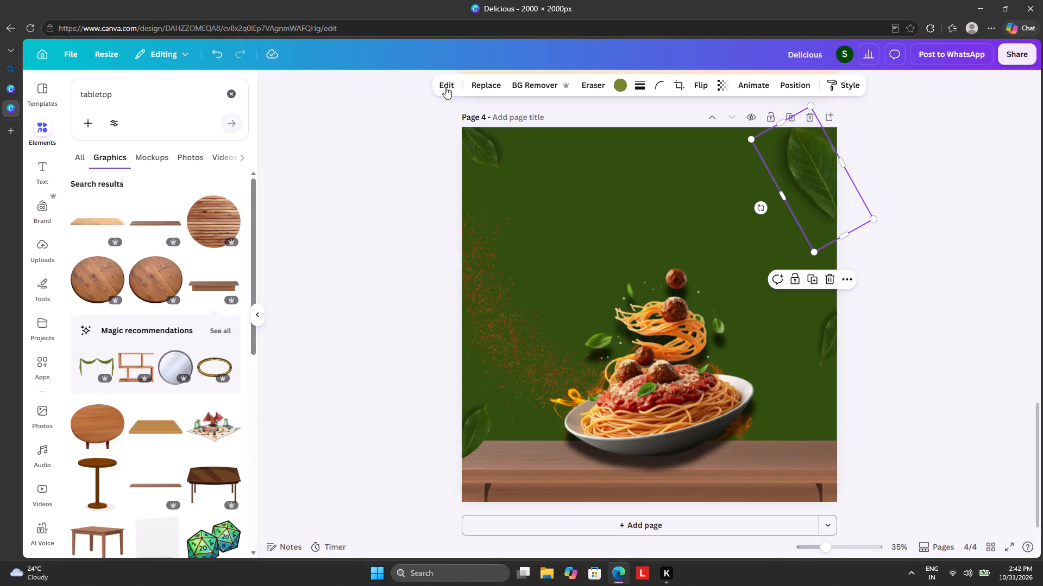
# Browse the available photo animations, from Featured and Reveal to Add-on effects, for the large upper-right leaf.
pyautogui.click(747, 81)
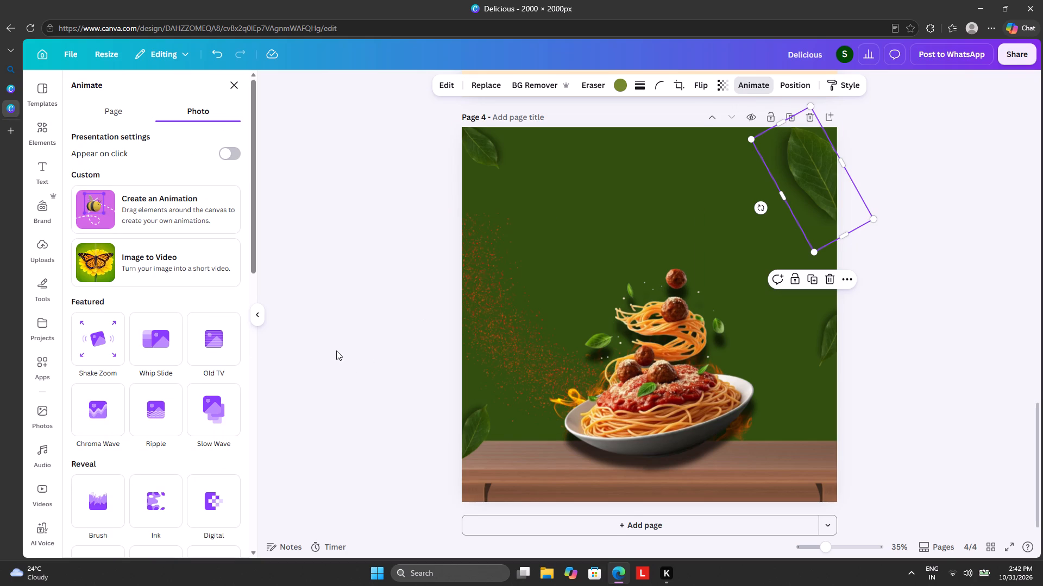
pyautogui.scroll(-3, 336, 350)
pyautogui.scroll(-2, 139, 382)
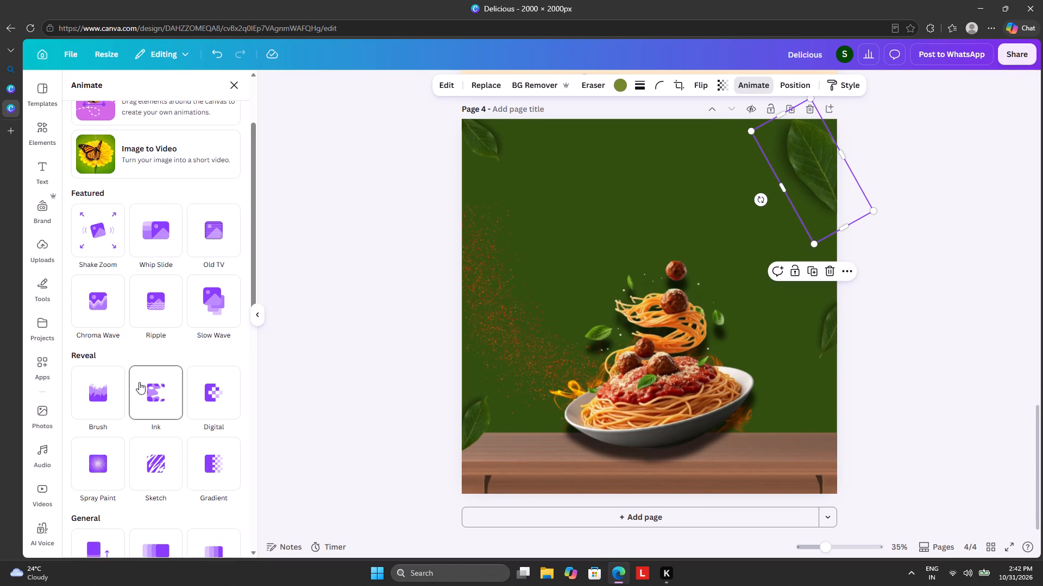
pyautogui.scroll(-7, 139, 382)
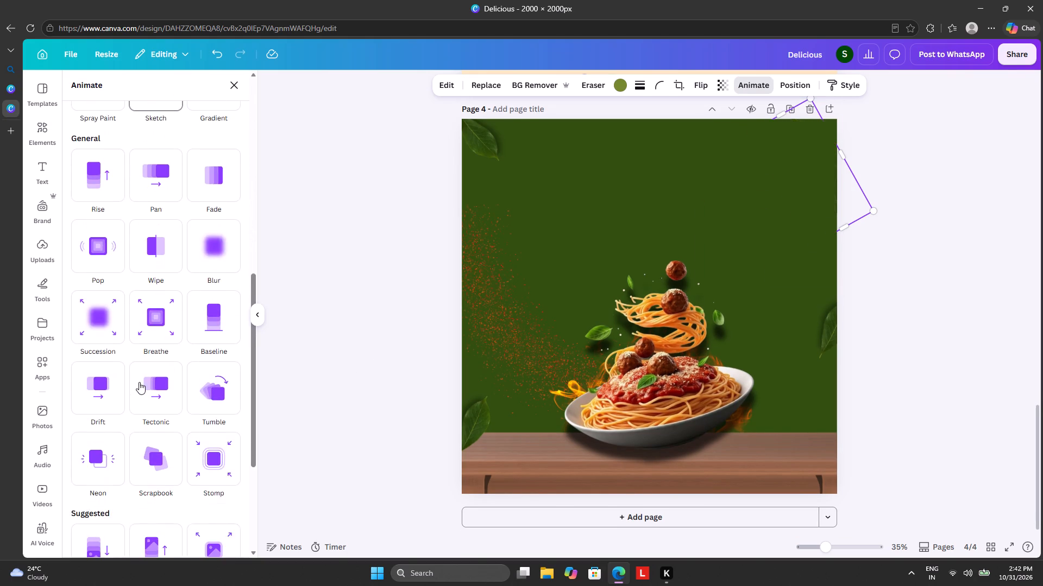
pyautogui.scroll(-4, 139, 382)
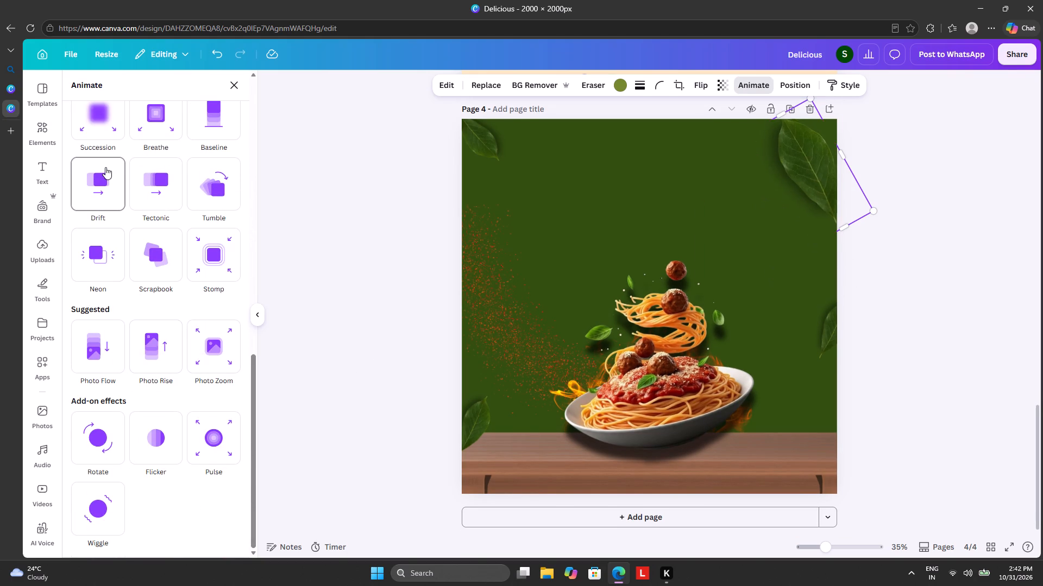
pyautogui.scroll(1, 105, 167)
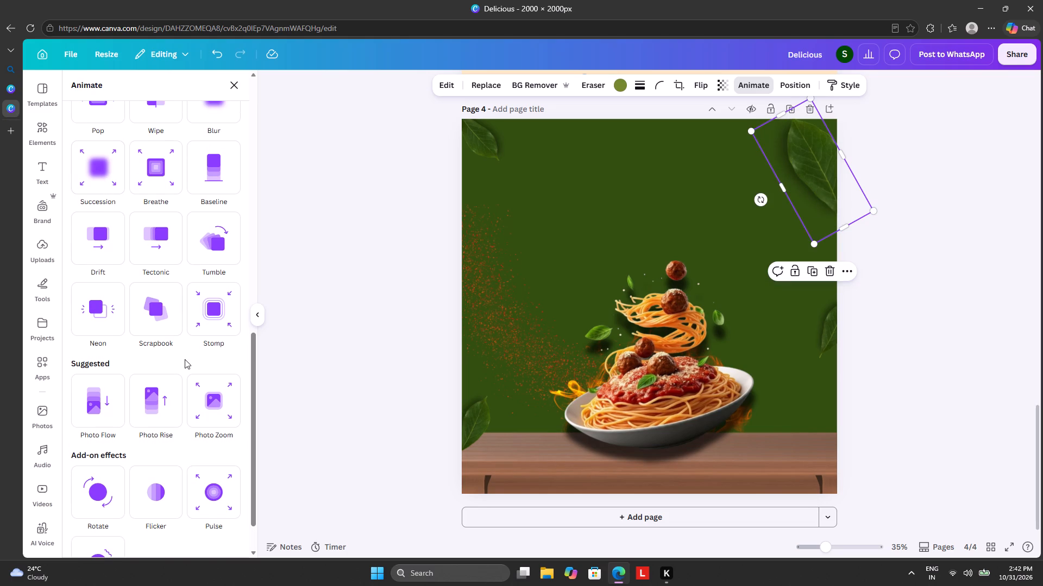
pyautogui.scroll(-5, 178, 352)
pyautogui.scroll(11, 173, 360)
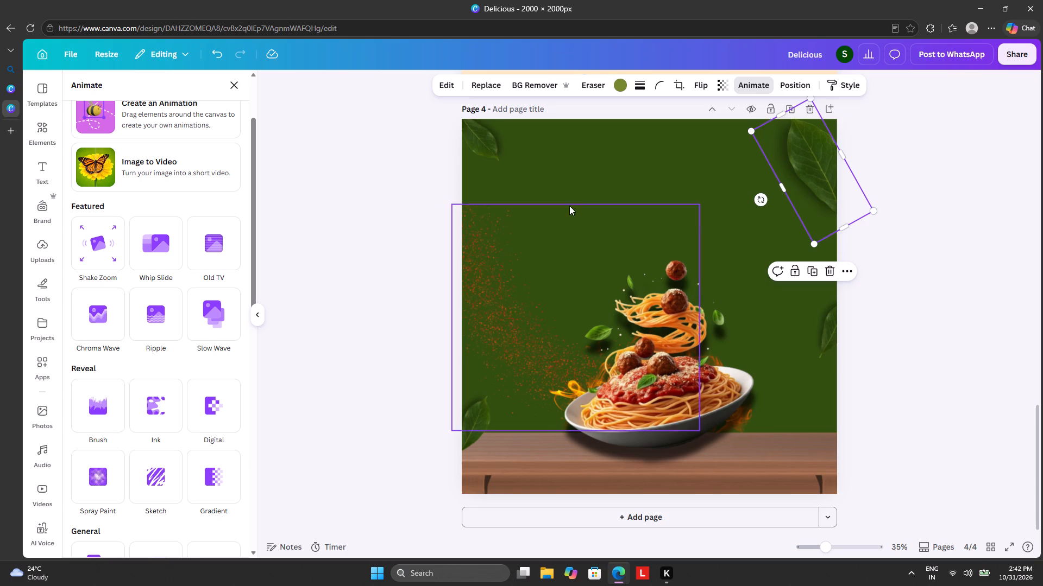
# Shrink the large leaf in the page's upper-right corner slightly, keeping it slanted past the page's right edge.
pyautogui.rightClick(784, 156)
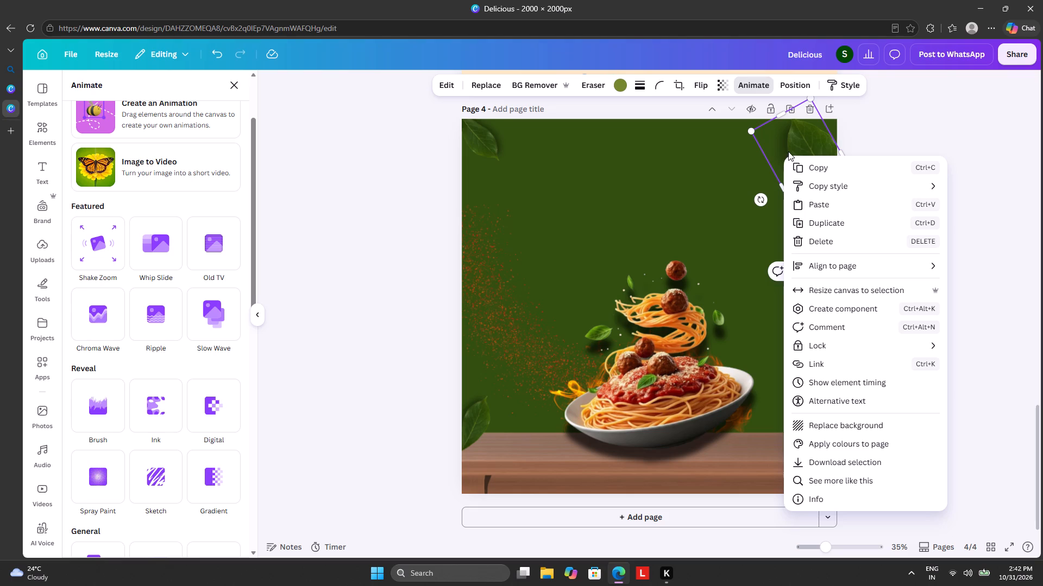
pyautogui.click(881, 118)
pyautogui.moveTo(753, 133); pyautogui.dragTo(755, 133)
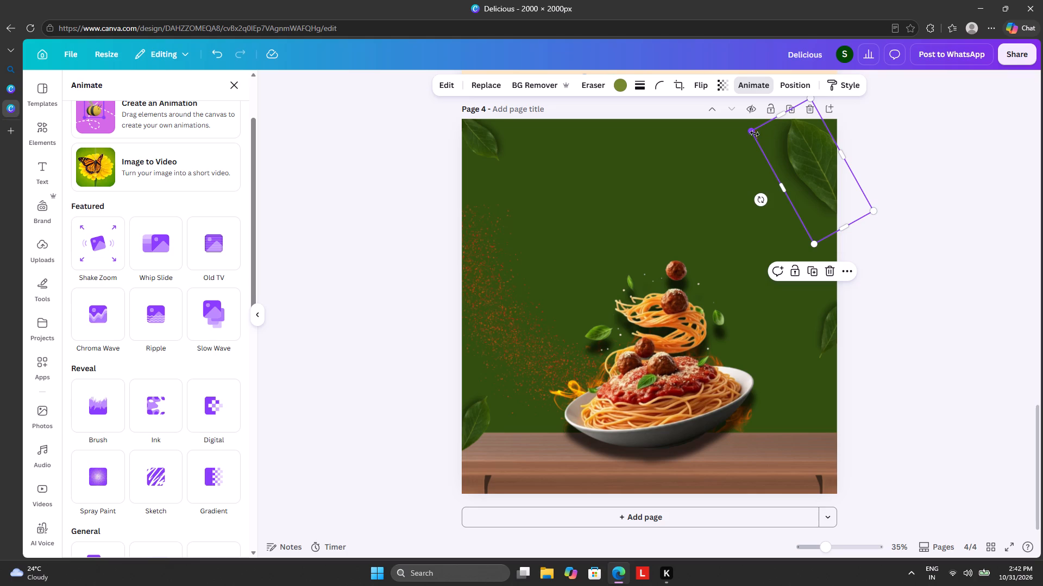
pyautogui.moveTo(755, 133); pyautogui.dragTo(777, 148)
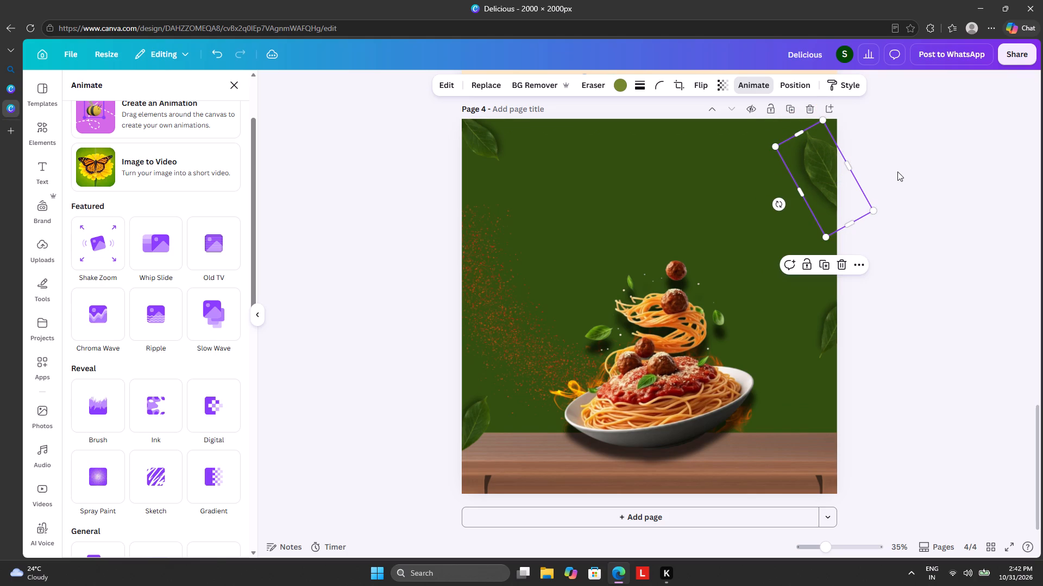
pyautogui.click(900, 172)
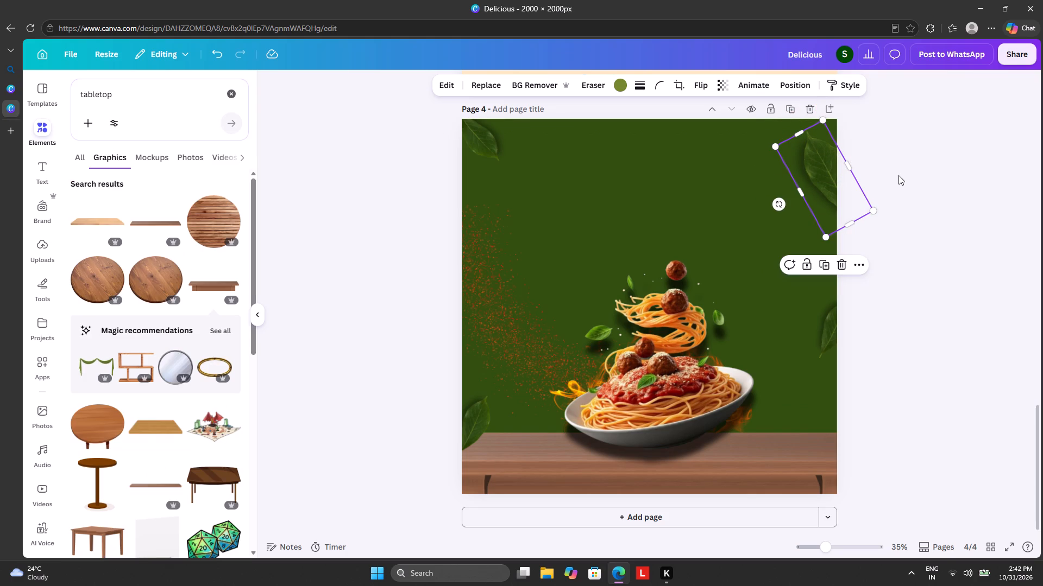
pyautogui.click(902, 179)
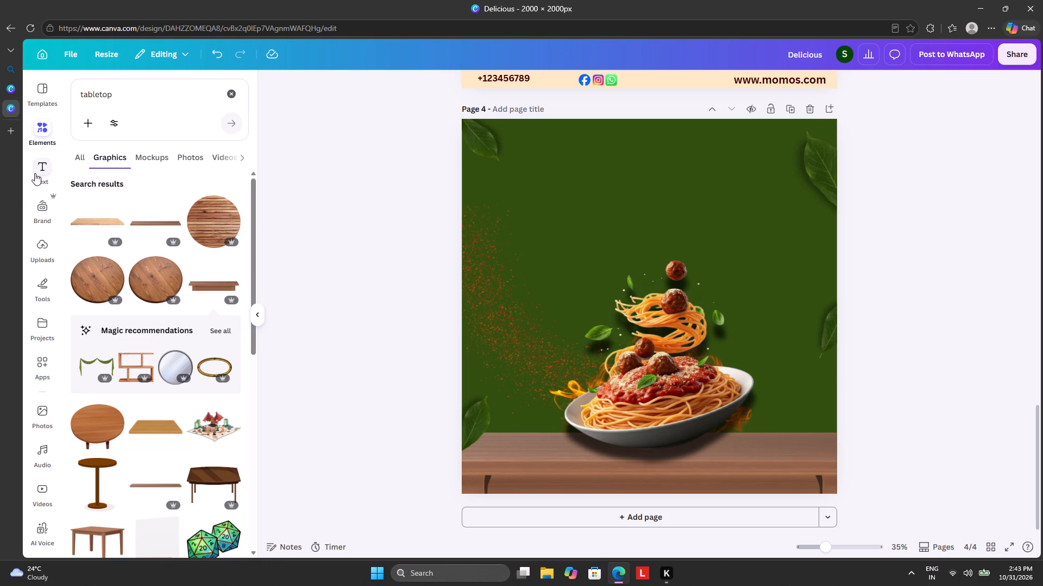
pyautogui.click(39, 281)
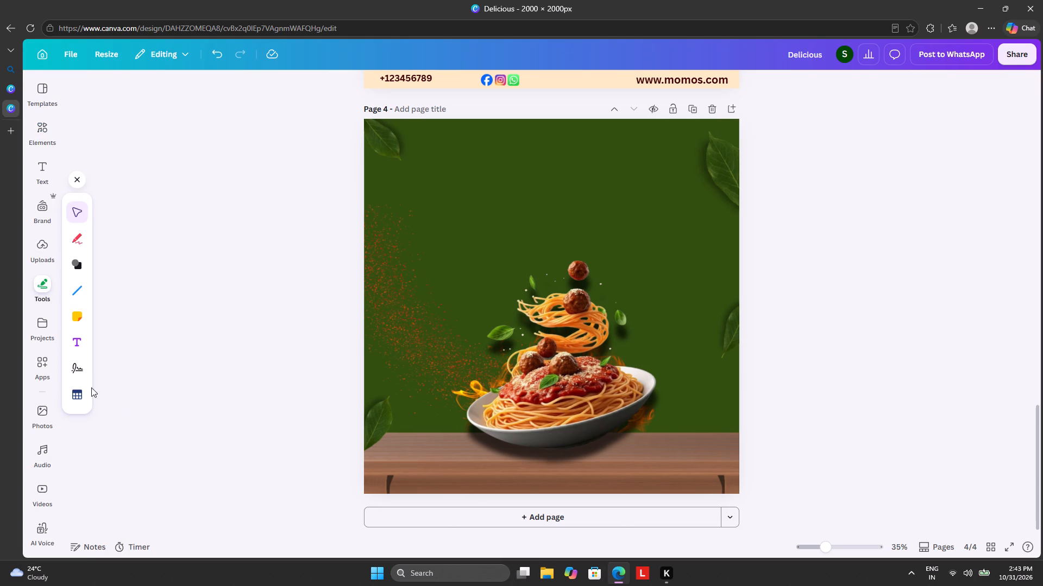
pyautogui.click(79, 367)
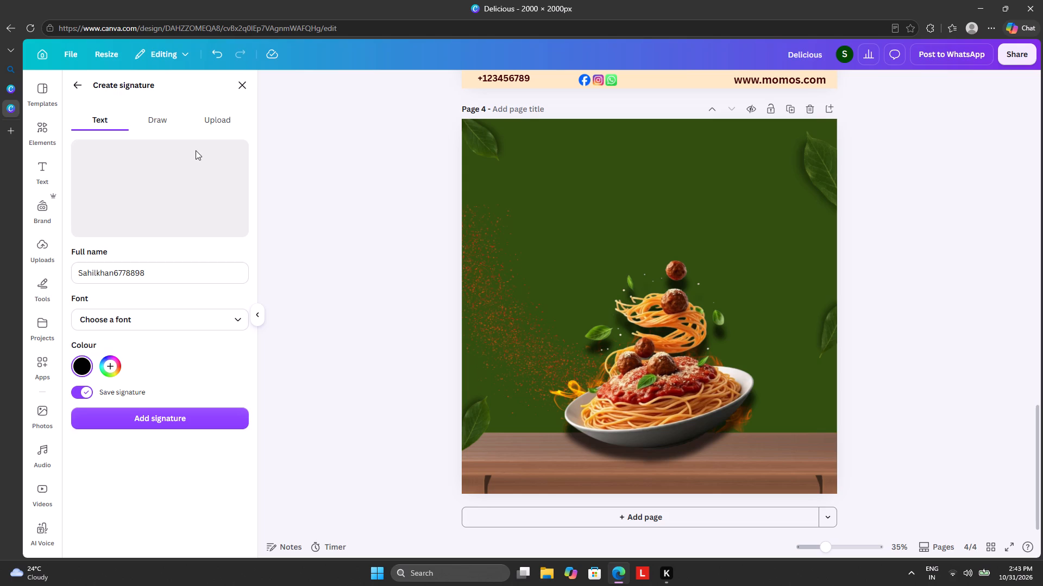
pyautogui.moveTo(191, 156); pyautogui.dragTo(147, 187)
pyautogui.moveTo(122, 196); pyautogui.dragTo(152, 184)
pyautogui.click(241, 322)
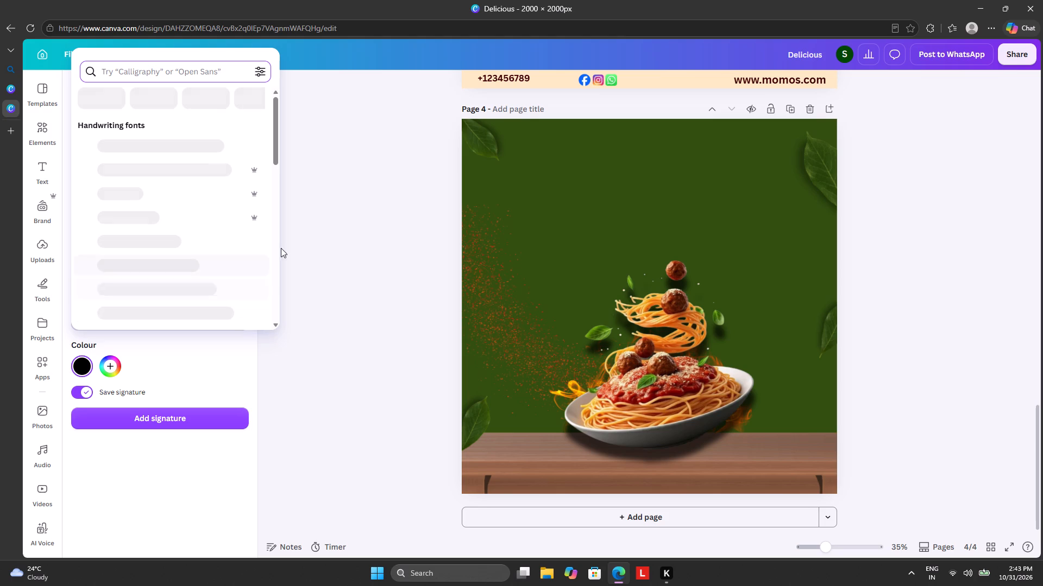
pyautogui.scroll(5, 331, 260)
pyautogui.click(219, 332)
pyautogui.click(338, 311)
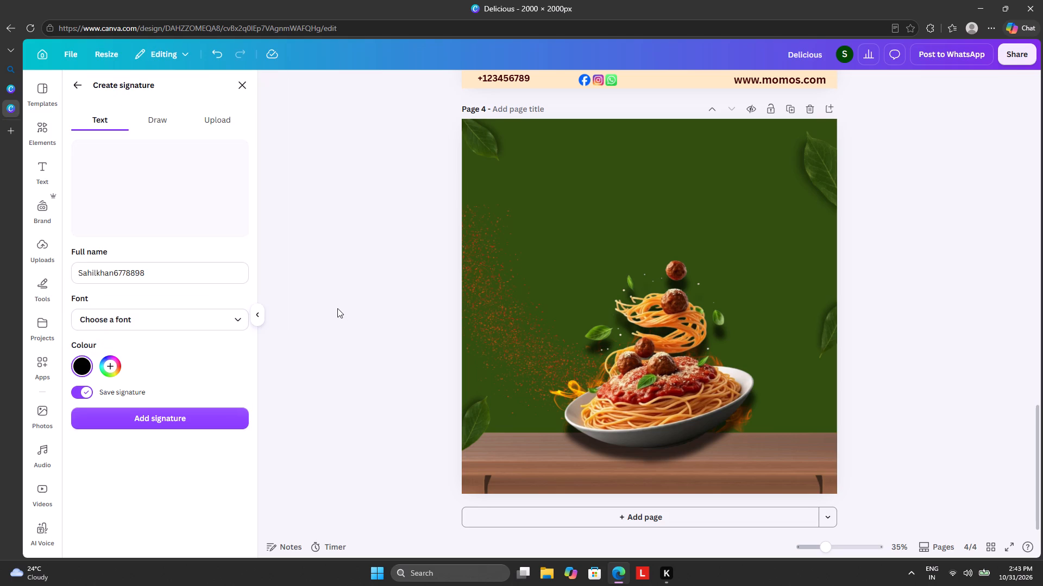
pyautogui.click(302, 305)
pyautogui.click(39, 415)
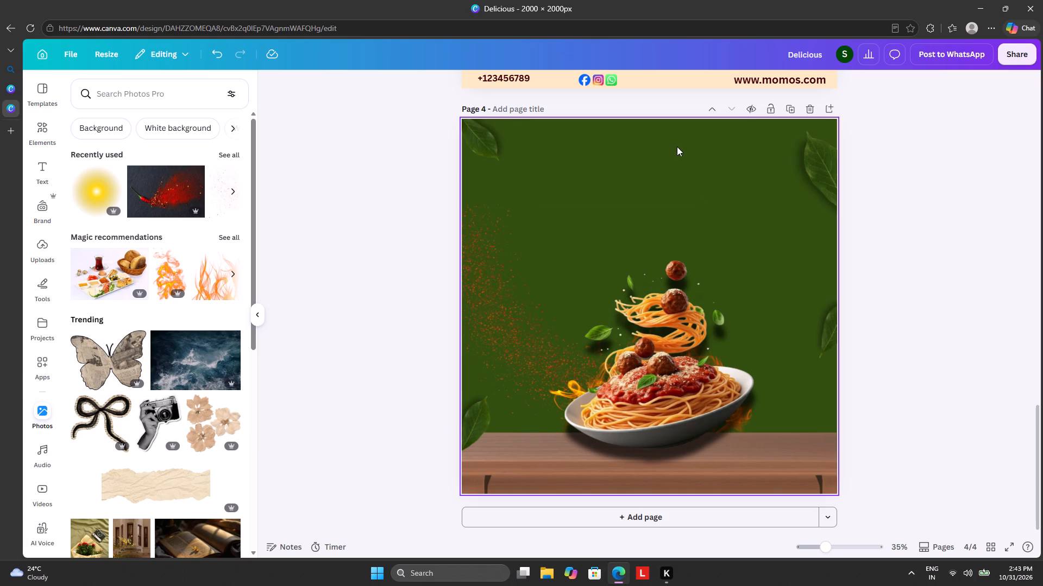
# Replace page 4's solid green background with the green Monochromatic preset from the default gradient colours, dark green fading down to bright green.
pyautogui.click(664, 157)
pyautogui.click(640, 86)
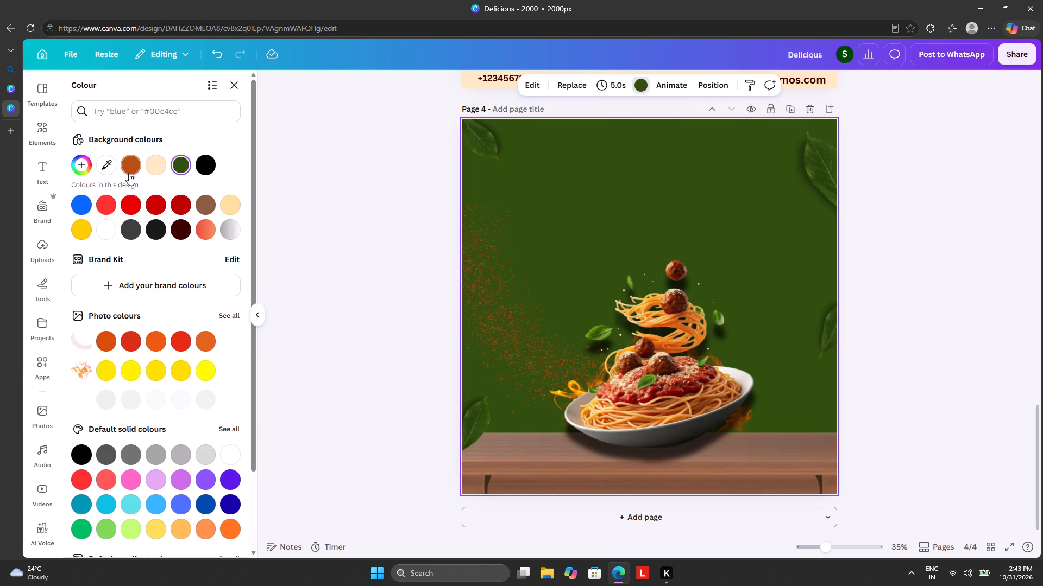
pyautogui.click(175, 160)
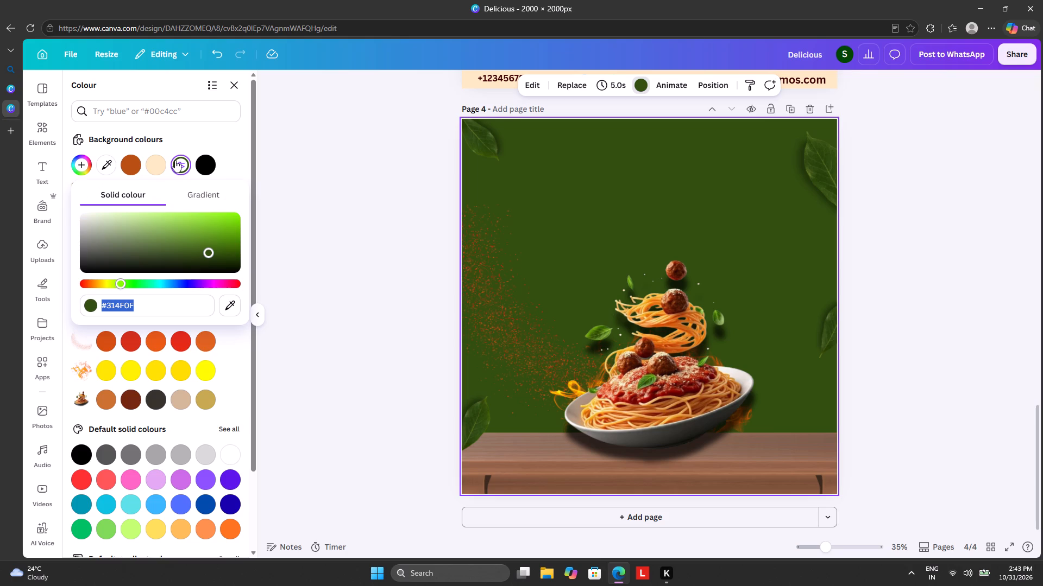
pyautogui.click(175, 160)
pyautogui.scroll(-2, 149, 329)
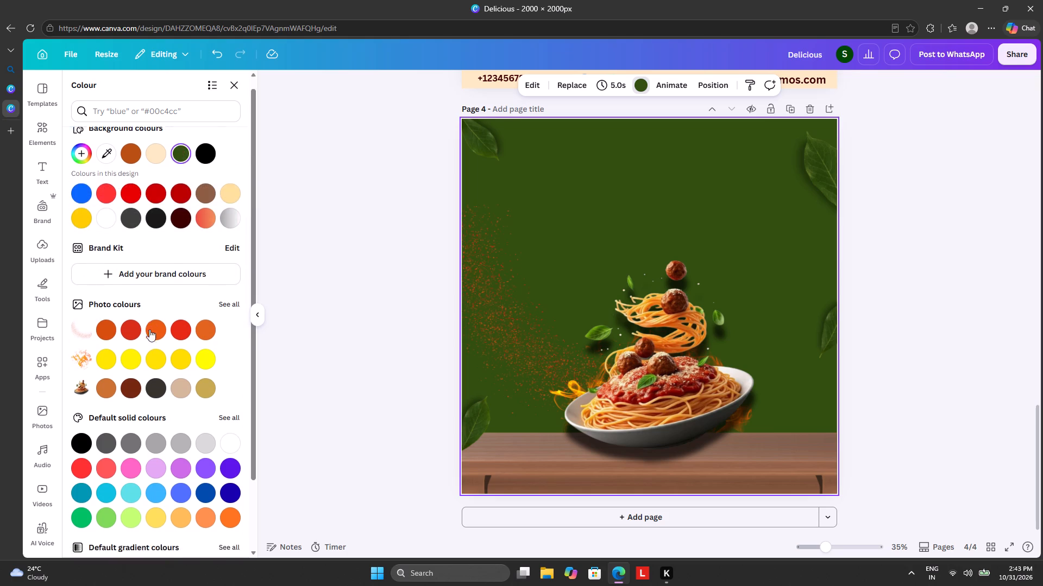
pyautogui.scroll(-9, 149, 329)
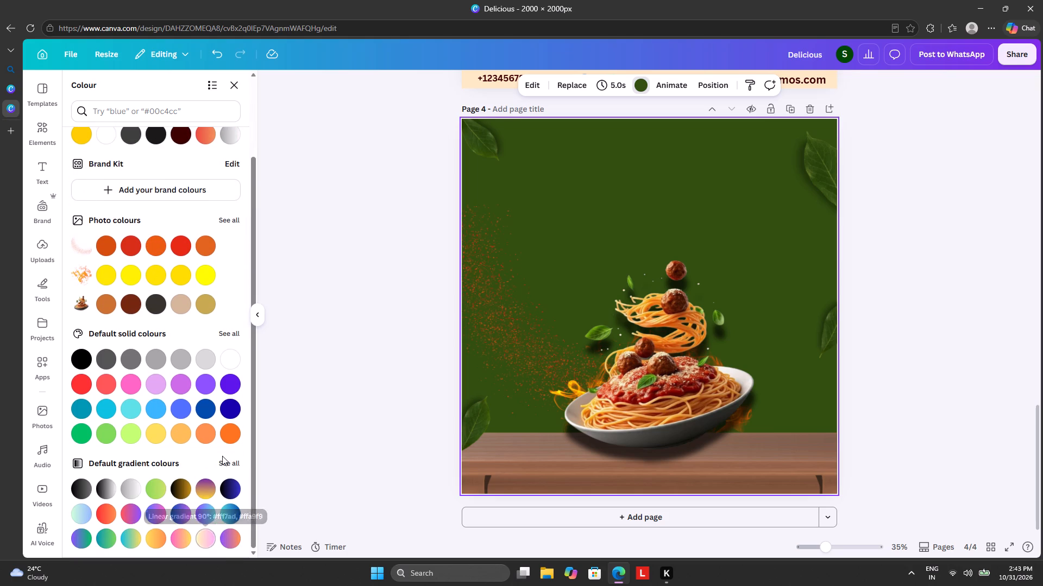
pyautogui.click(229, 461)
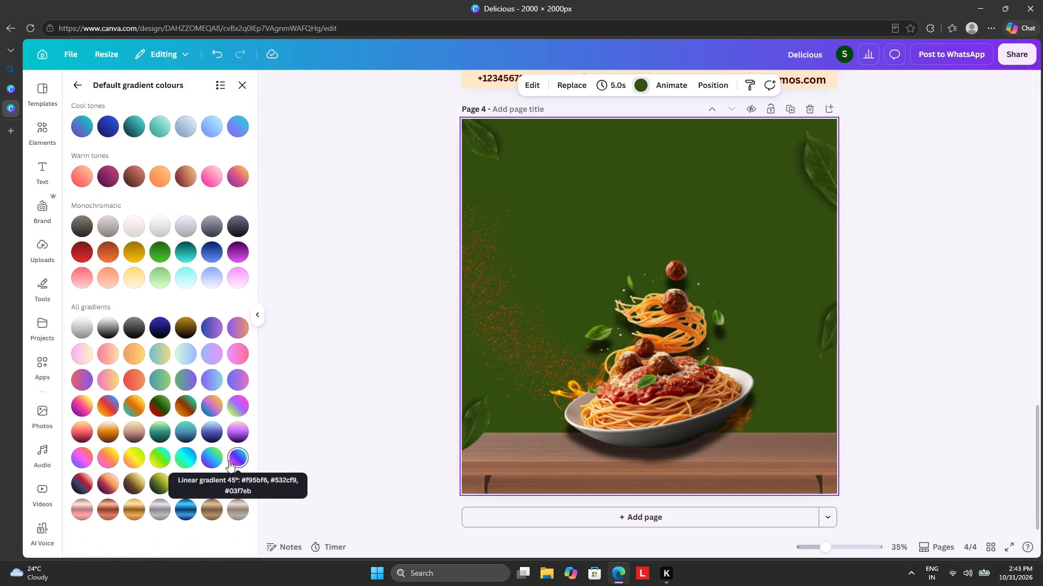
pyautogui.scroll(5, 109, 479)
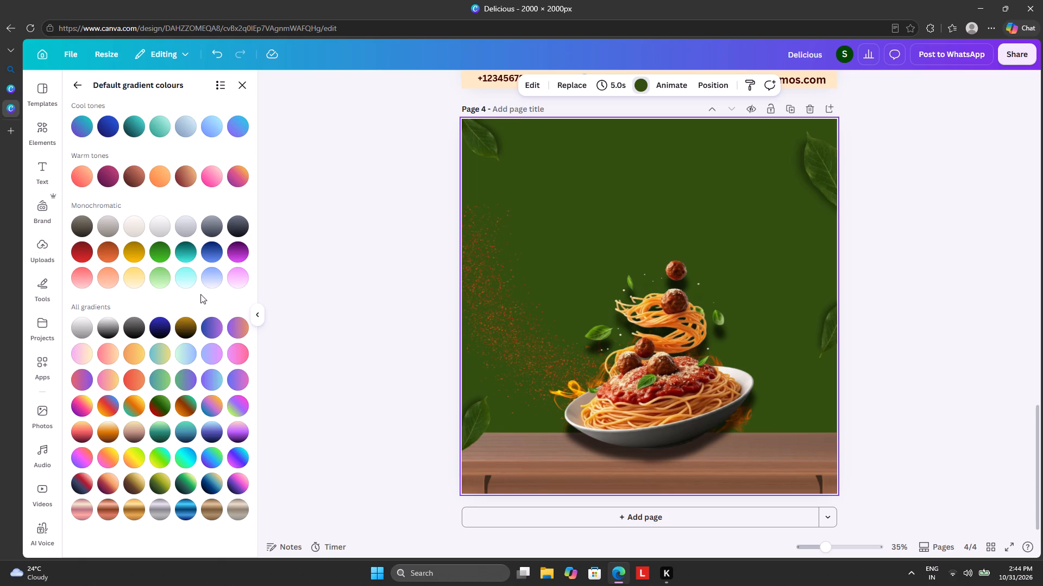
pyautogui.click(154, 254)
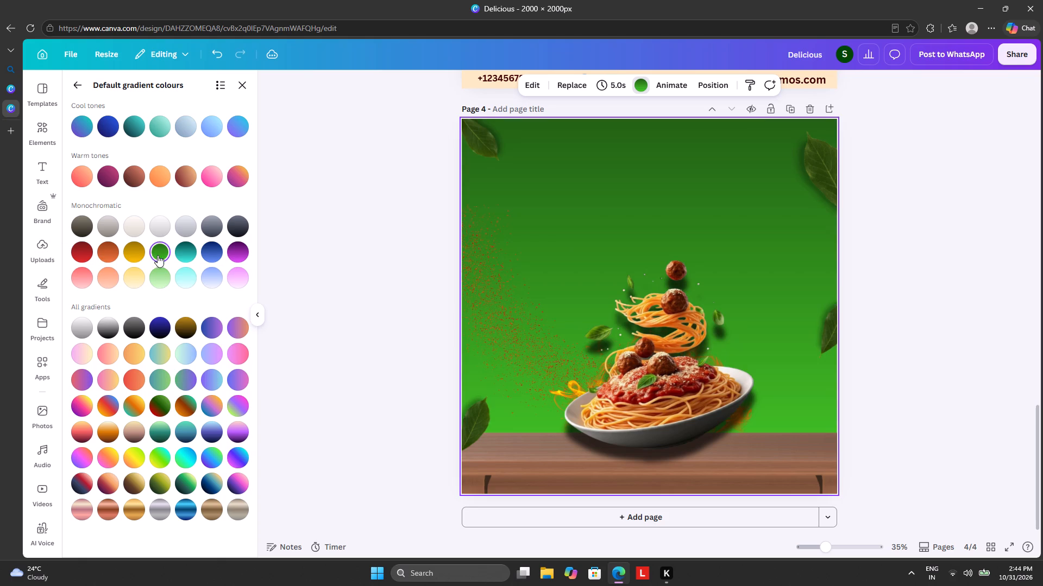
pyautogui.click(356, 292)
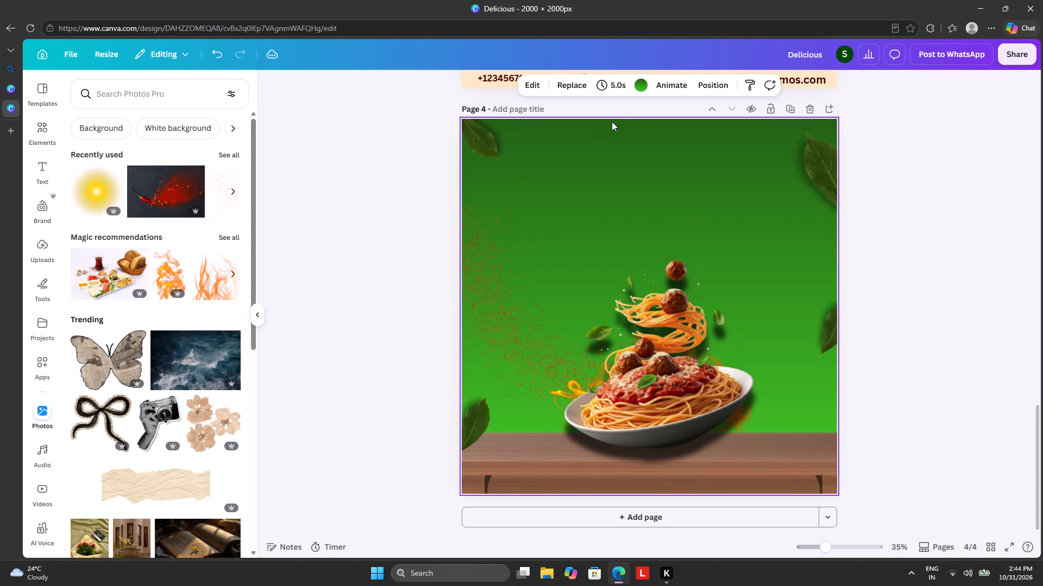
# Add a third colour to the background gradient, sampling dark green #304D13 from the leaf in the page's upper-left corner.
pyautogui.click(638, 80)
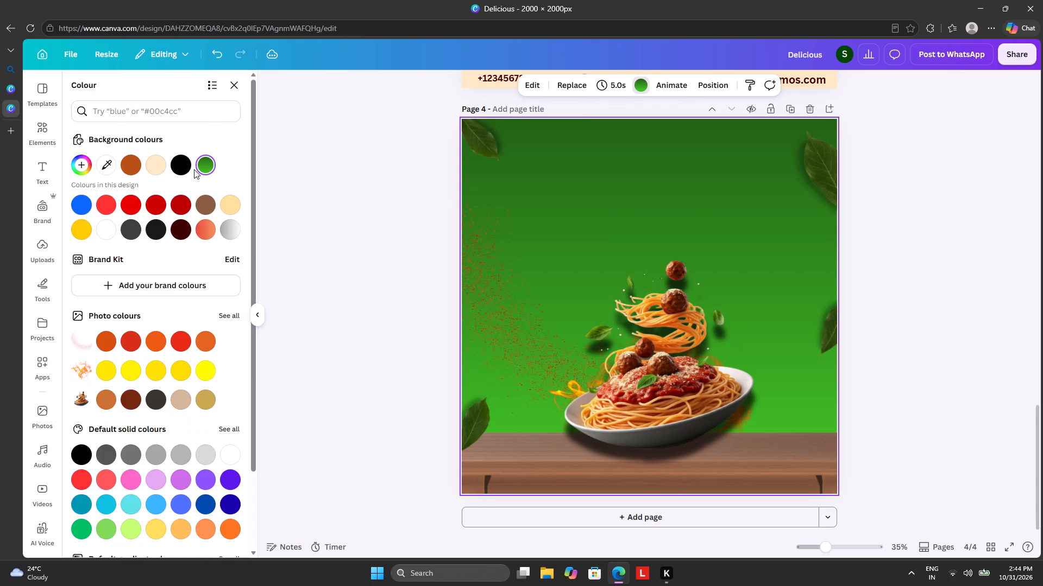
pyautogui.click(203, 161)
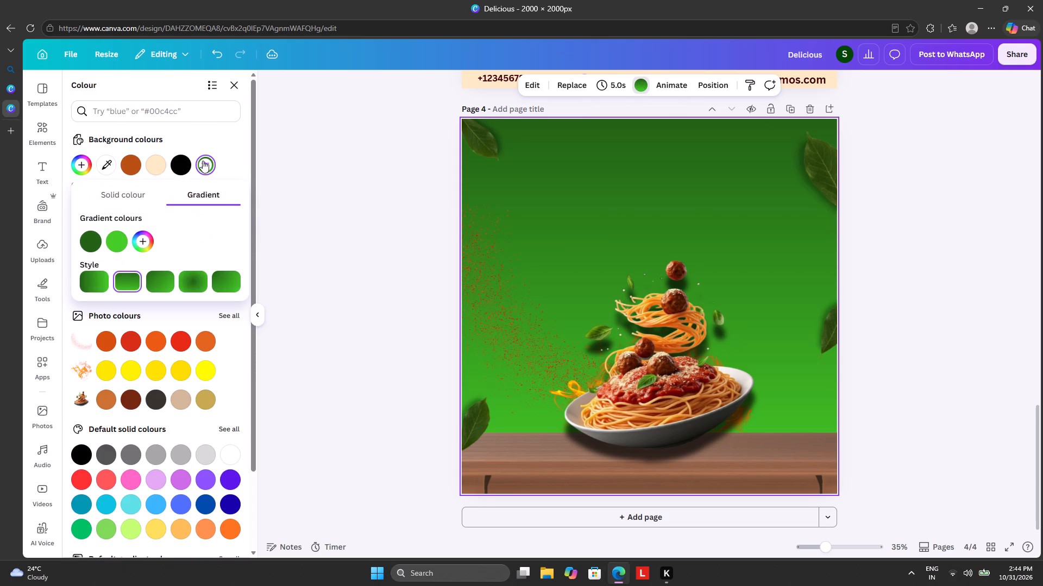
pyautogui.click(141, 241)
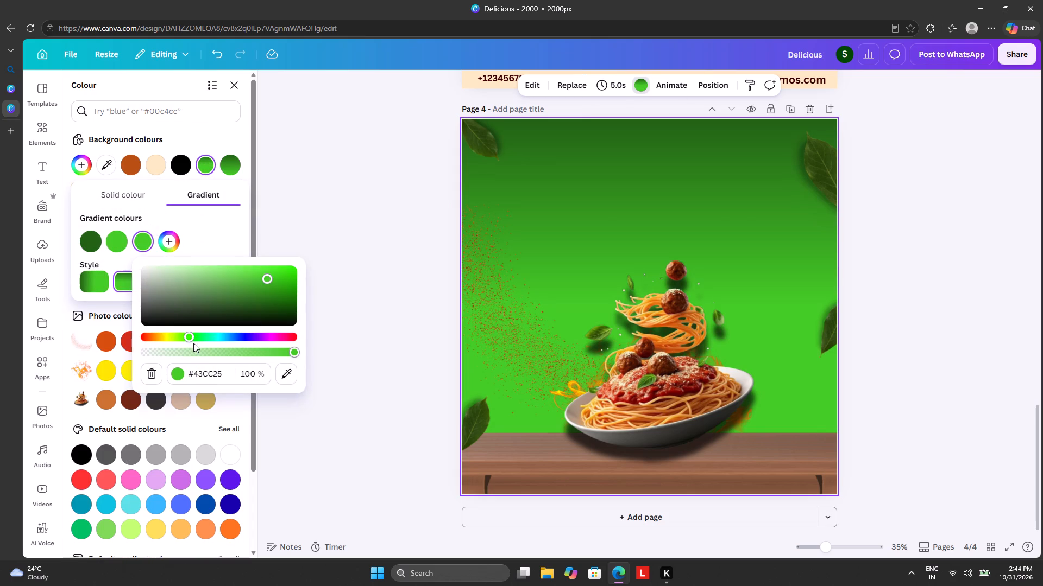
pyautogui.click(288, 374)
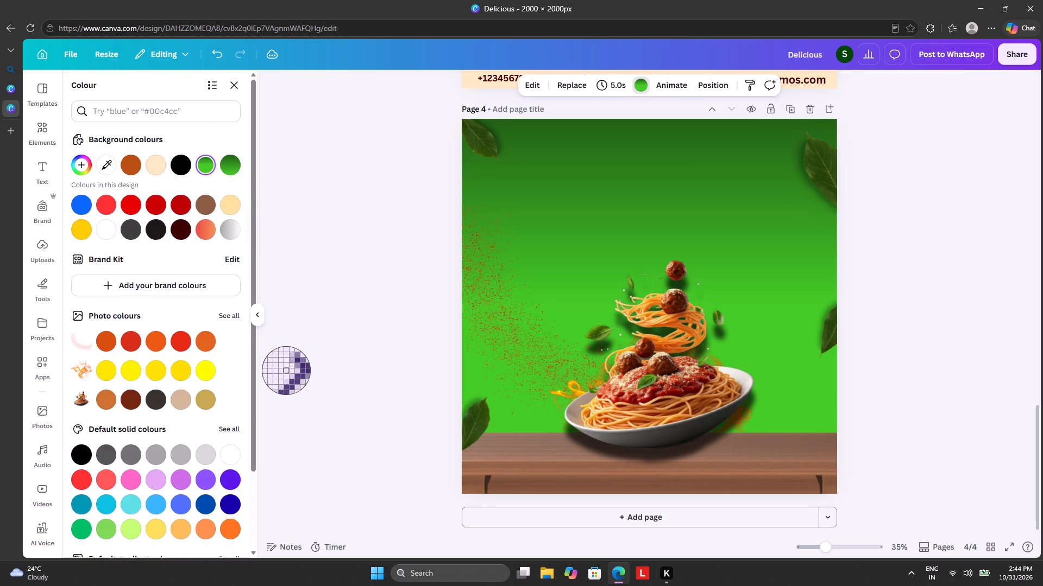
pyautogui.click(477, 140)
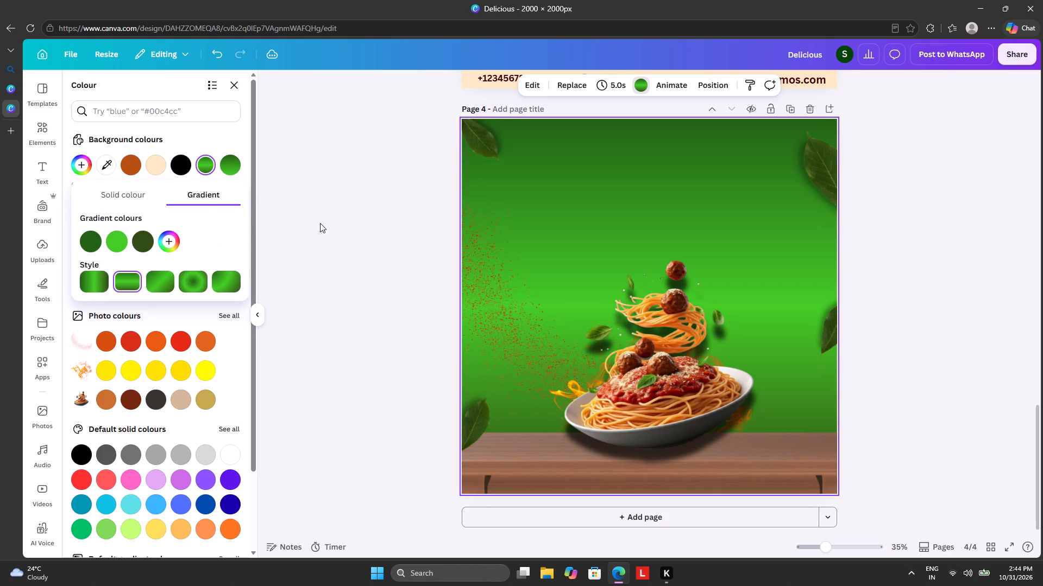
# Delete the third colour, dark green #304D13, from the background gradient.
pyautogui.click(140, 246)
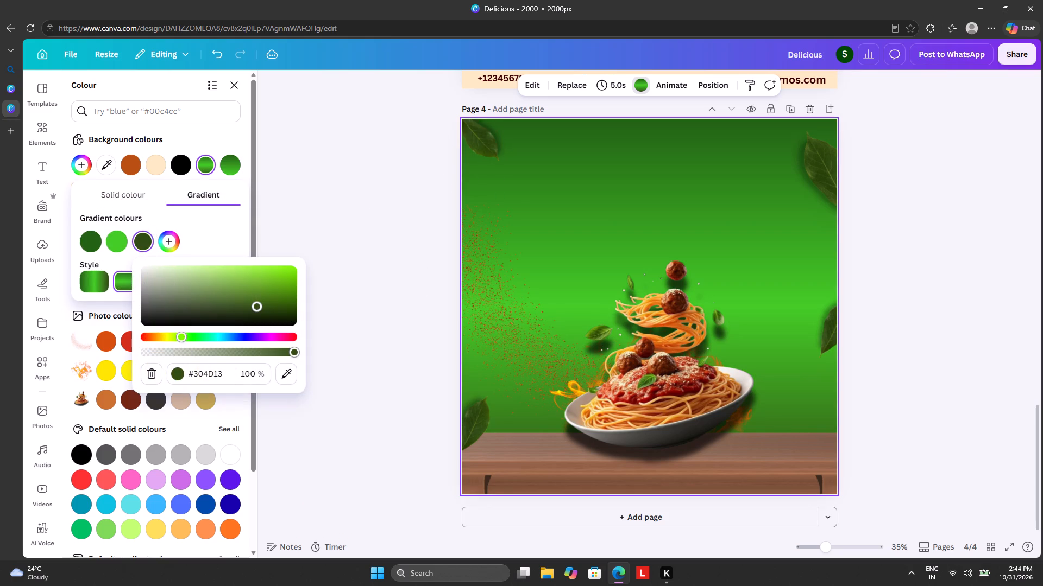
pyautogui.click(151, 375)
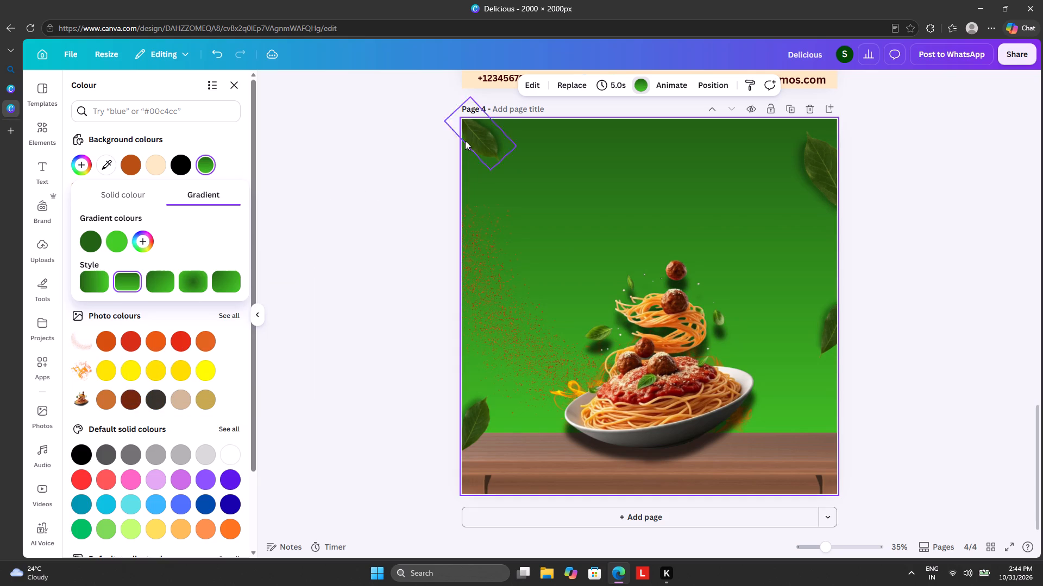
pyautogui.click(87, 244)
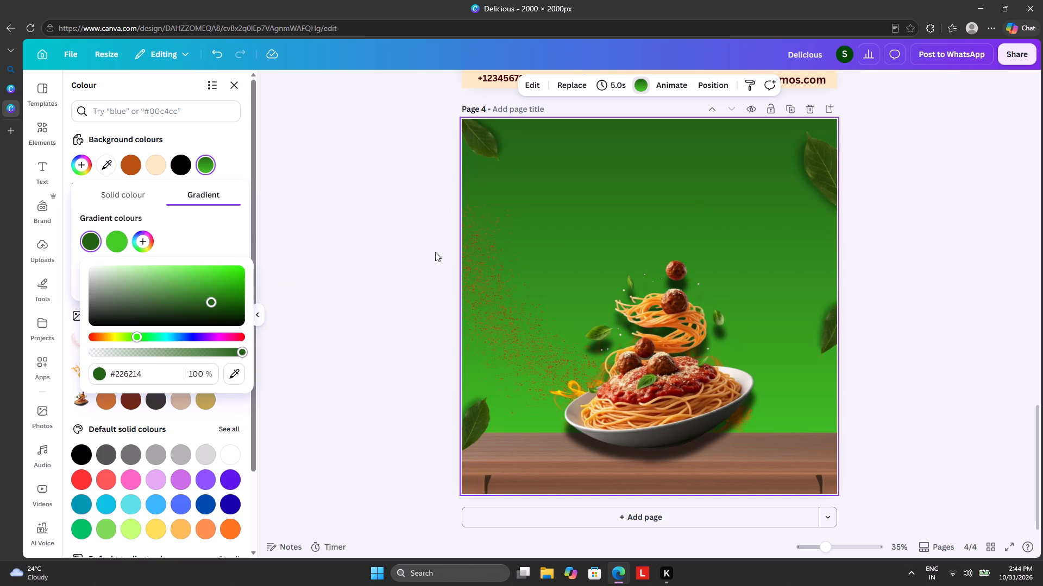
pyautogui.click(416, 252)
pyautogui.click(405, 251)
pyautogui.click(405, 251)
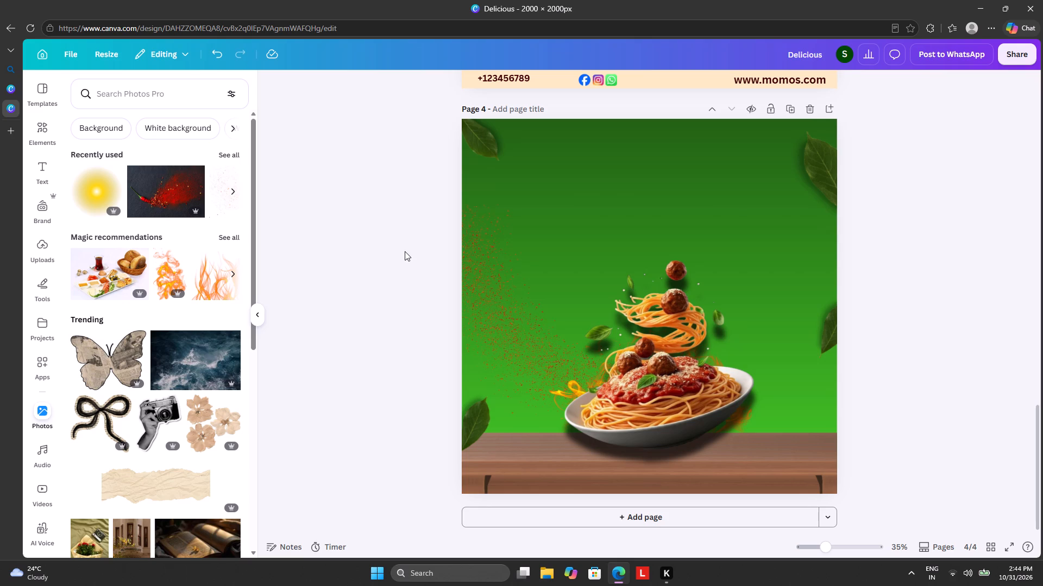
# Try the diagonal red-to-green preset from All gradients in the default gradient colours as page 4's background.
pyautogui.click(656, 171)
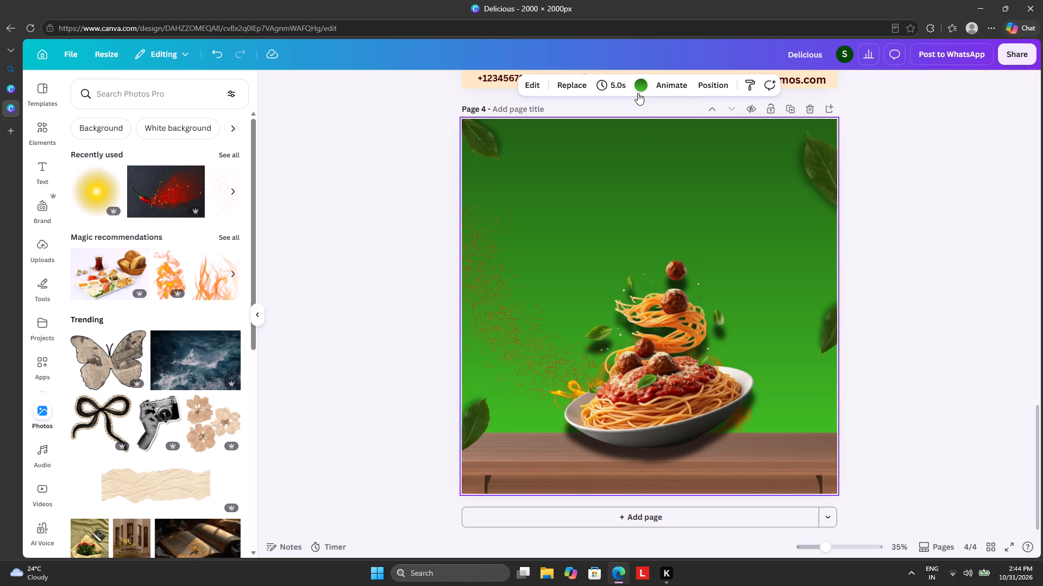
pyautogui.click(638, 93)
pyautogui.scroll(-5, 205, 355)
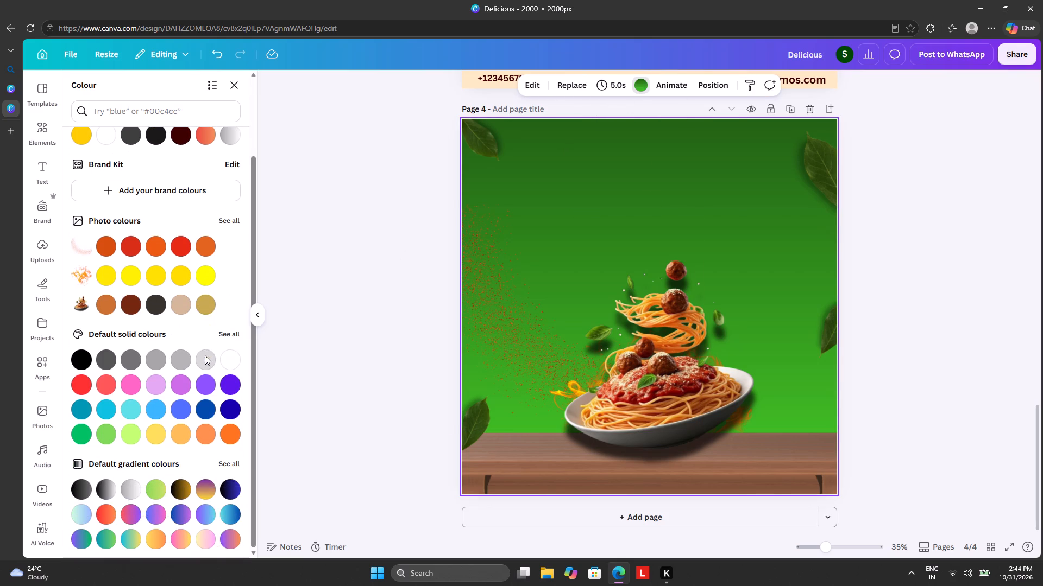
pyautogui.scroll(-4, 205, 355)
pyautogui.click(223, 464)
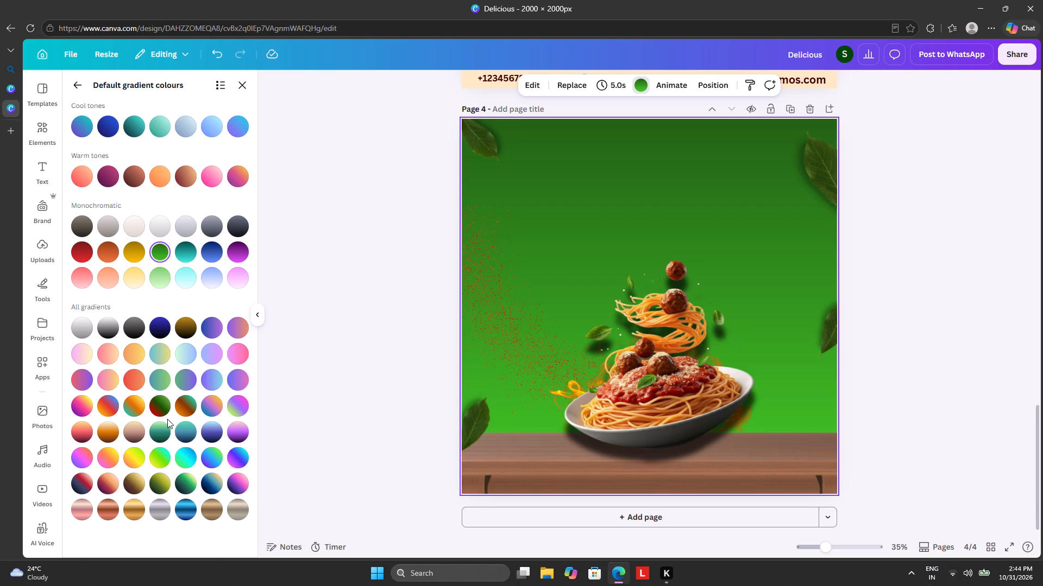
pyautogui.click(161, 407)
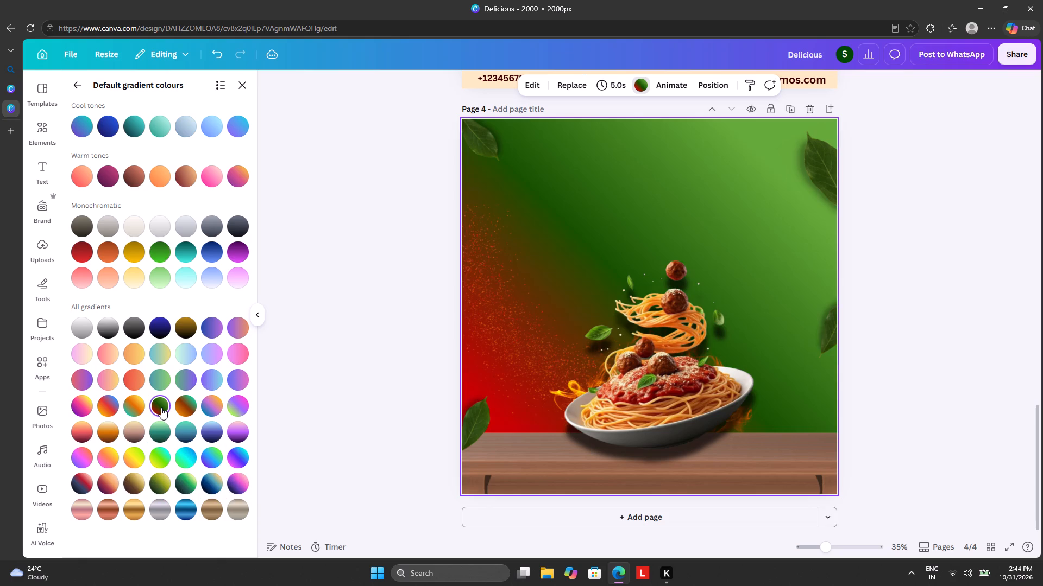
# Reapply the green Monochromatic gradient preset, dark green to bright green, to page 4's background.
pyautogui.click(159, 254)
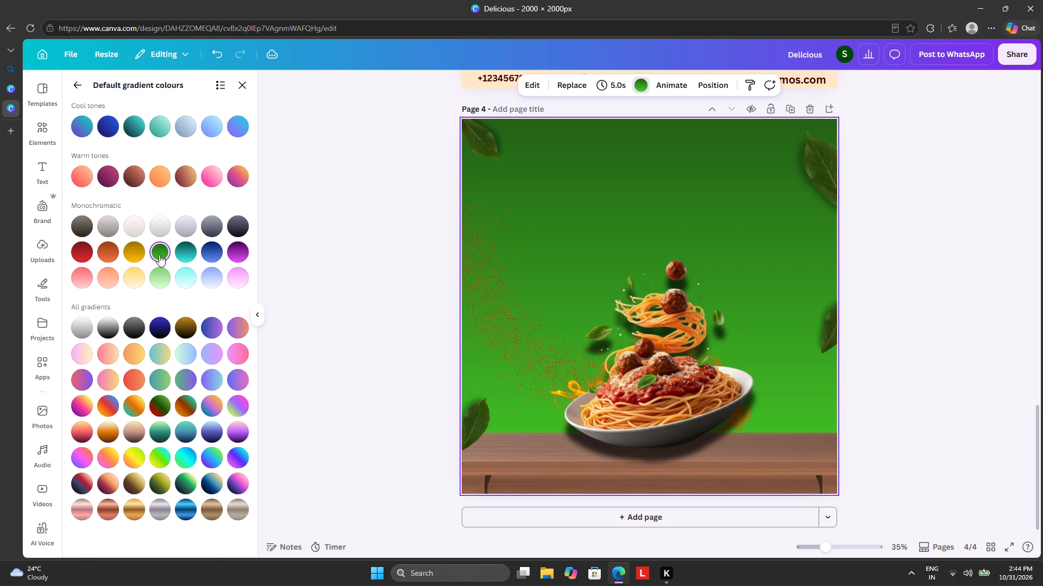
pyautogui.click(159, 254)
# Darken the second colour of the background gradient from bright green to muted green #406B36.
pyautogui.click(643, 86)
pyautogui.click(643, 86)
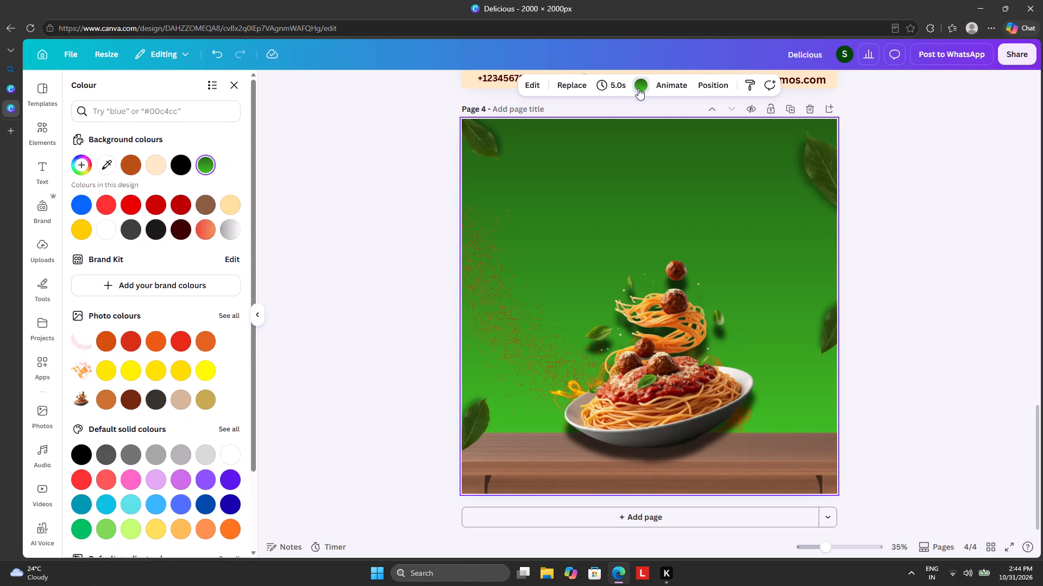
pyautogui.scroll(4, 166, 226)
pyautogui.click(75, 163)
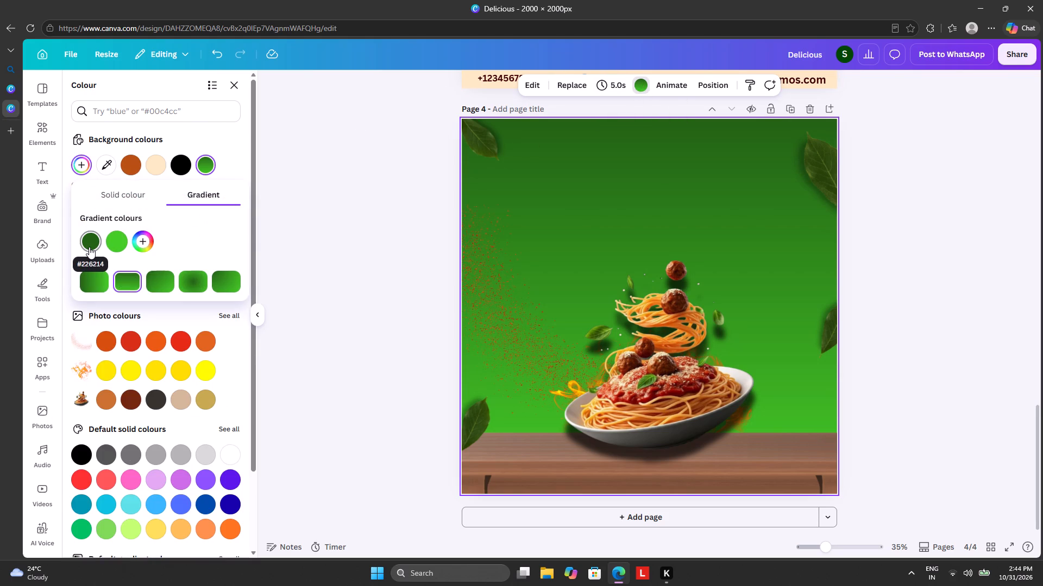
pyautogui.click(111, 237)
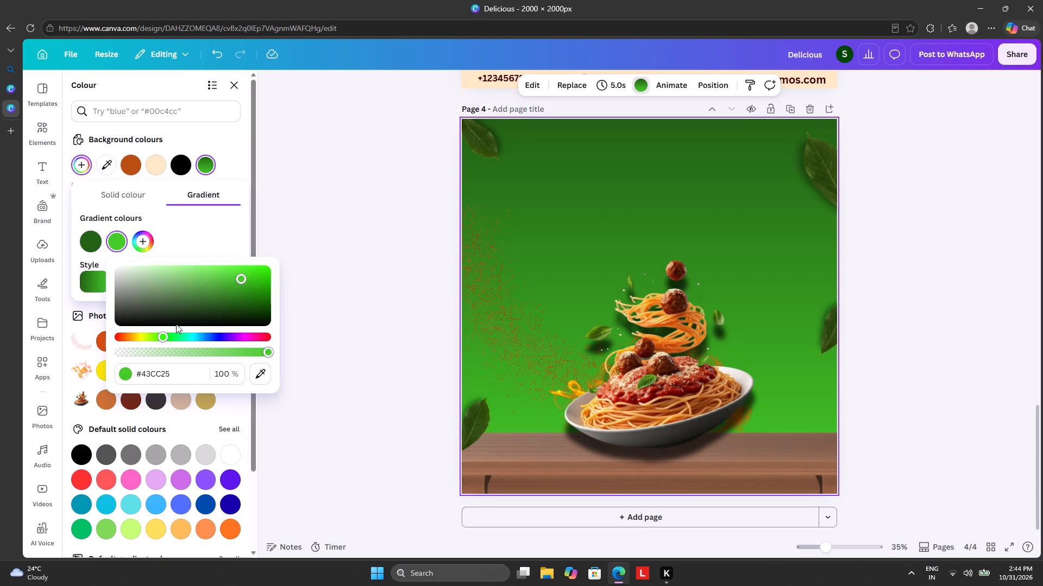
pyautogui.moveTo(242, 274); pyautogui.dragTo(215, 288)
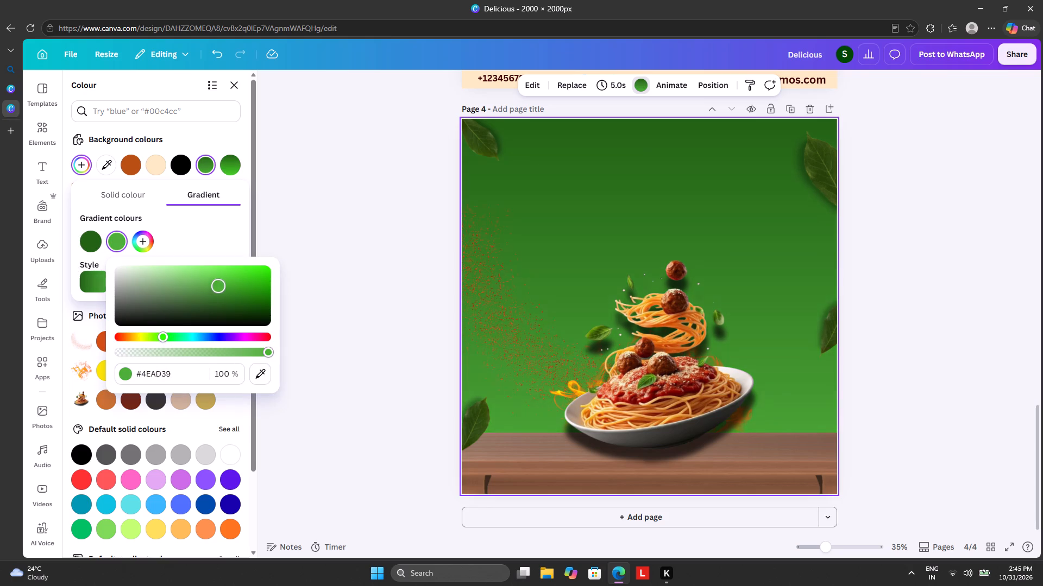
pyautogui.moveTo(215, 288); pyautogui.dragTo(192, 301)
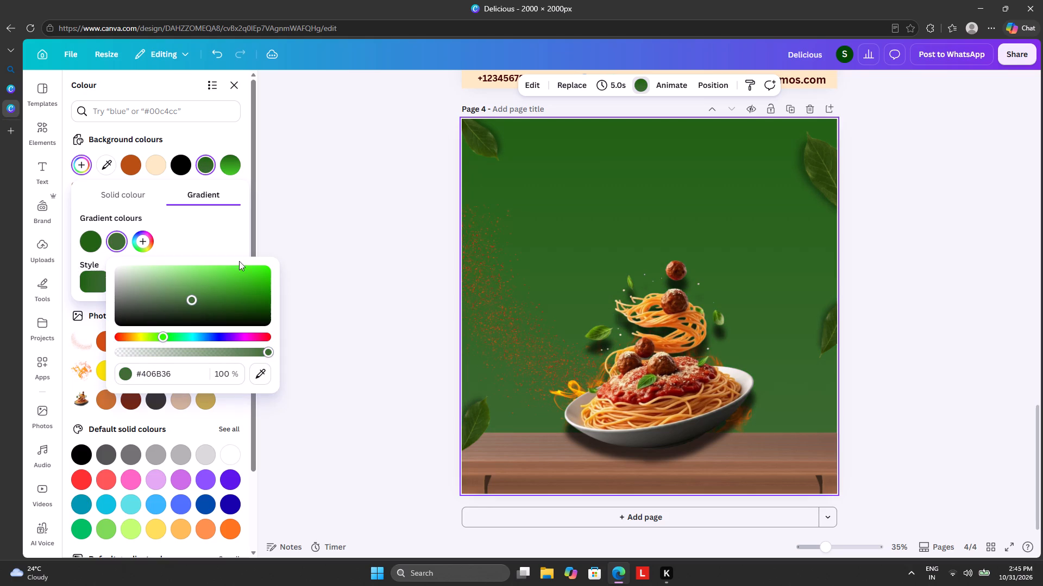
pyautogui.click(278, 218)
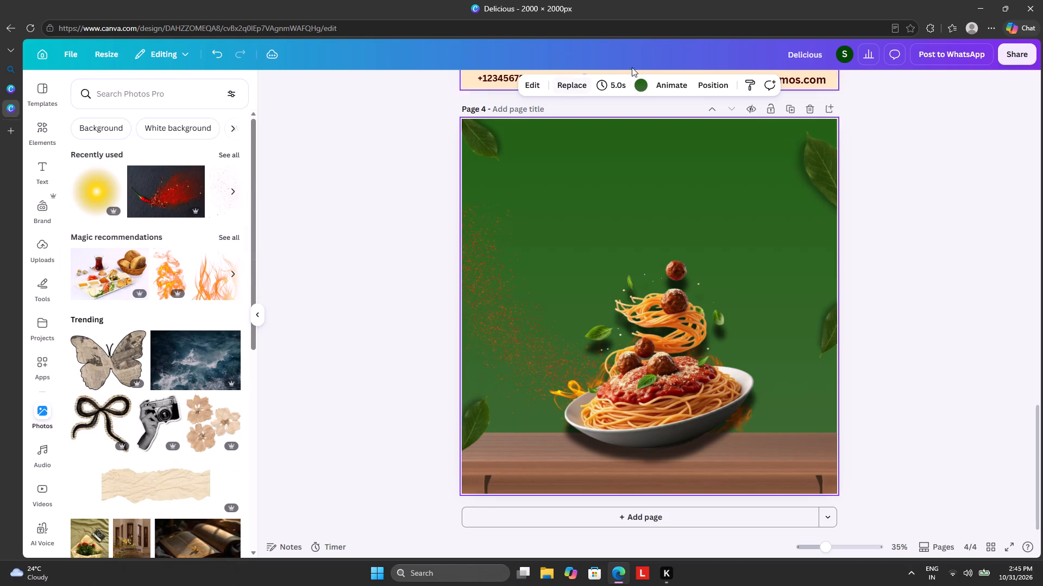
# Adjust the second colour of the background gradient to a greyer, slightly lighter green, #4F7247.
pyautogui.click(638, 86)
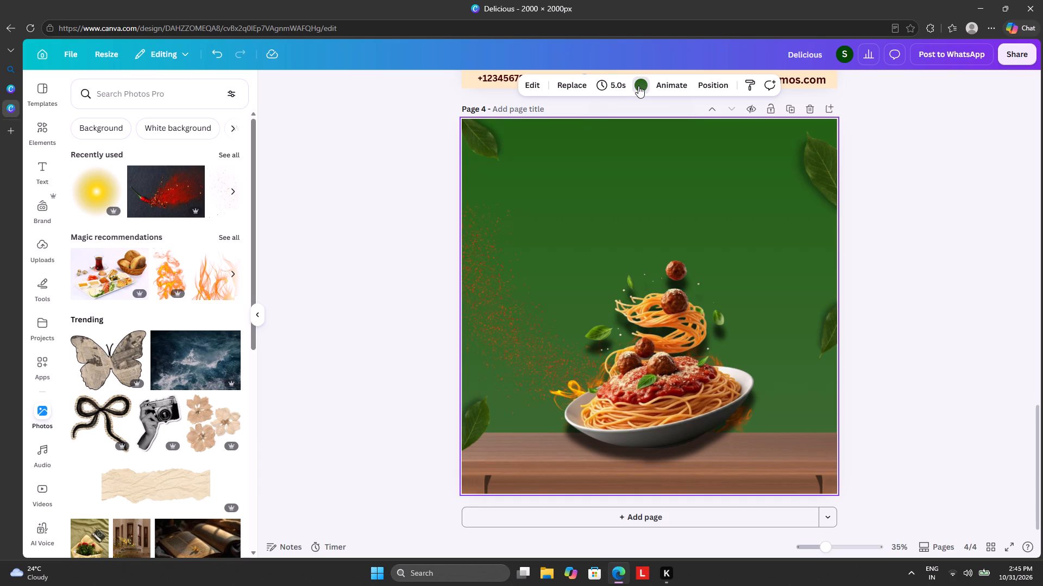
pyautogui.click(634, 87)
pyautogui.click(634, 87)
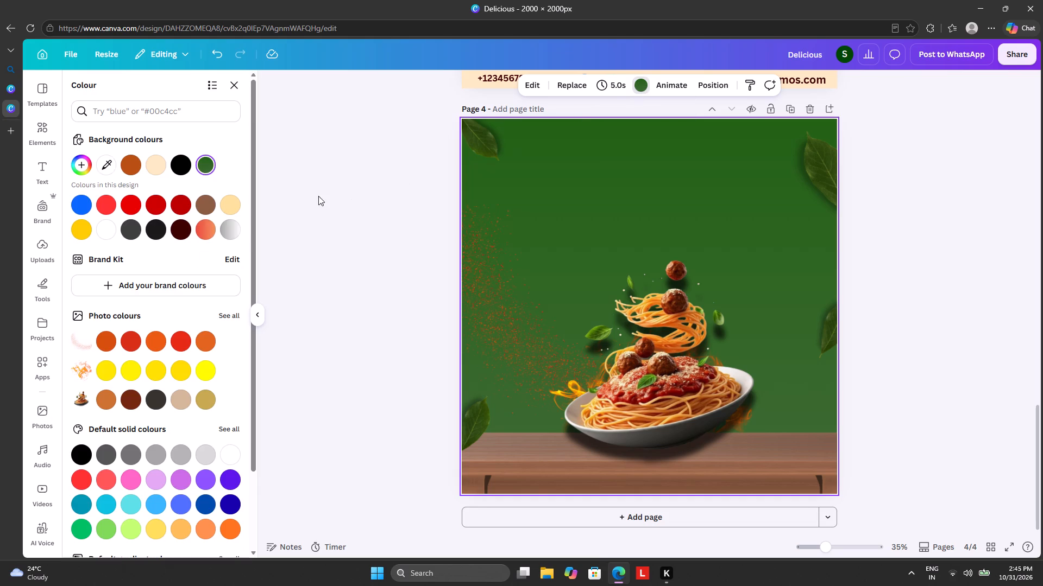
pyautogui.click(208, 169)
pyautogui.moveTo(227, 282); pyautogui.dragTo(197, 277)
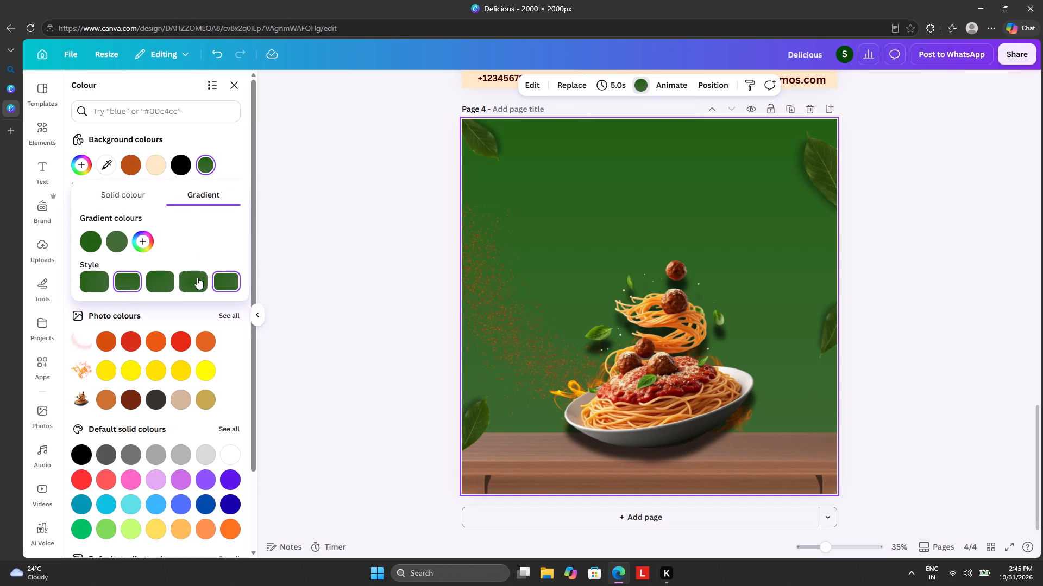
pyautogui.moveTo(197, 277); pyautogui.dragTo(191, 277)
pyautogui.click(118, 250)
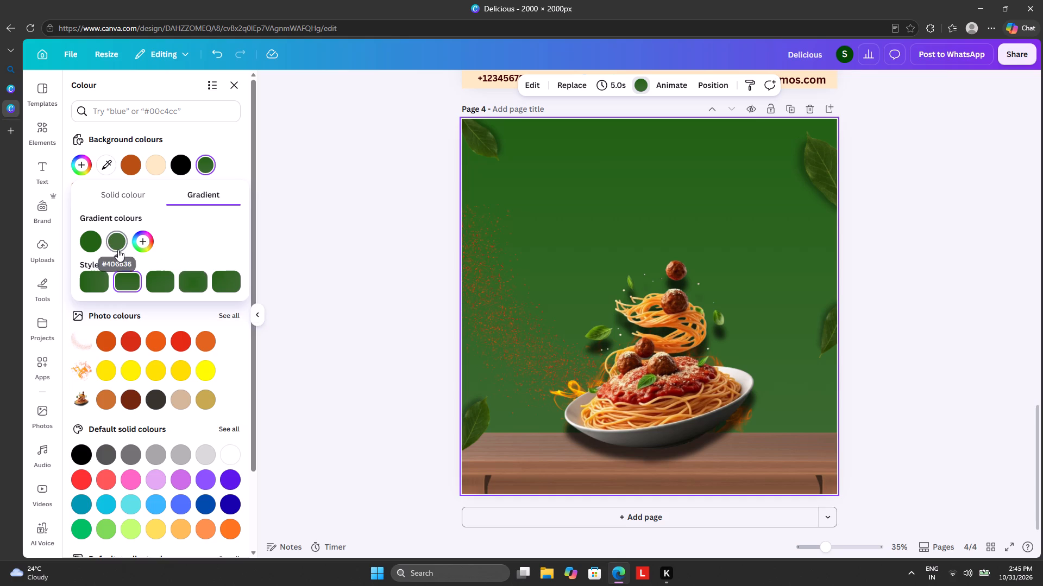
pyautogui.moveTo(190, 297); pyautogui.dragTo(186, 297)
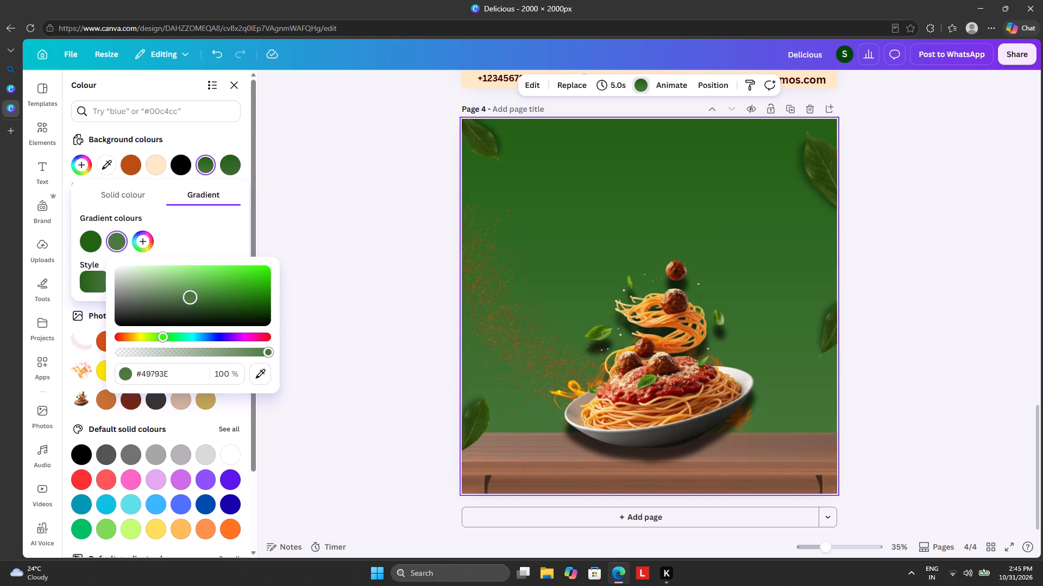
pyautogui.moveTo(186, 297); pyautogui.dragTo(184, 294)
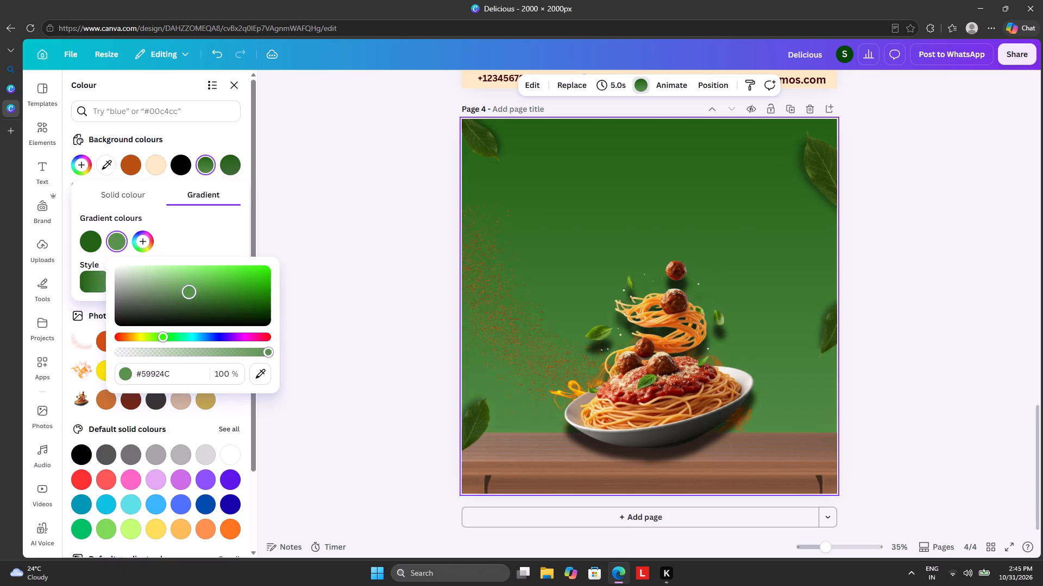
pyautogui.moveTo(184, 294); pyautogui.dragTo(174, 299)
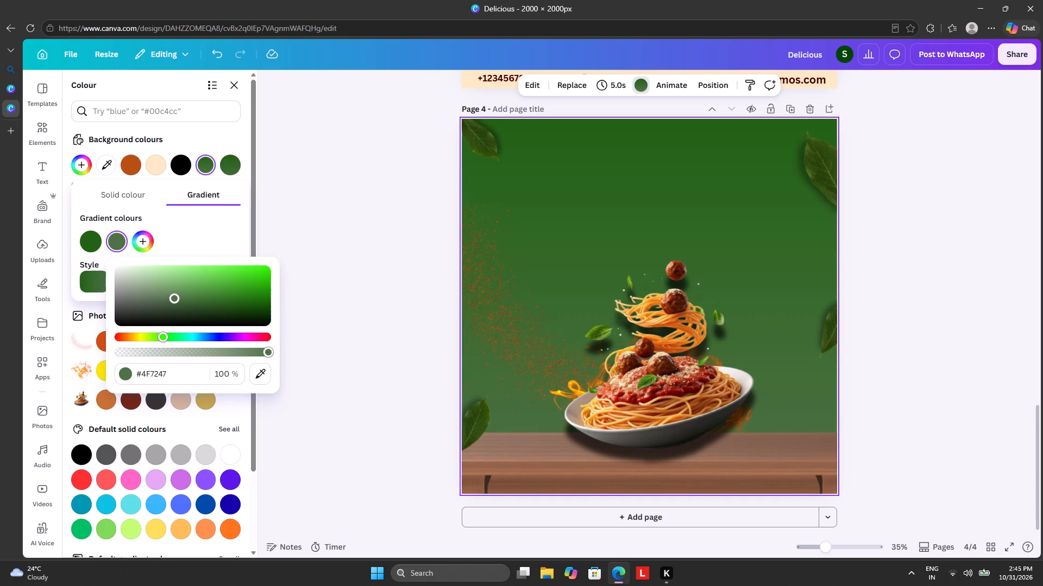
# Try different hues for the gradient's second colour, ending on the muted reddish brown #724747.
pyautogui.moveTo(160, 340); pyautogui.dragTo(206, 339)
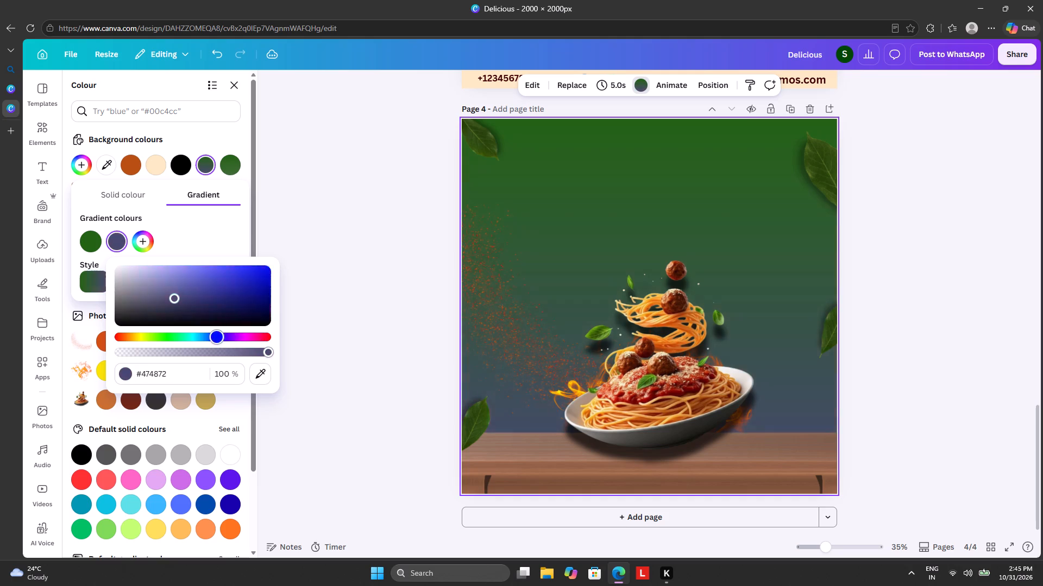
pyautogui.moveTo(206, 339); pyautogui.dragTo(110, 340)
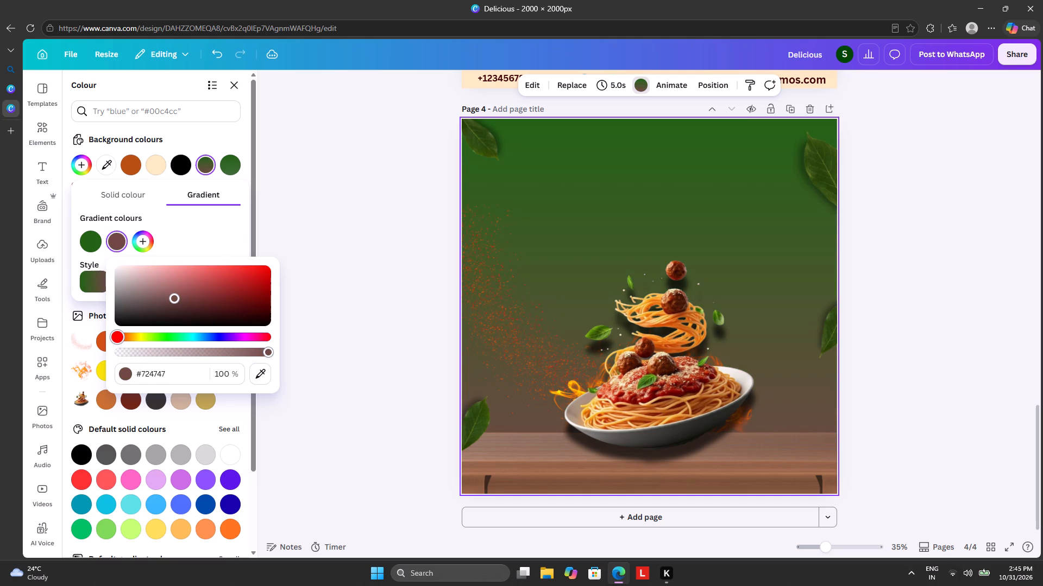
pyautogui.moveTo(110, 340); pyautogui.dragTo(131, 343)
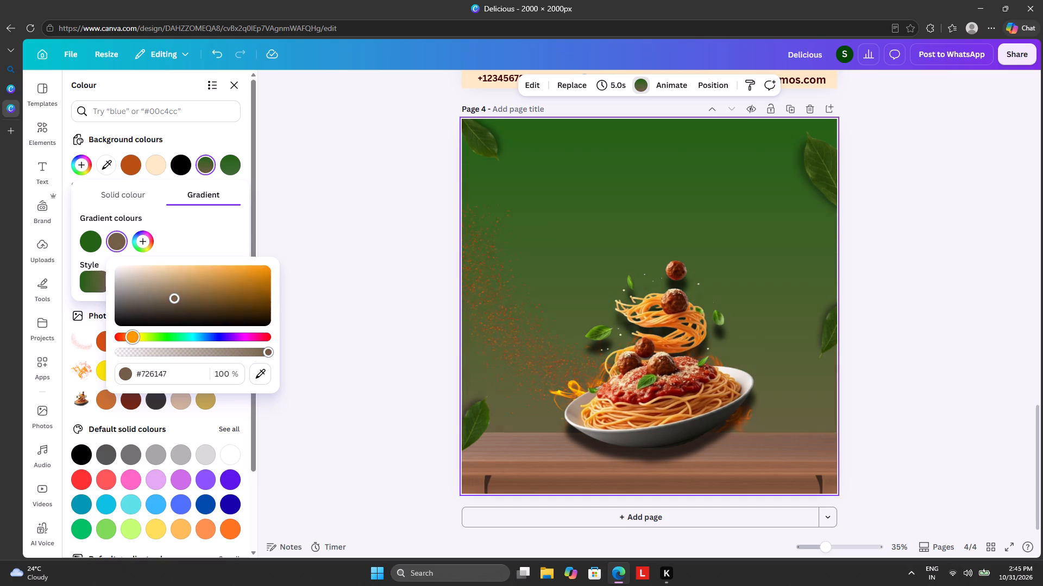
pyautogui.moveTo(131, 343); pyautogui.dragTo(137, 354)
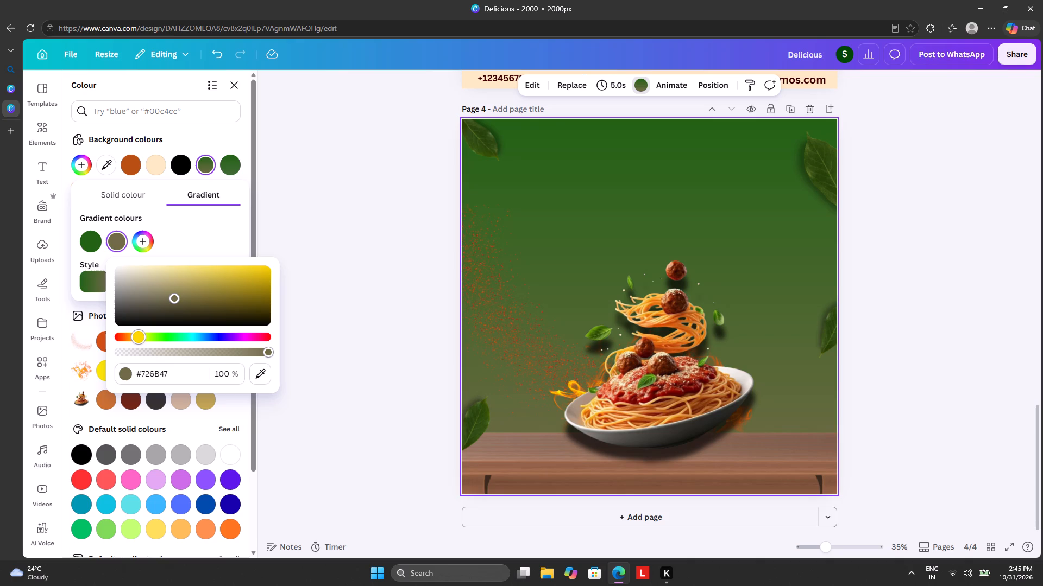
pyautogui.moveTo(137, 354); pyautogui.dragTo(116, 359)
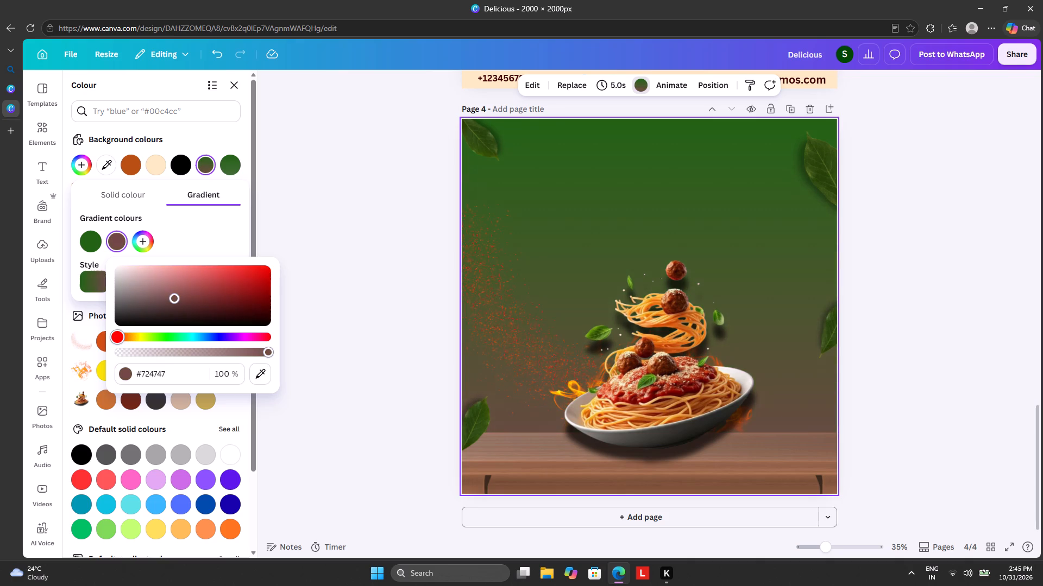
pyautogui.moveTo(116, 359); pyautogui.dragTo(197, 352)
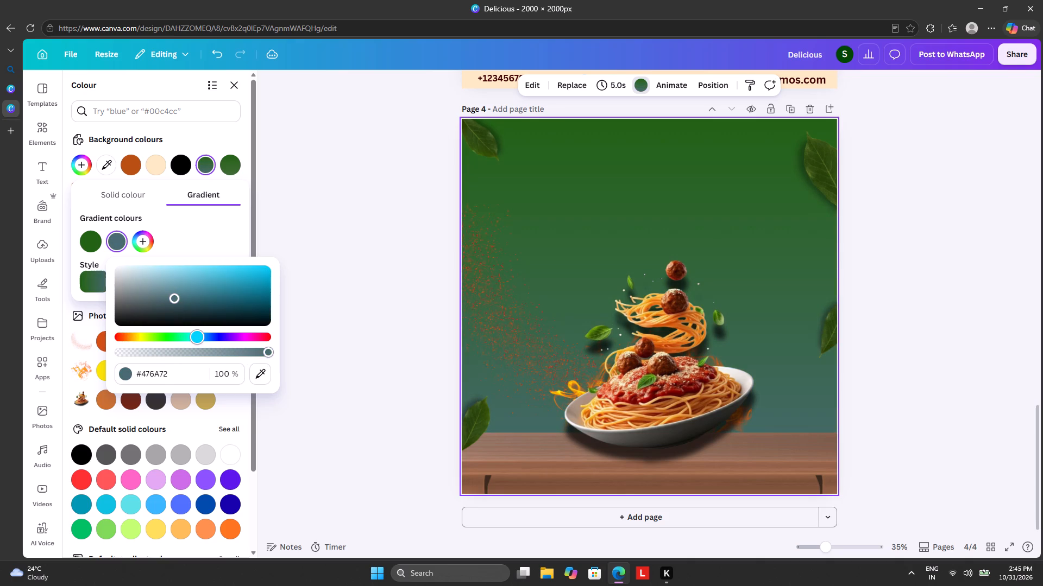
pyautogui.moveTo(197, 352); pyautogui.dragTo(271, 349)
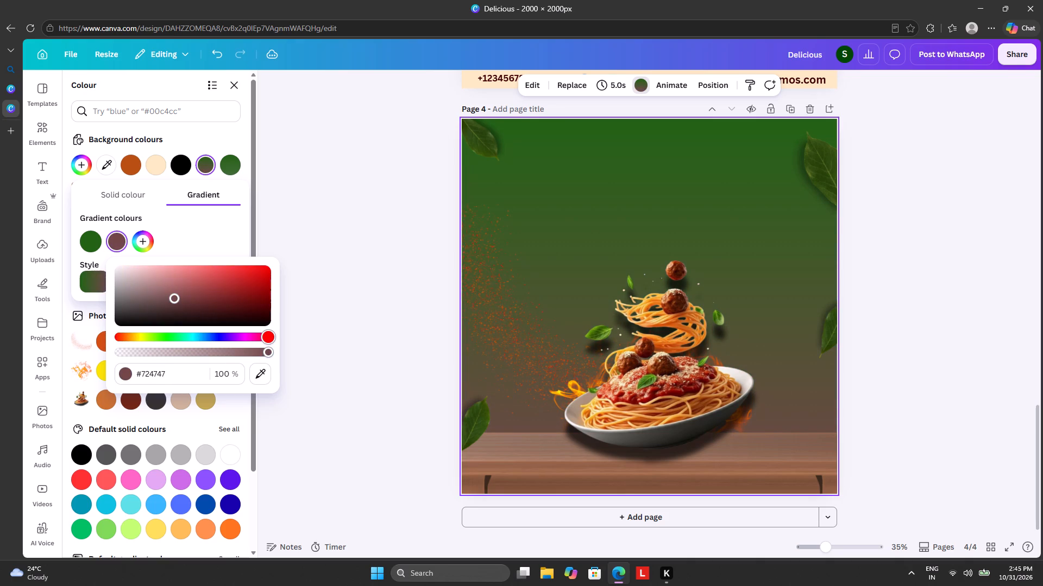
pyautogui.moveTo(271, 349); pyautogui.dragTo(272, 348)
pyautogui.moveTo(272, 348); pyautogui.dragTo(110, 365)
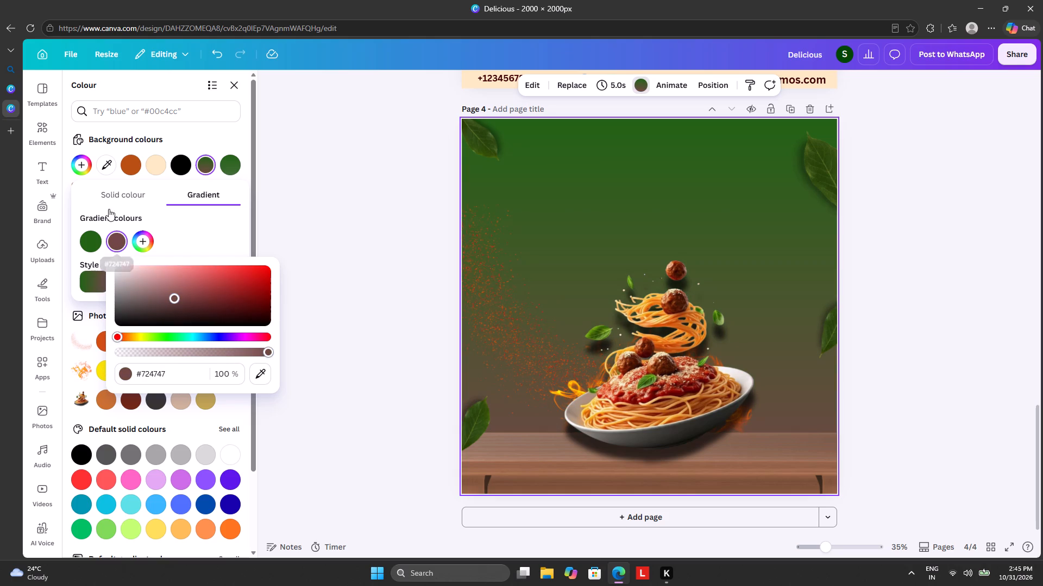
# Add a third colour to the background gradient, sampling dark reddish brown #5E1904 from a meatball on the spaghetti plate.
pyautogui.click(146, 239)
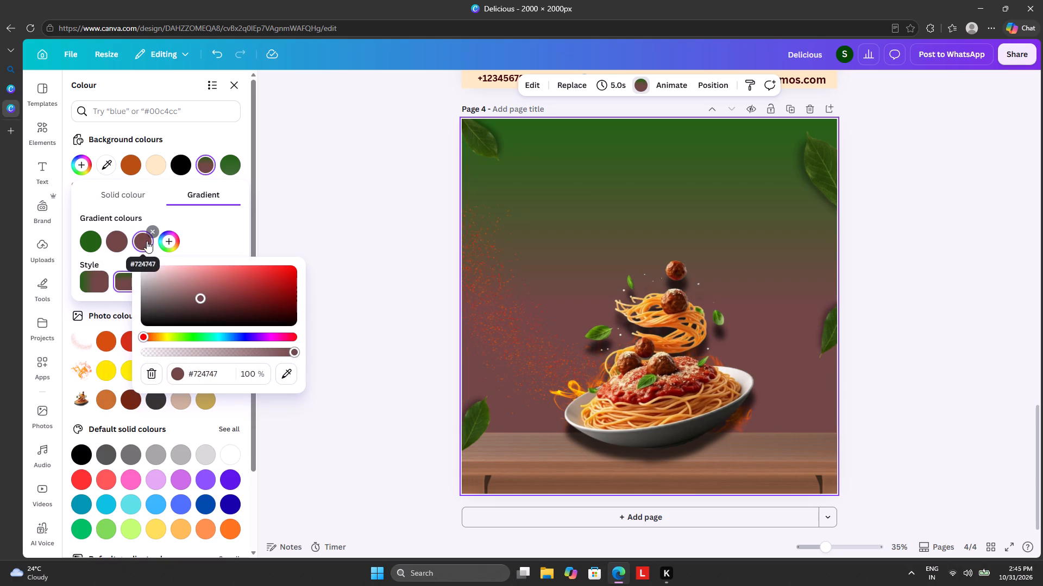
pyautogui.click(286, 370)
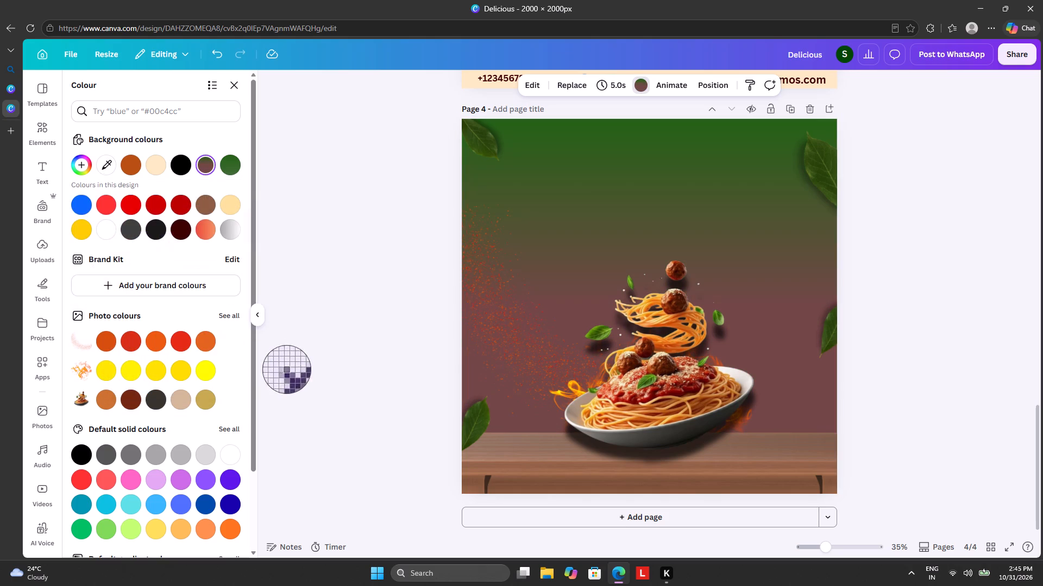
pyautogui.click(625, 365)
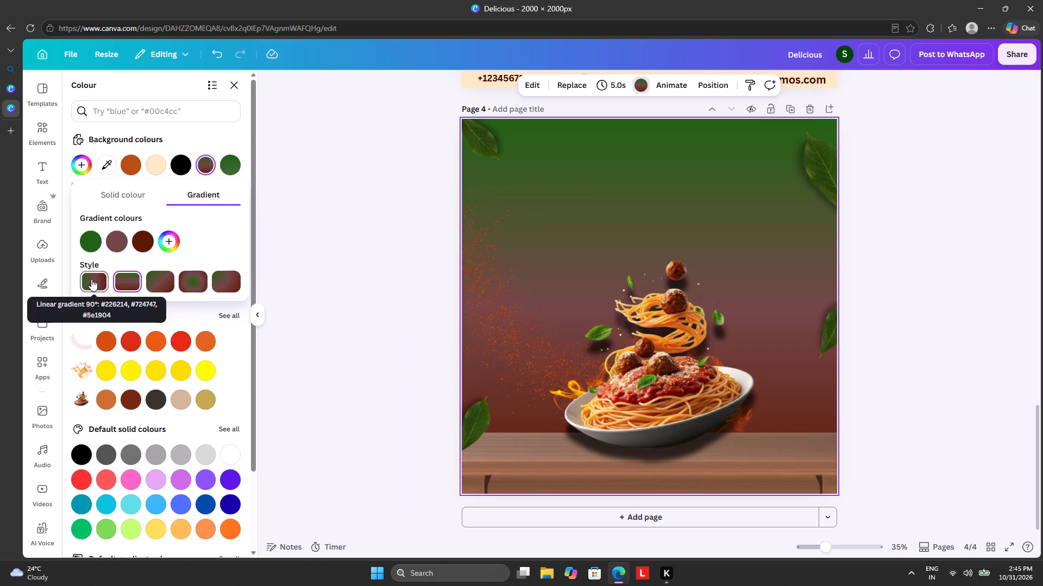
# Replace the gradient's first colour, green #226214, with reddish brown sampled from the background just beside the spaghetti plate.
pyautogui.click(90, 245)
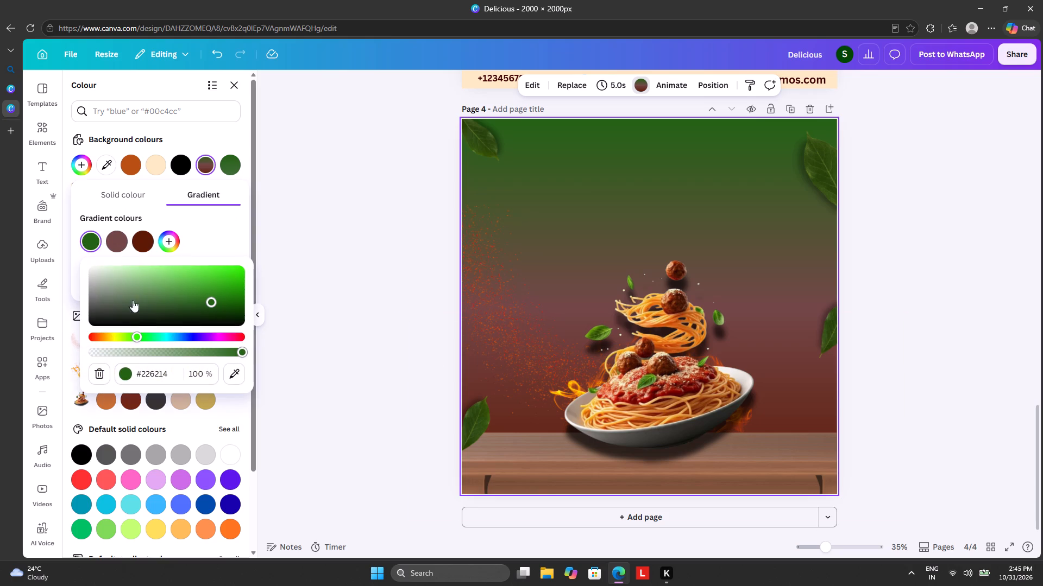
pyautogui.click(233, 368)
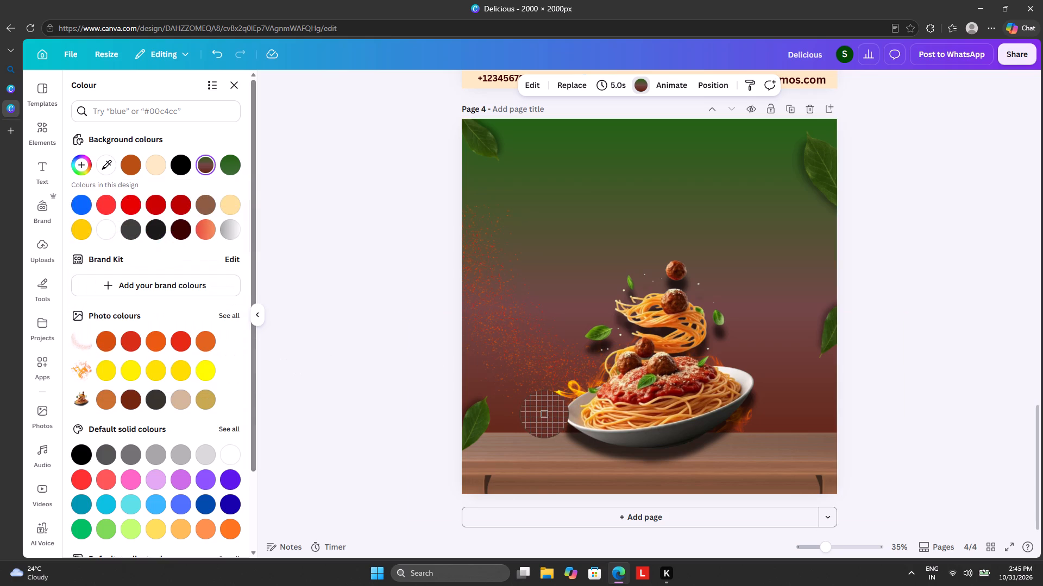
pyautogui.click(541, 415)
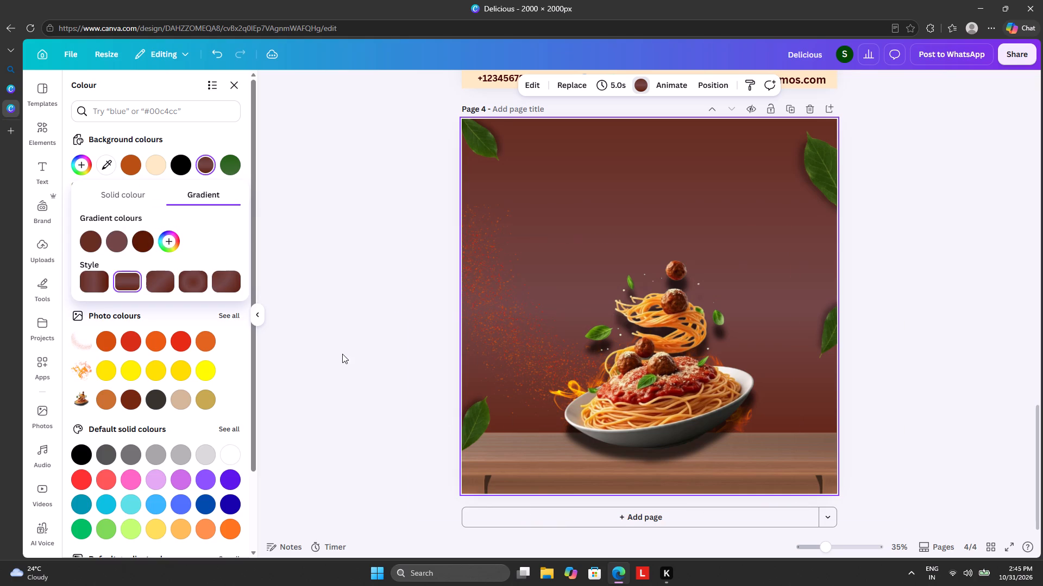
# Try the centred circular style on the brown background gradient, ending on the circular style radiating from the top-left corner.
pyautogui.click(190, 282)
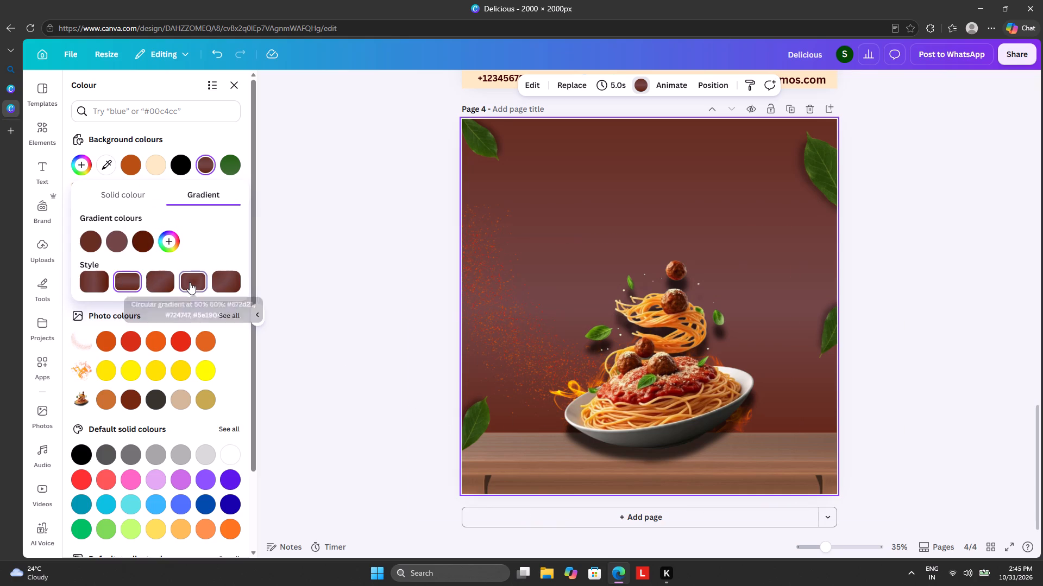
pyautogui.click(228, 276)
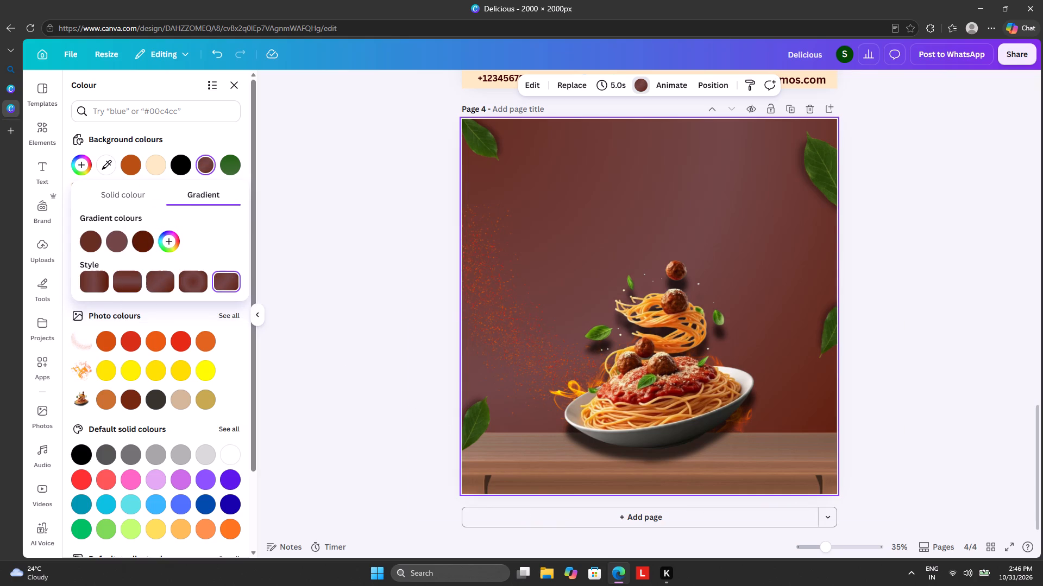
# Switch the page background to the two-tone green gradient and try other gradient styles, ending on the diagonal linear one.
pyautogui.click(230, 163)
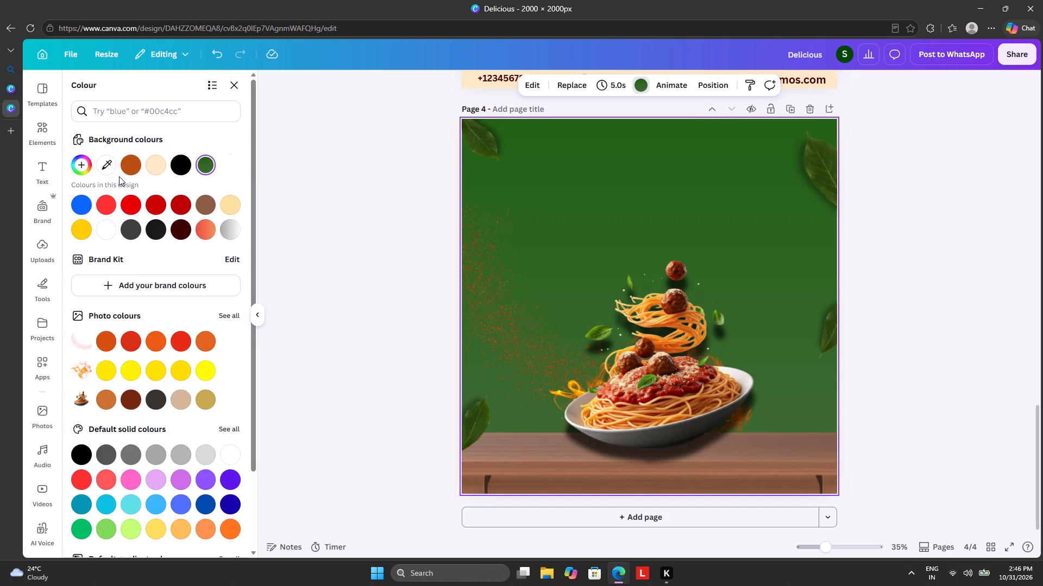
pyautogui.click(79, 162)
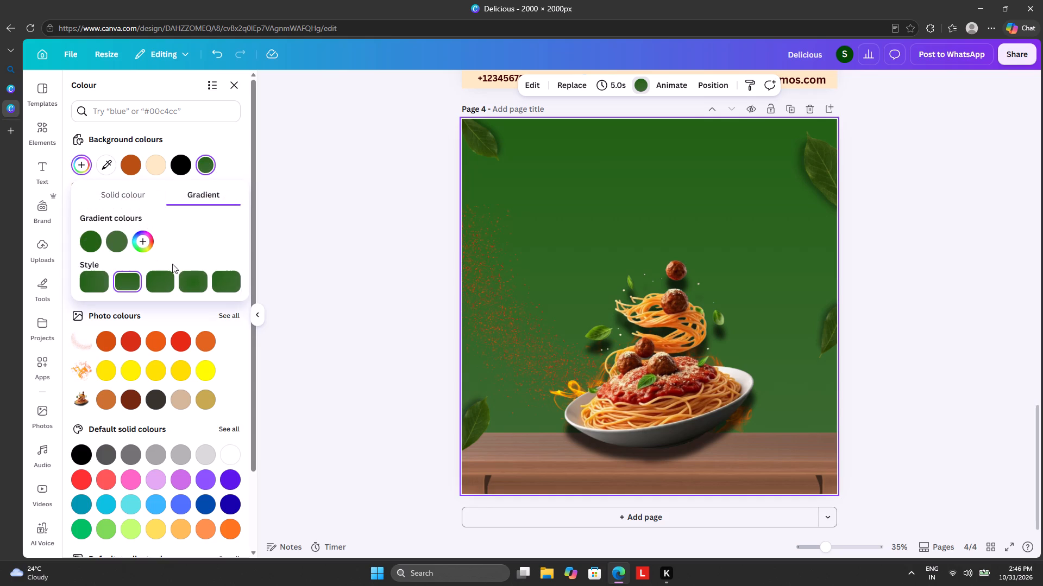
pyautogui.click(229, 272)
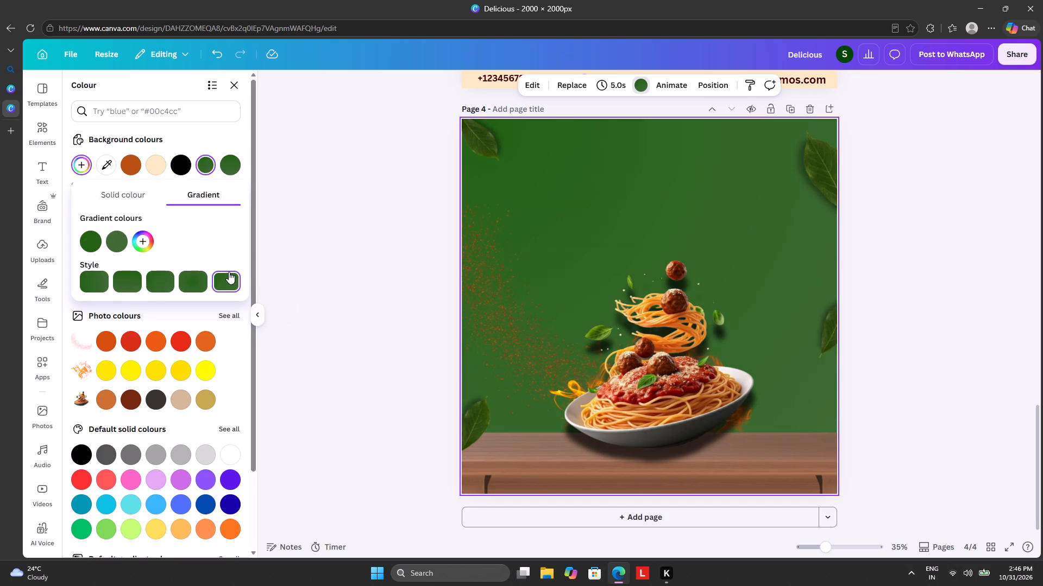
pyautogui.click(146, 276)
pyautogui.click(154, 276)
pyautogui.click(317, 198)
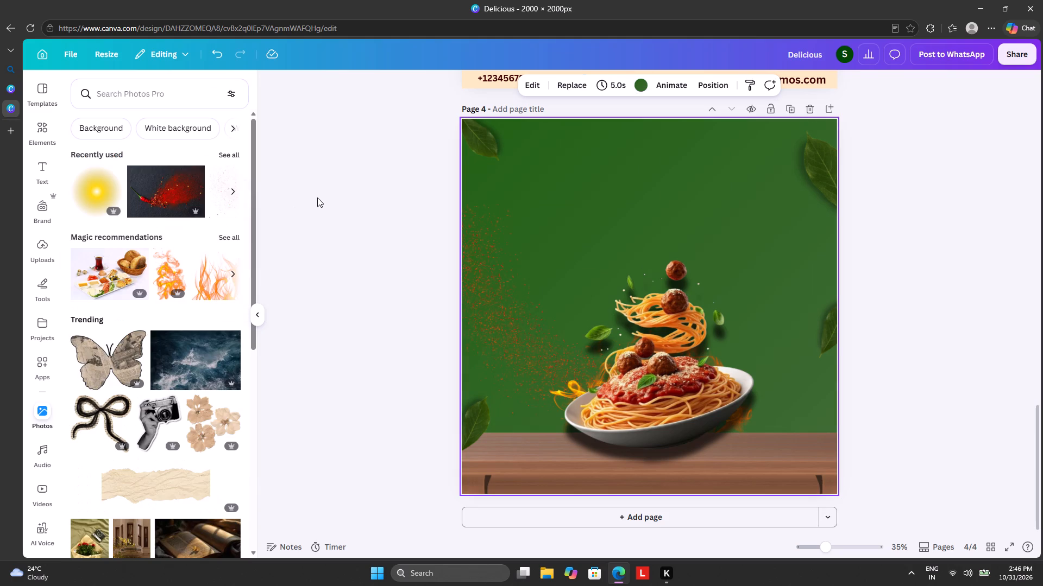
# Replace the green gradient background with a solid very dark brown sampled from the topmost floating meatball.
pyautogui.click(637, 87)
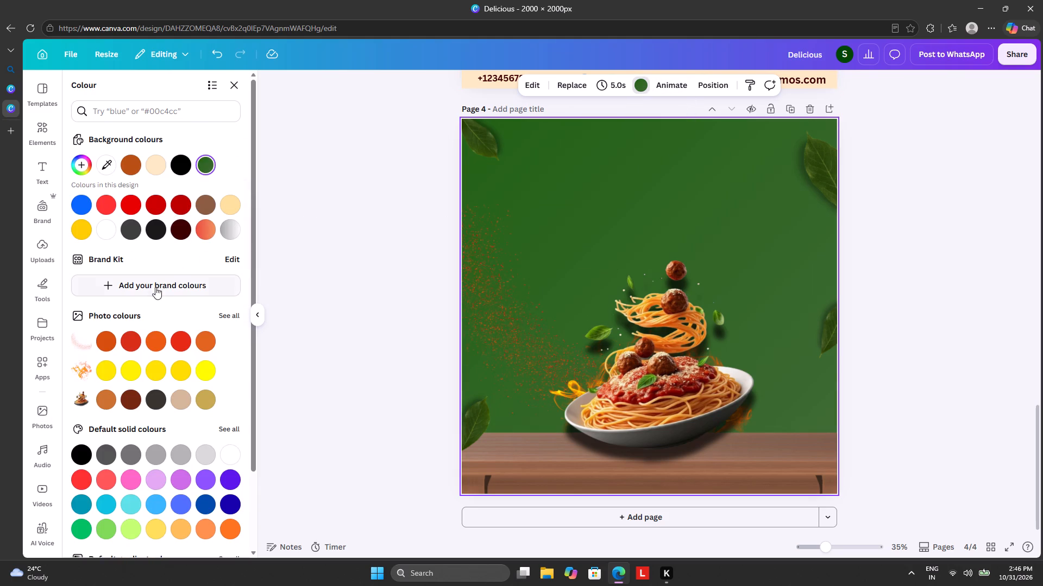
pyautogui.click(110, 162)
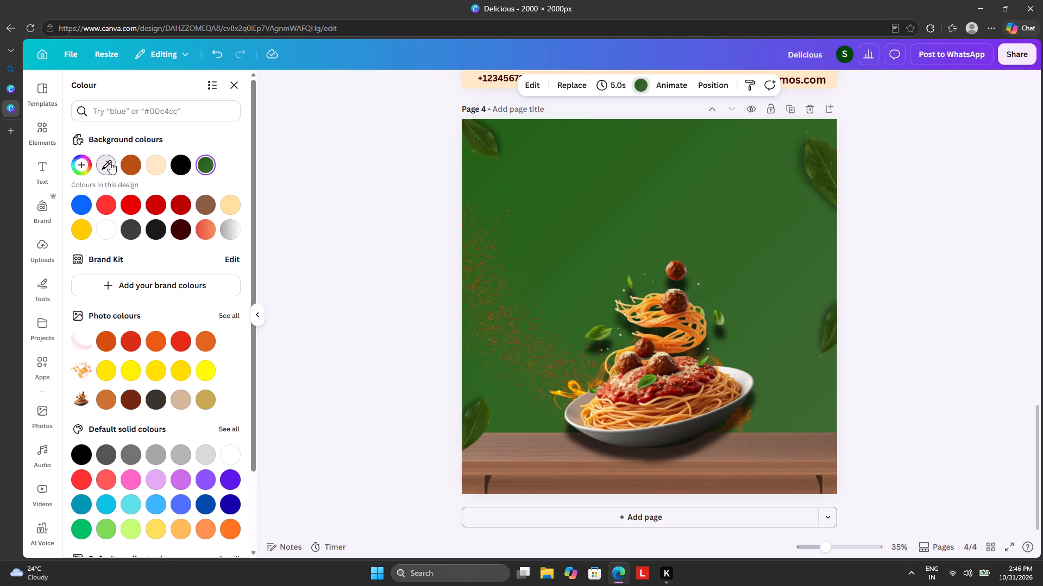
pyautogui.click(675, 274)
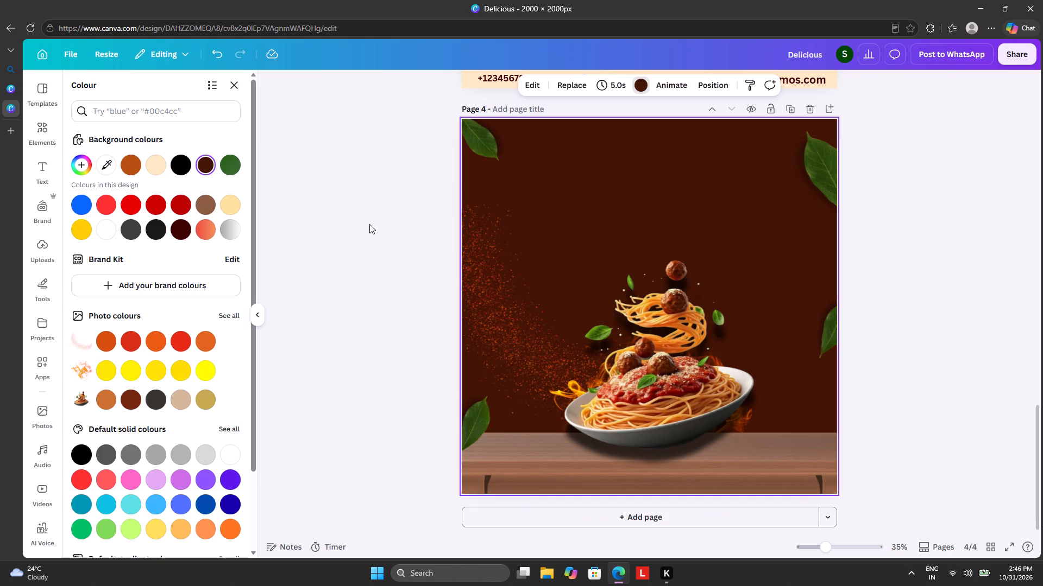
pyautogui.click(232, 88)
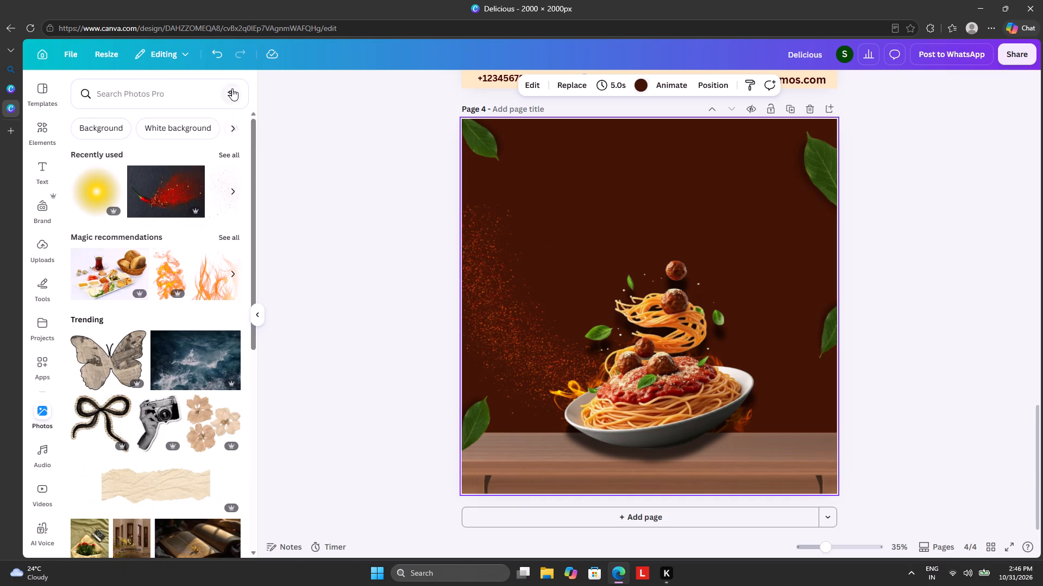
# Replace the tabletop element search with the recent search SHAPE and show all results in the Shapes category.
pyautogui.click(50, 145)
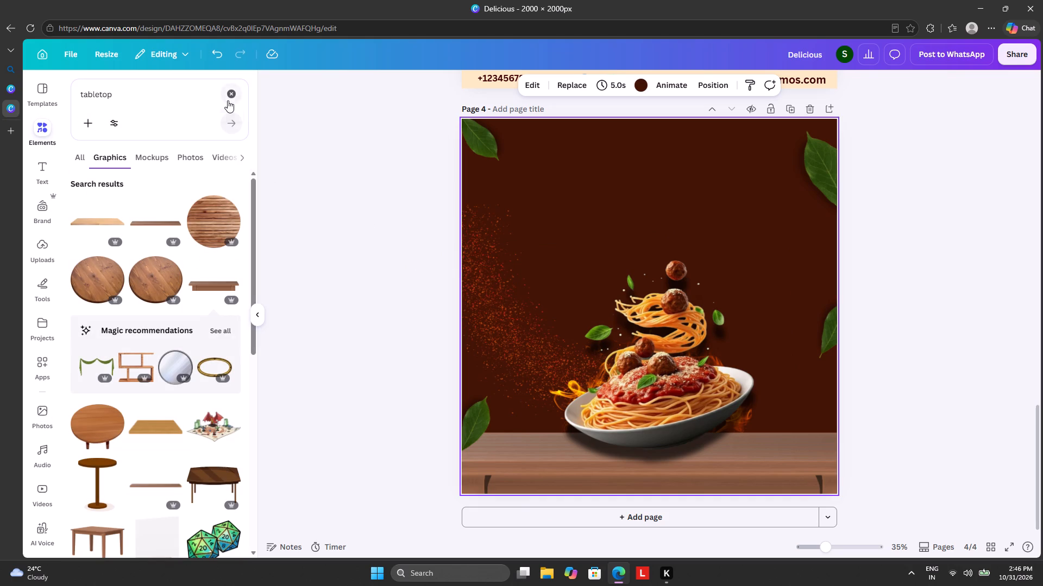
pyautogui.click(233, 95)
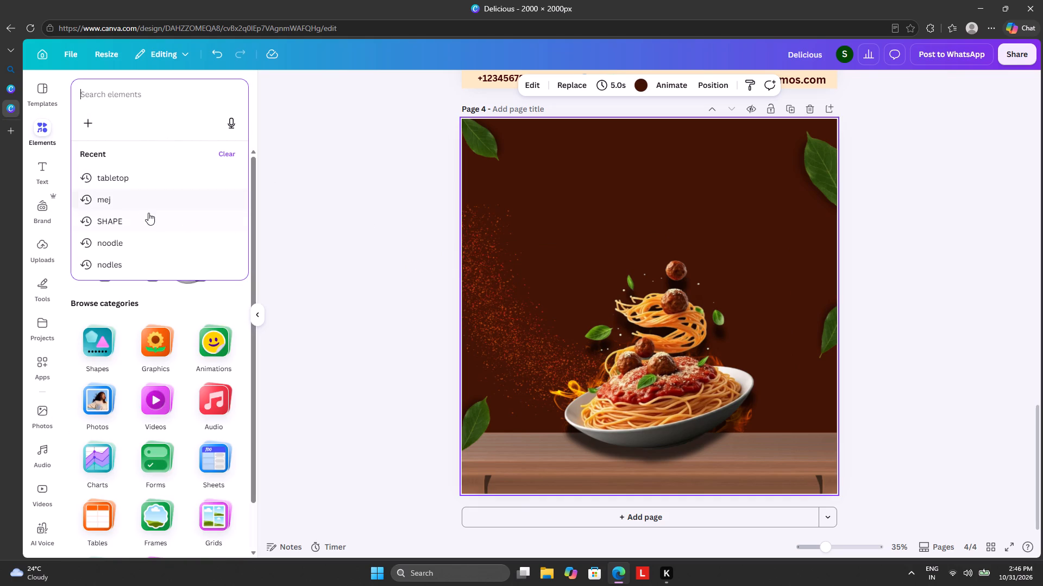
pyautogui.click(142, 223)
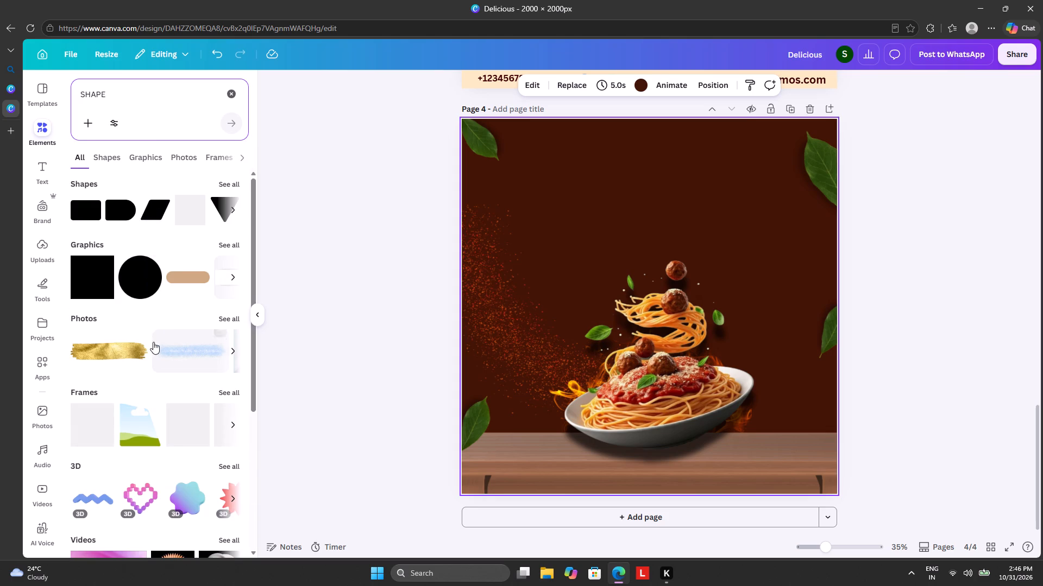
pyautogui.click(228, 190)
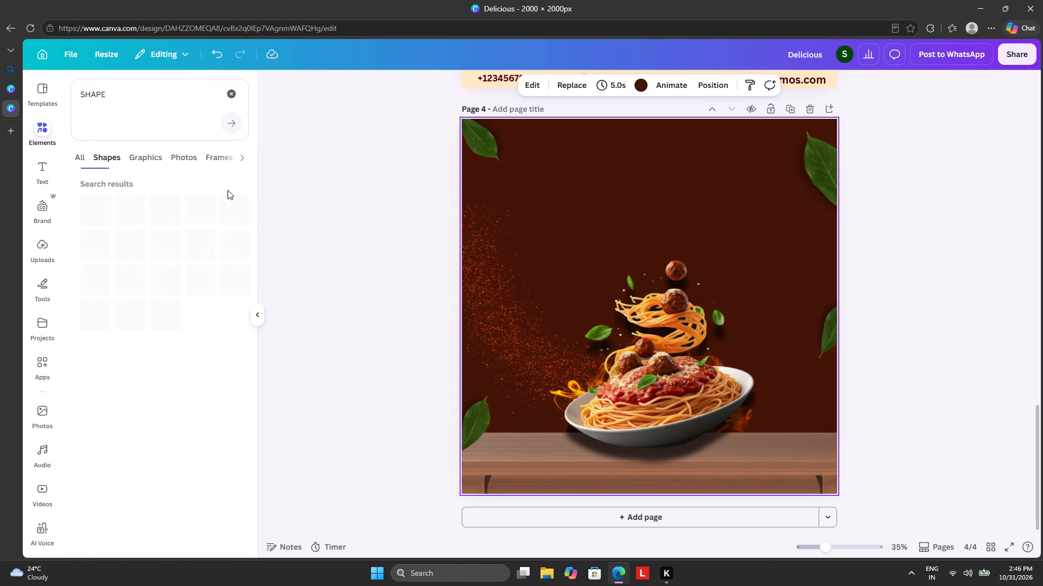
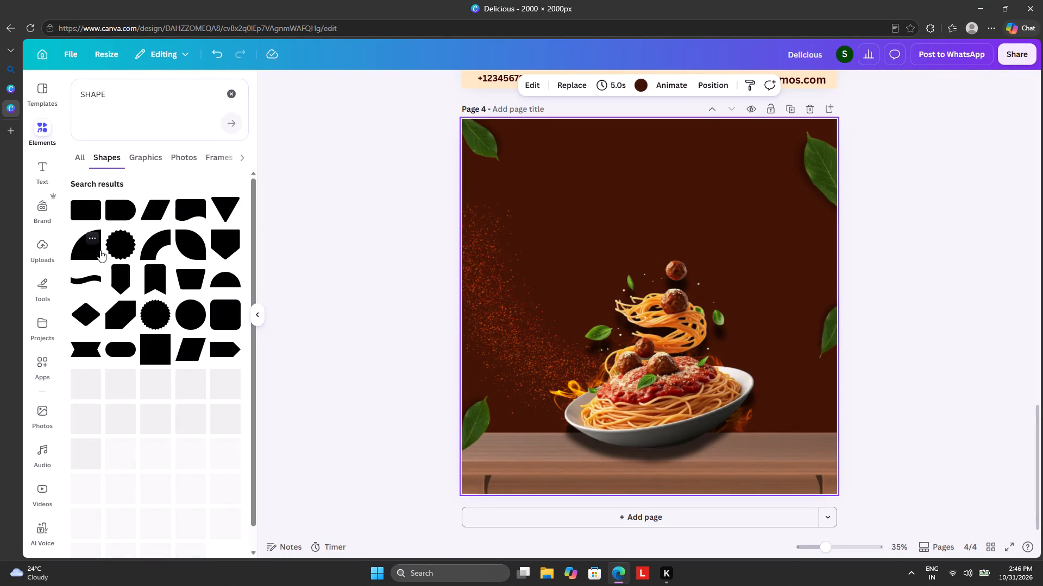
# Add the quarter-circle shape to page 4 and enlarge it to cover most of the page, with its curved edge facing the upper-left corner.
pyautogui.click(86, 254)
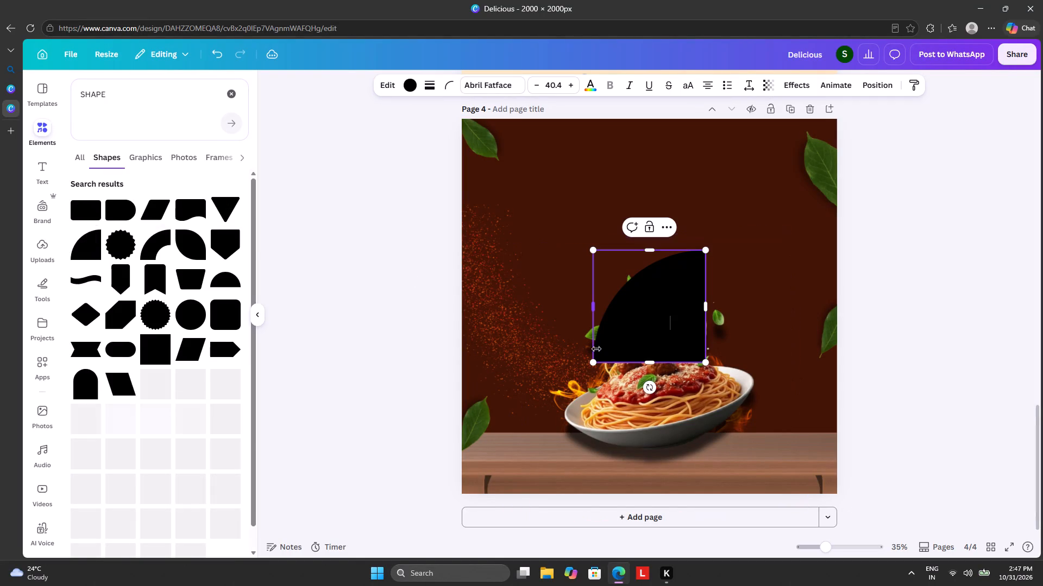
pyautogui.moveTo(597, 361); pyautogui.dragTo(238, 453)
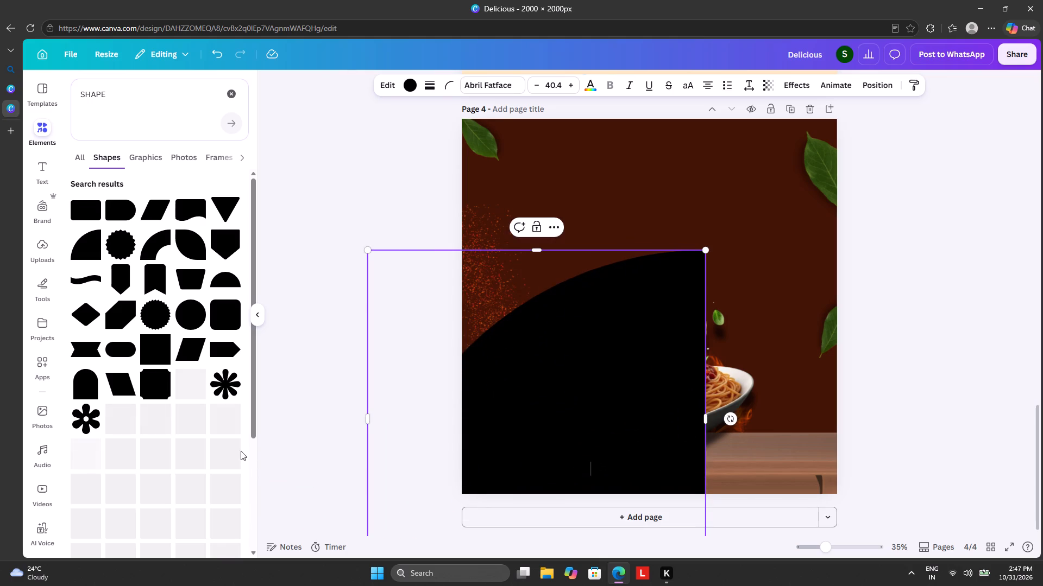
pyautogui.moveTo(537, 392); pyautogui.dragTo(678, 322)
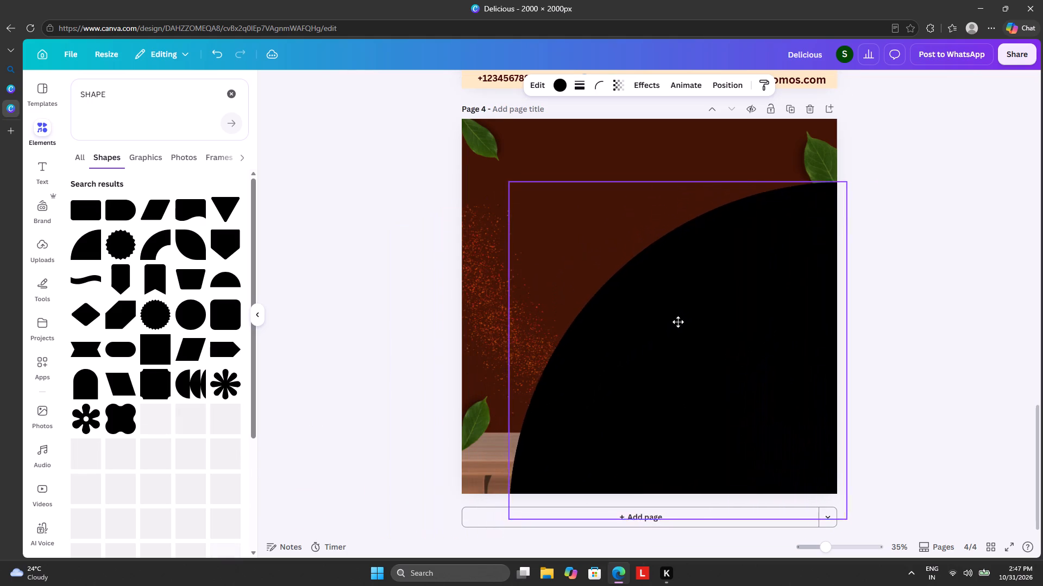
pyautogui.moveTo(678, 322); pyautogui.dragTo(620, 319)
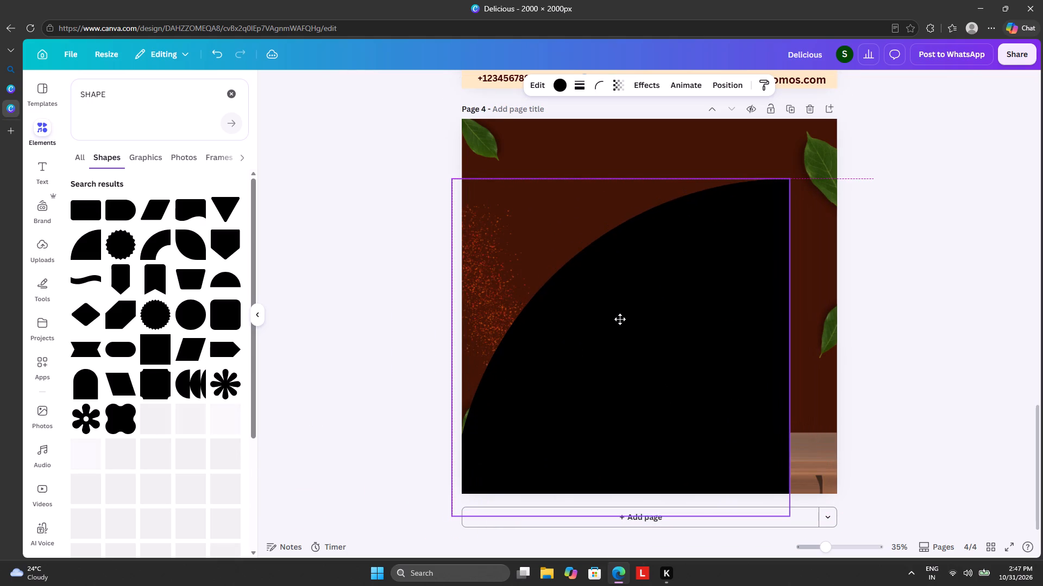
pyautogui.moveTo(620, 319); pyautogui.dragTo(620, 320)
pyautogui.moveTo(787, 177); pyautogui.dragTo(801, 180)
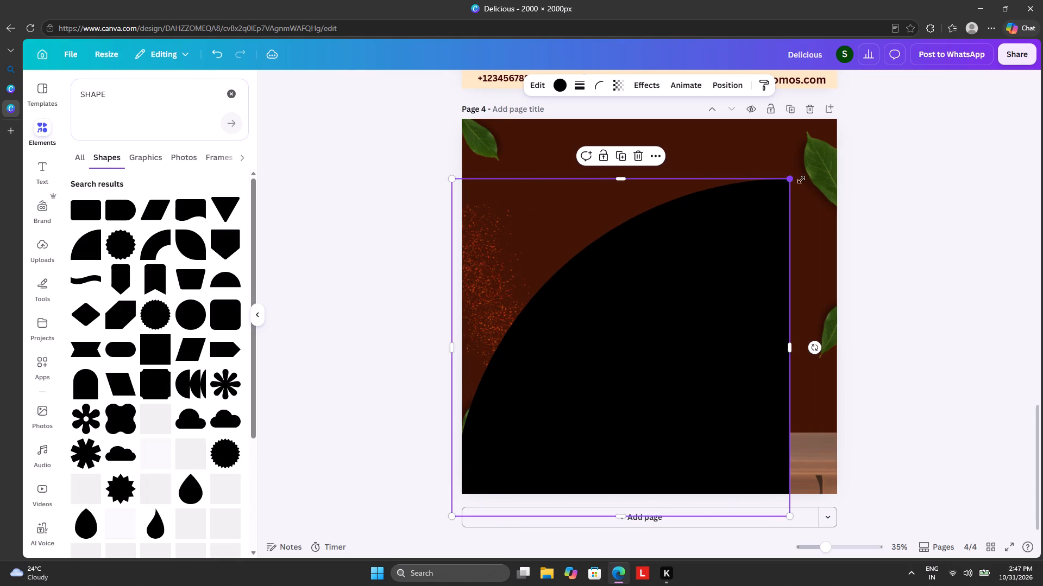
pyautogui.moveTo(801, 180); pyautogui.dragTo(893, 156)
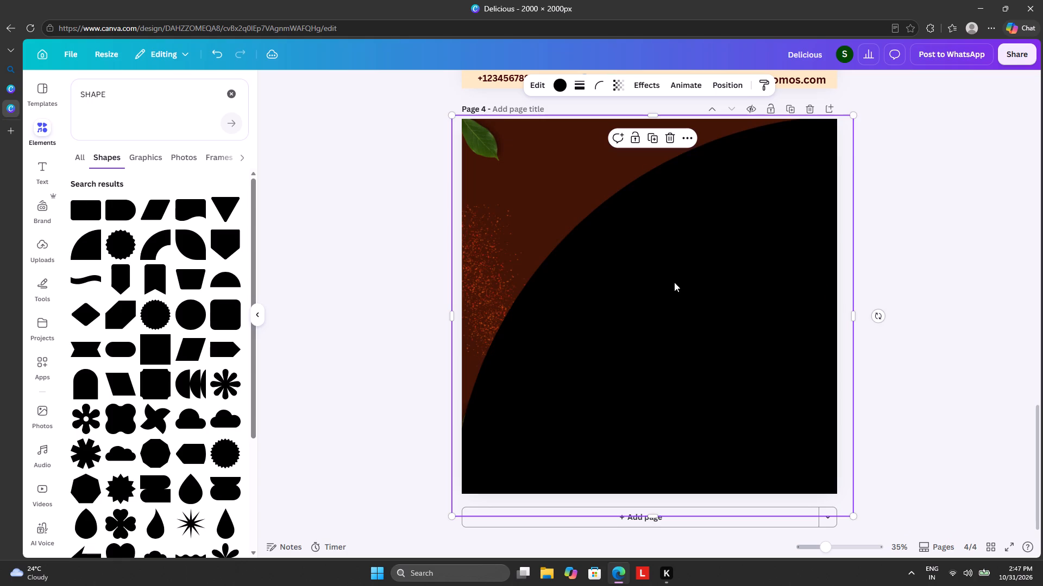
pyautogui.moveTo(665, 292); pyautogui.dragTo(680, 306)
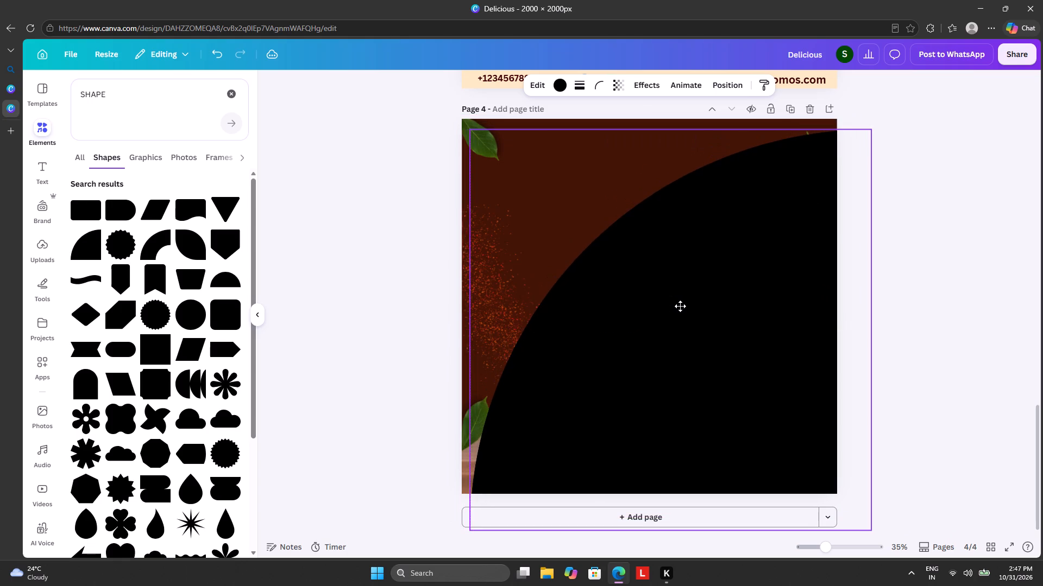
pyautogui.moveTo(680, 306); pyautogui.dragTo(674, 306)
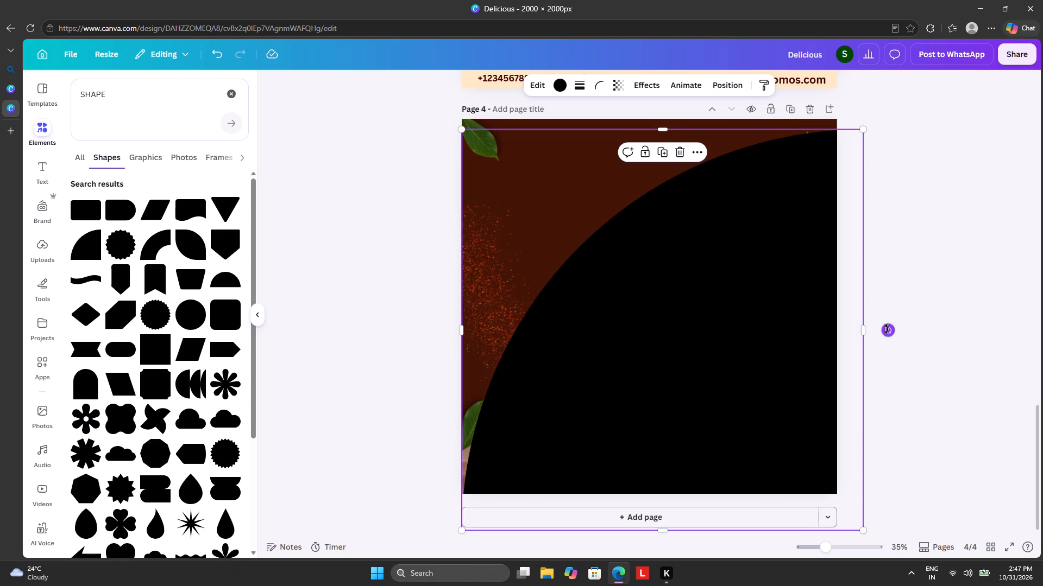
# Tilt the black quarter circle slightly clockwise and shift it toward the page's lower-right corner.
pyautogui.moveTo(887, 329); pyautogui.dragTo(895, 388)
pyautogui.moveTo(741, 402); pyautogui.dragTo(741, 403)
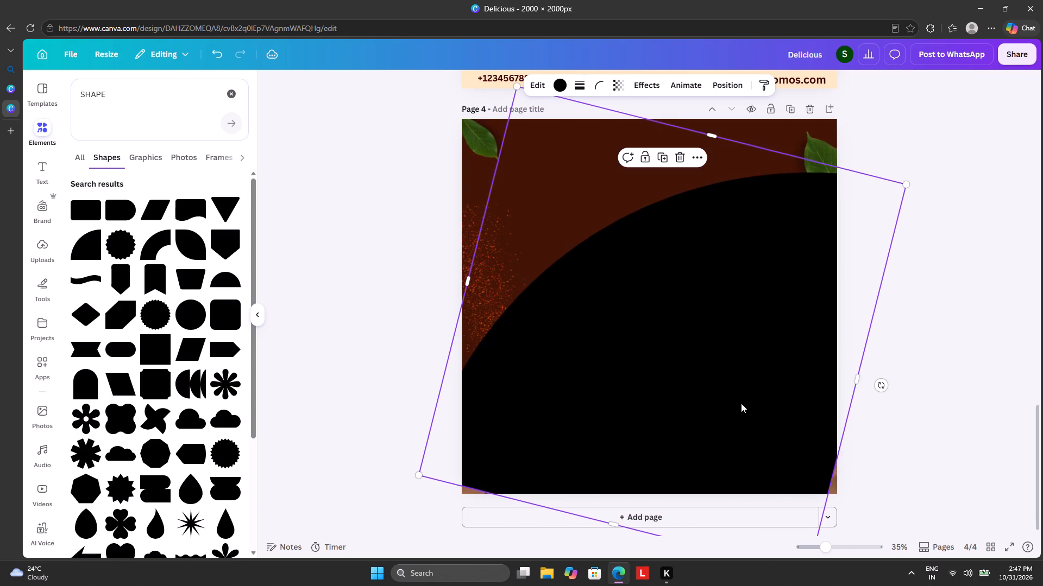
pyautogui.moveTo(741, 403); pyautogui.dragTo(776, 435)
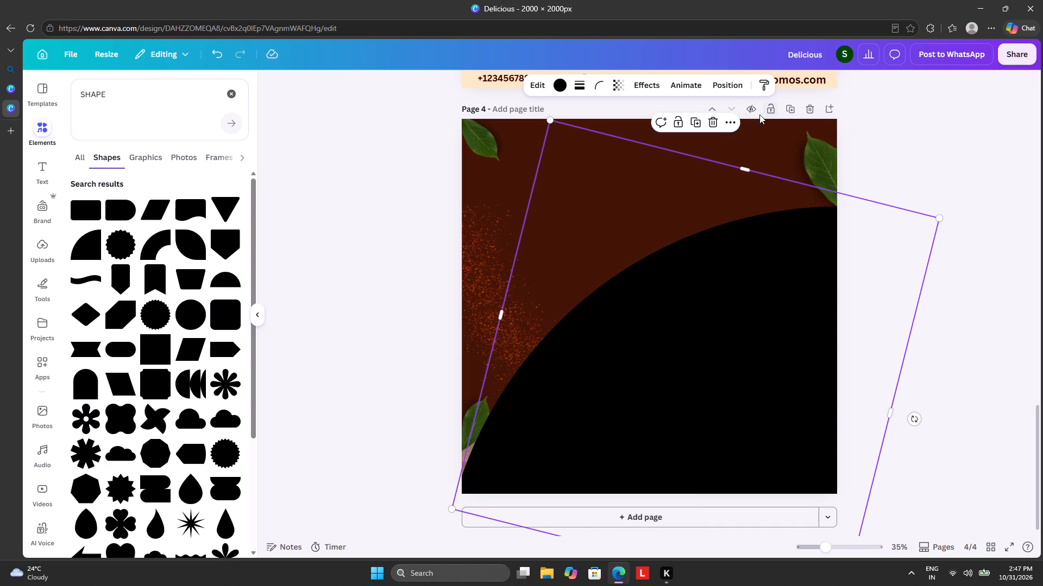
# Move the black quarter circle's layer directly above the background, behind the leaves, plate, tabletop, flames and spices.
pyautogui.click(725, 88)
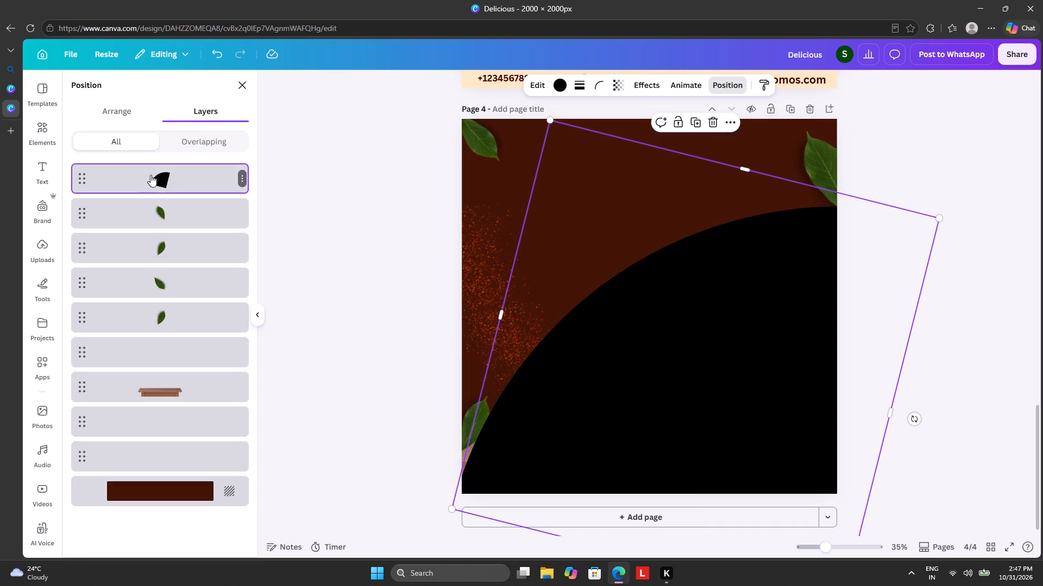
pyautogui.moveTo(155, 172); pyautogui.dragTo(159, 461)
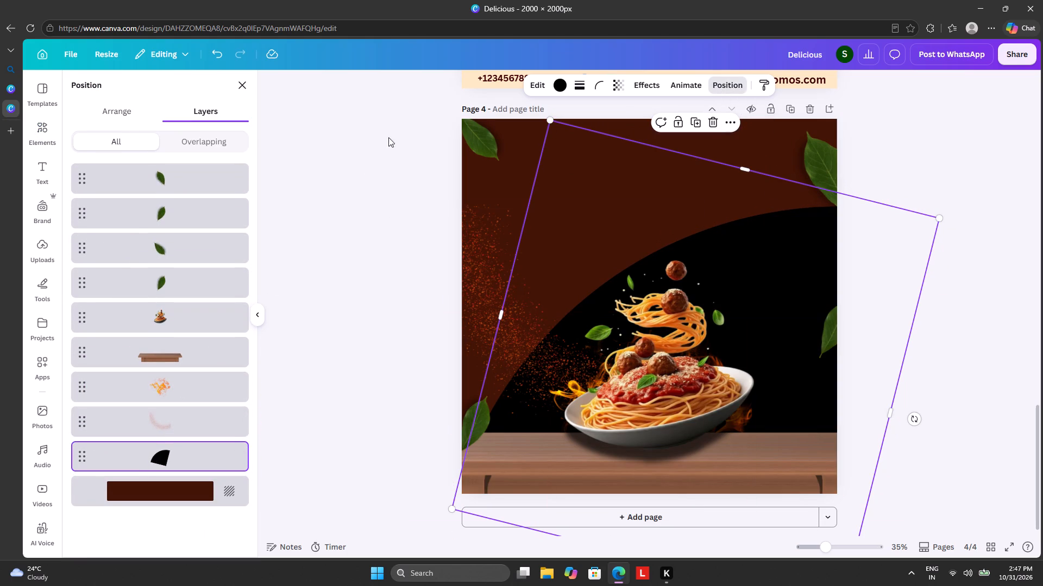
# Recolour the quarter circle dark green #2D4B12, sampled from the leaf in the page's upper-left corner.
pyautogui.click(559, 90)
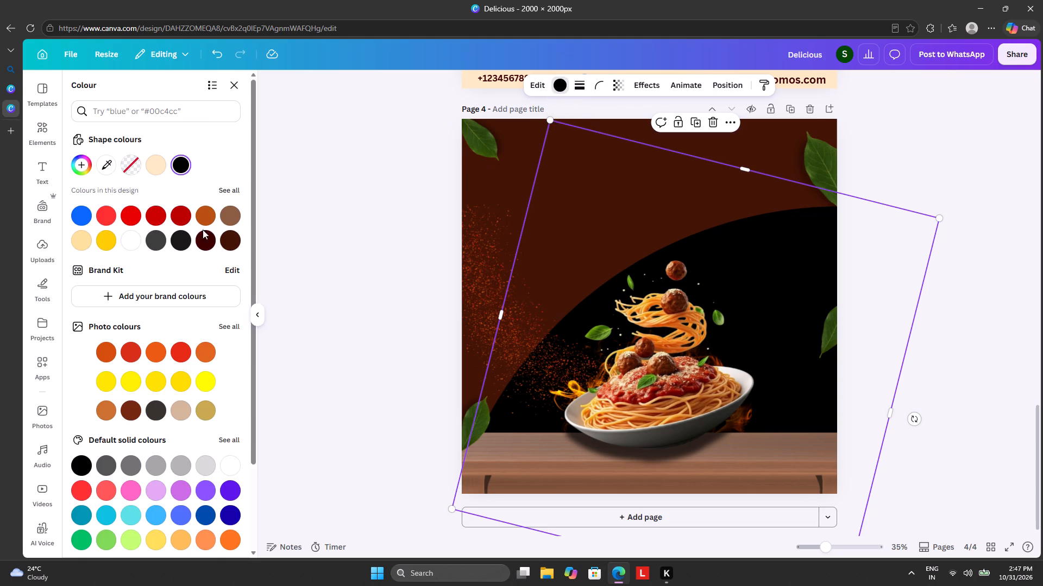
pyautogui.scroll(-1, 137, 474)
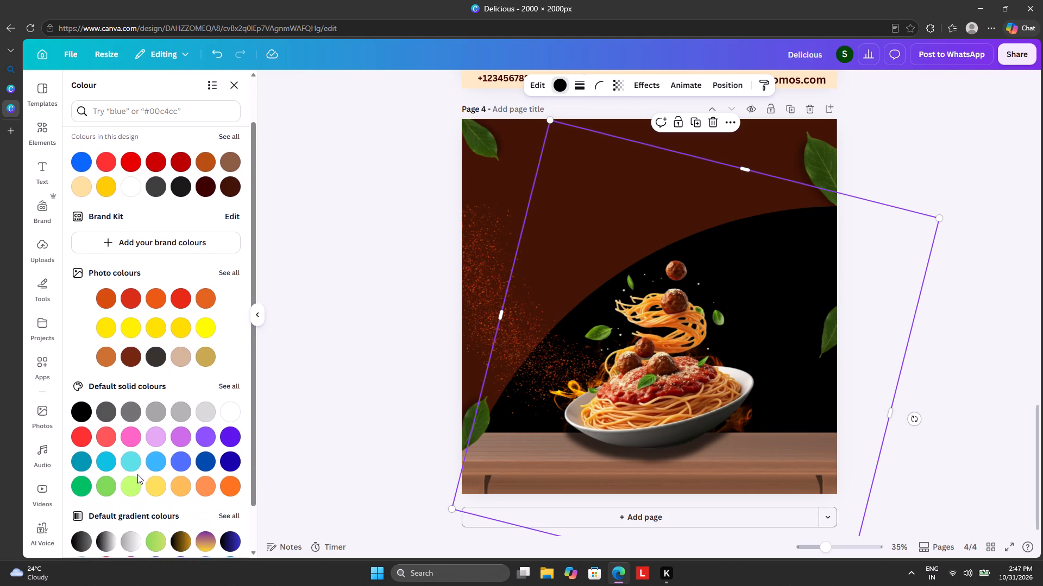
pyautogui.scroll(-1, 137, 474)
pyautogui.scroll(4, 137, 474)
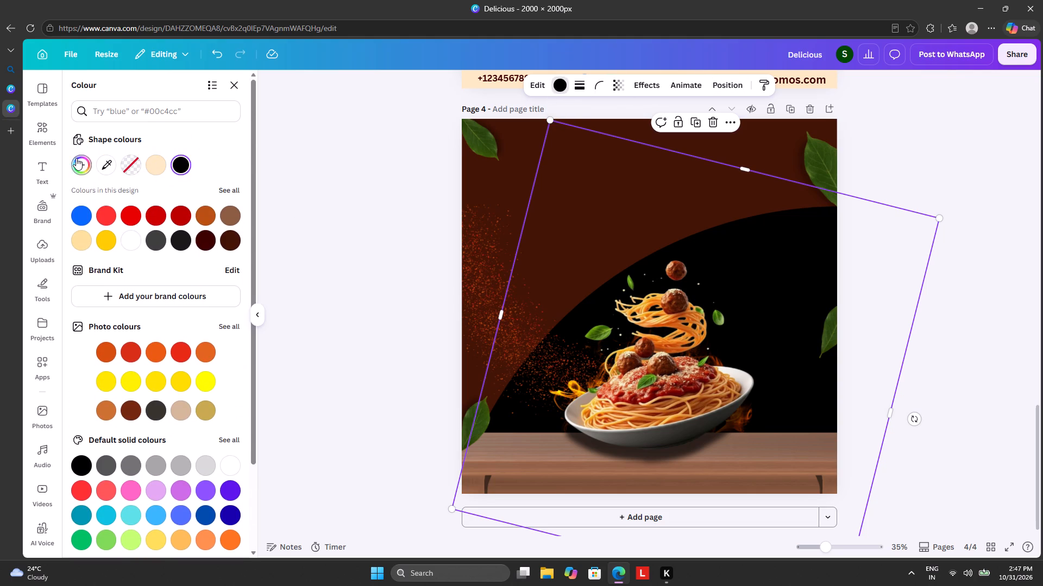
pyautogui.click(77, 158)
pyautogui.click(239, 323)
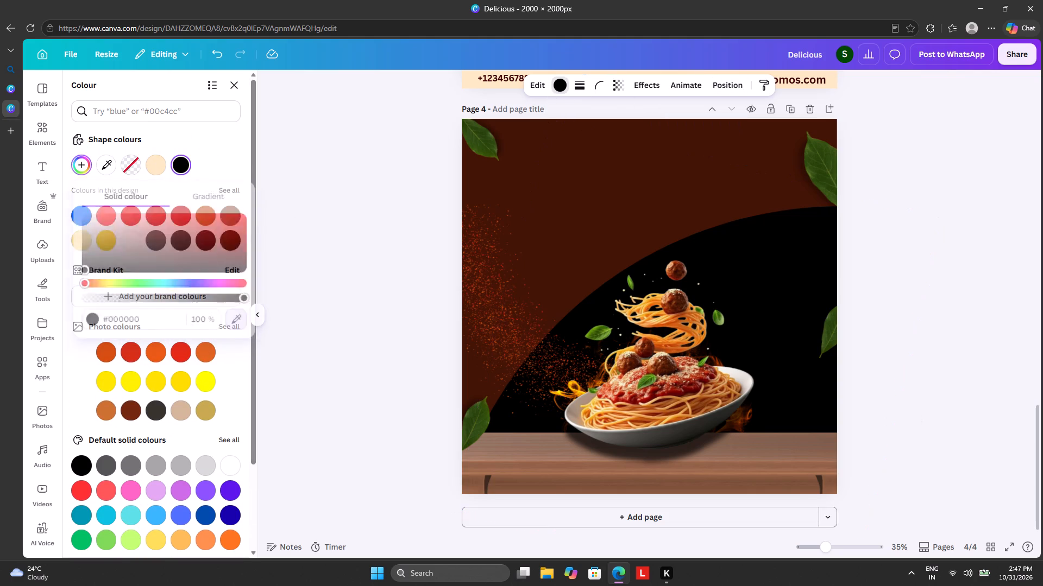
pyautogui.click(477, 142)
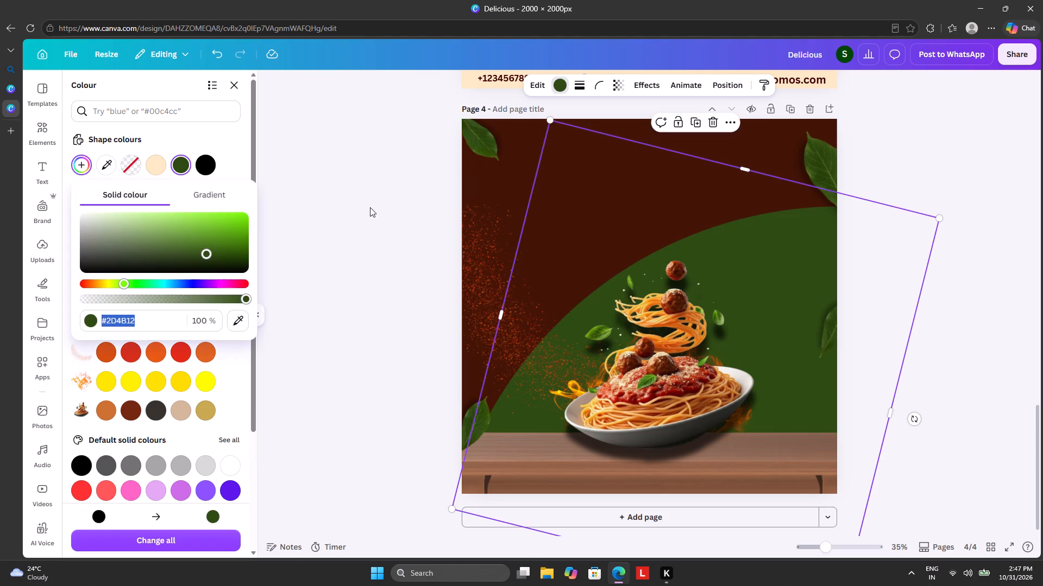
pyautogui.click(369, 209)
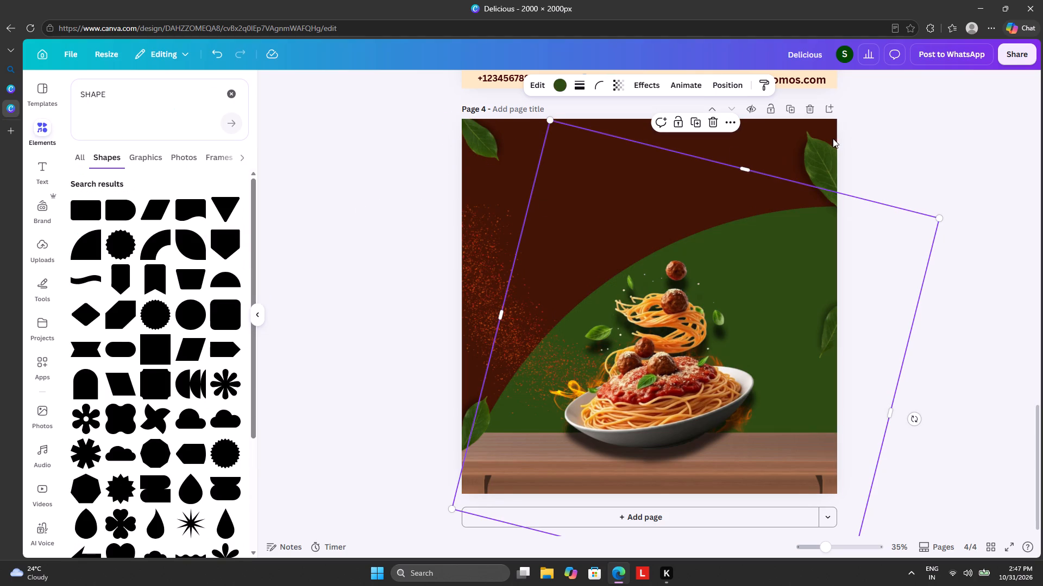
# Try several positions for the tilted green quarter circle, ending with it behind the plate and across most of the page.
pyautogui.click(613, 194)
pyautogui.moveTo(572, 182); pyautogui.dragTo(601, 209)
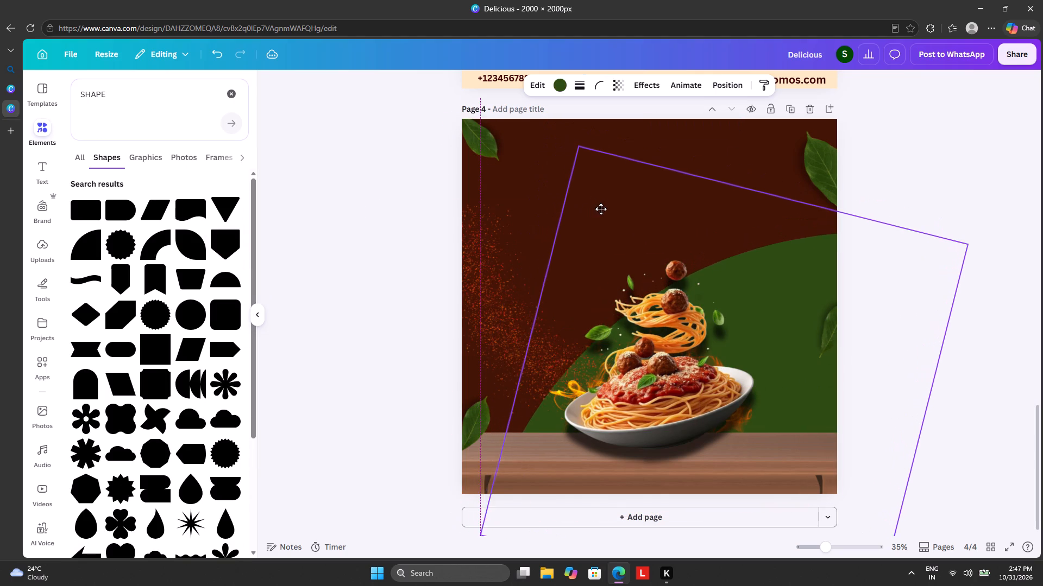
pyautogui.moveTo(601, 209); pyautogui.dragTo(558, 245)
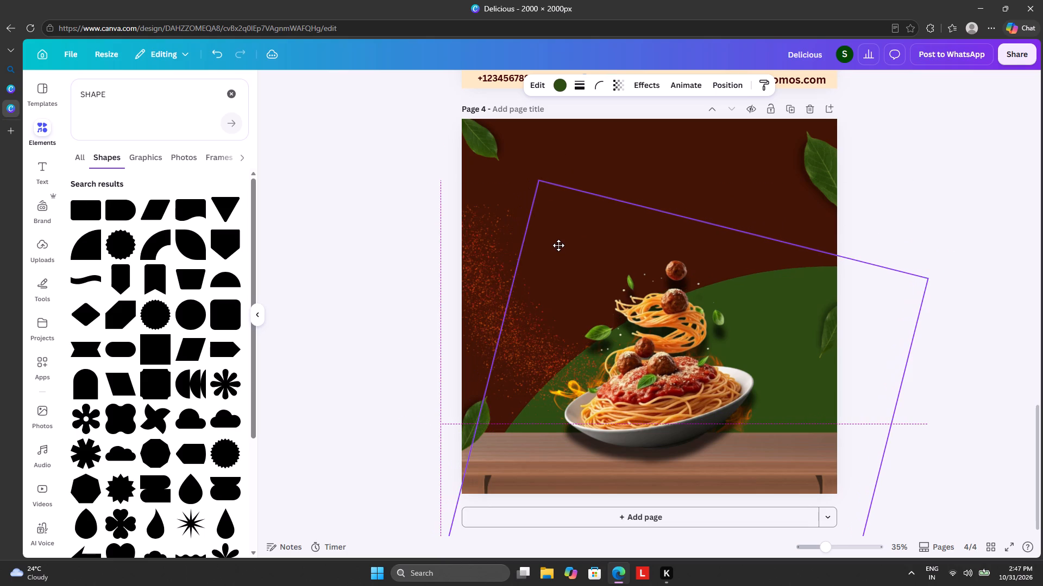
pyautogui.moveTo(558, 245); pyautogui.dragTo(725, 250)
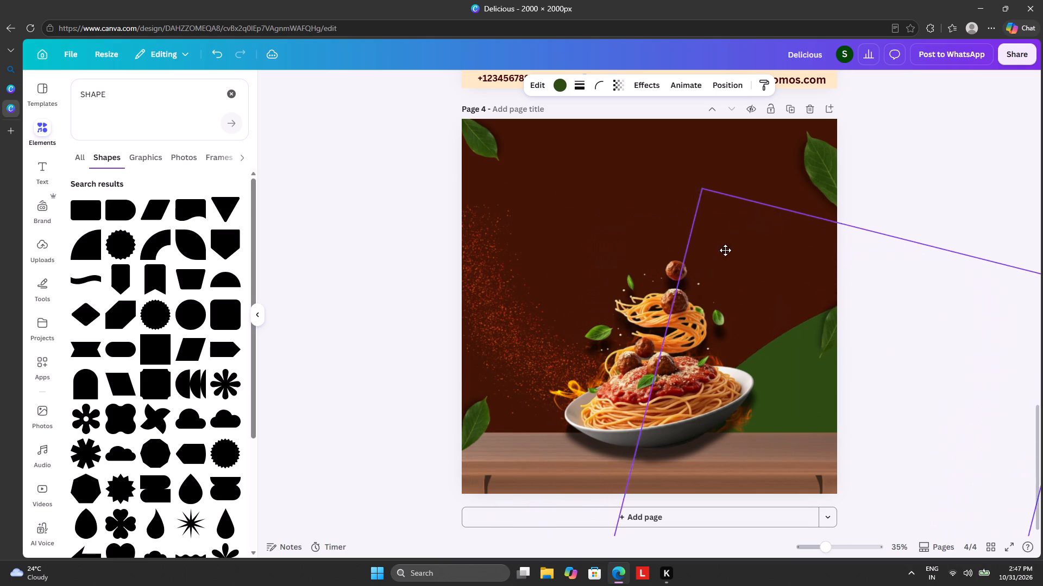
pyautogui.moveTo(725, 250); pyautogui.dragTo(555, 118)
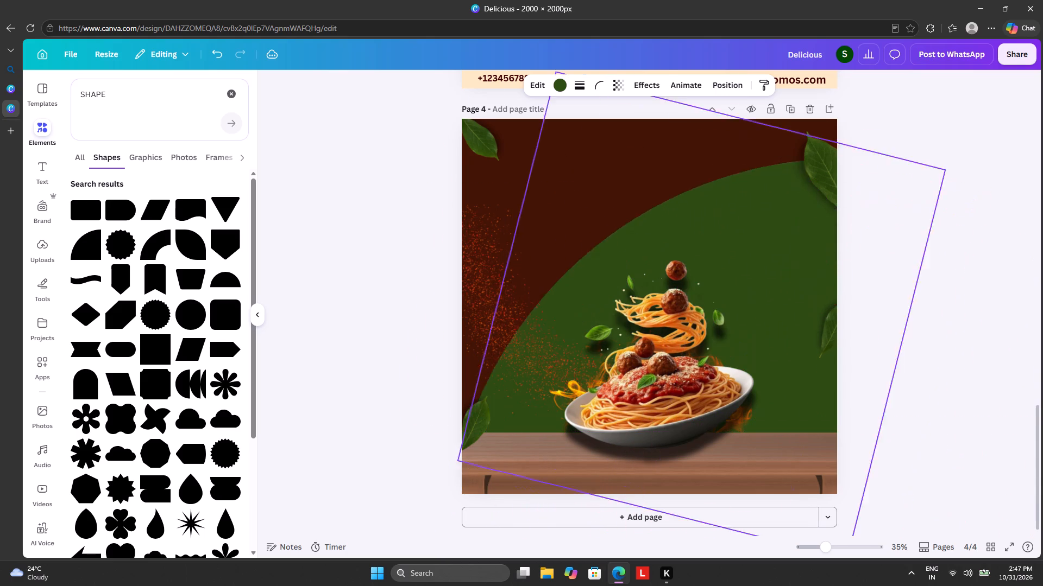
pyautogui.moveTo(555, 118); pyautogui.dragTo(185, 30)
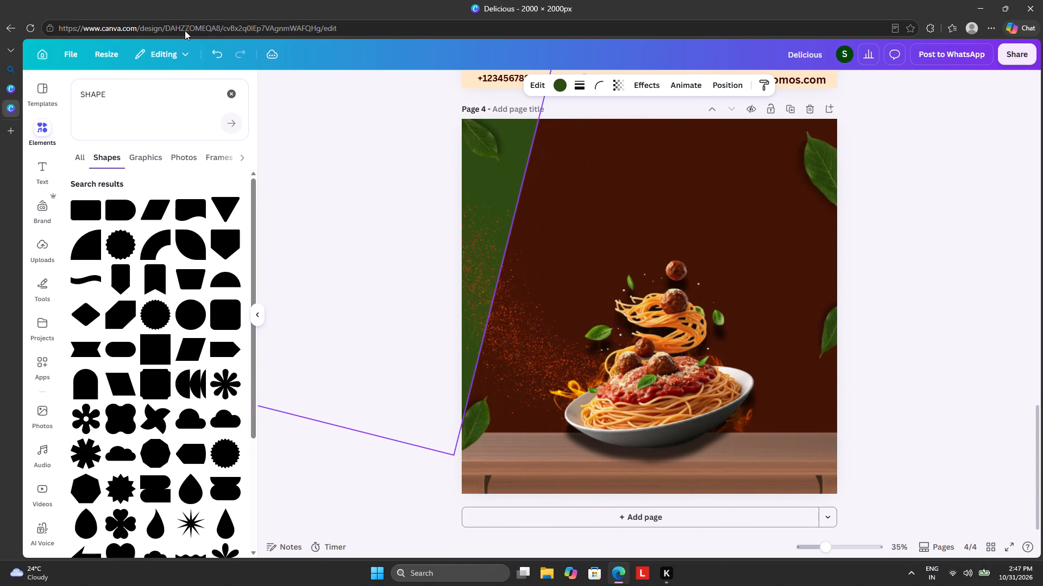
pyautogui.moveTo(185, 30); pyautogui.dragTo(484, 139)
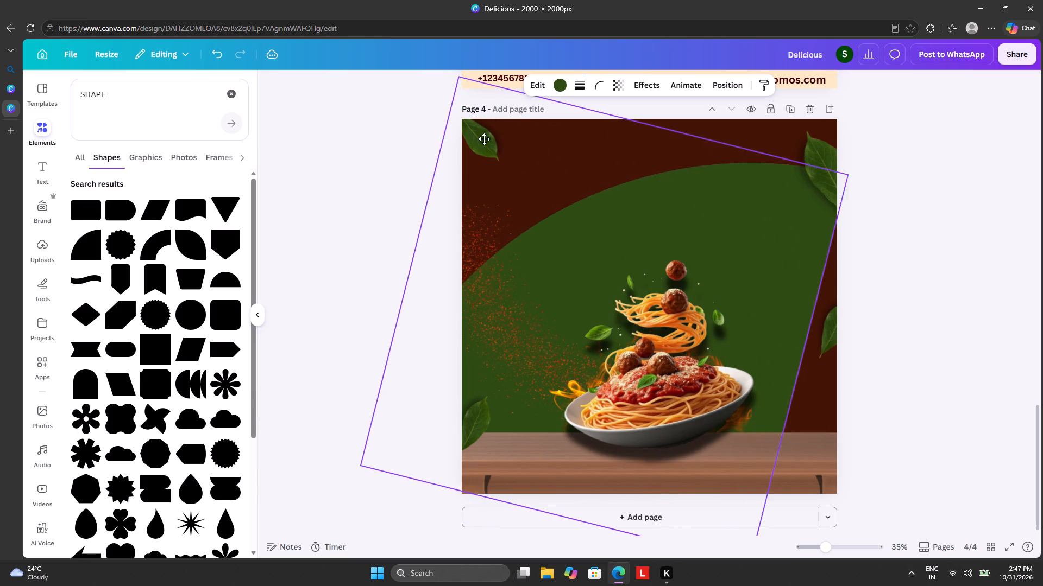
pyautogui.moveTo(484, 139); pyautogui.dragTo(504, 142)
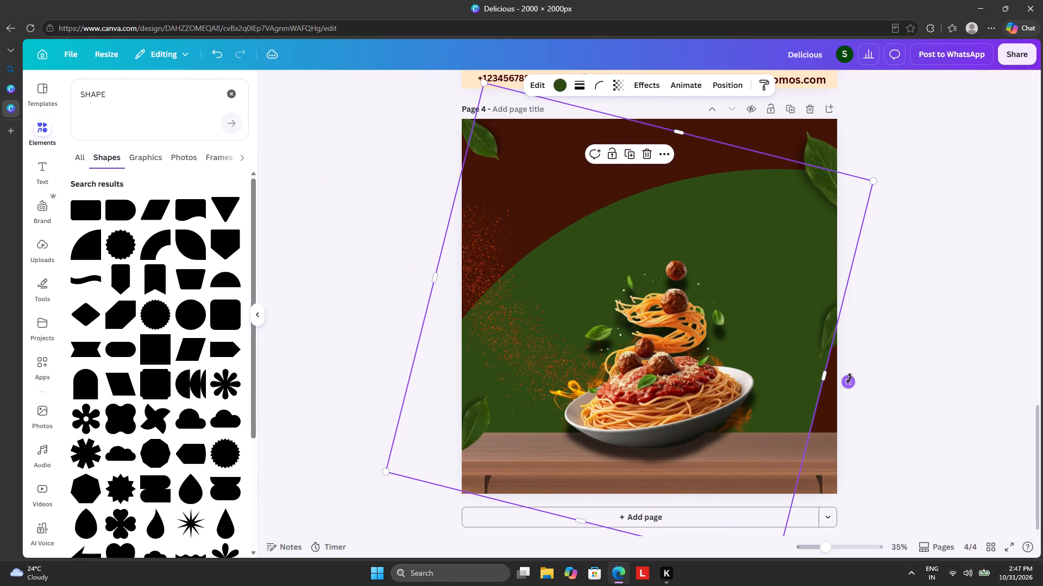
# Rotate the green quarter circle back to 0° and shift it slightly right so its curve sweeps up to the page's right edge.
pyautogui.moveTo(849, 378); pyautogui.dragTo(800, 322)
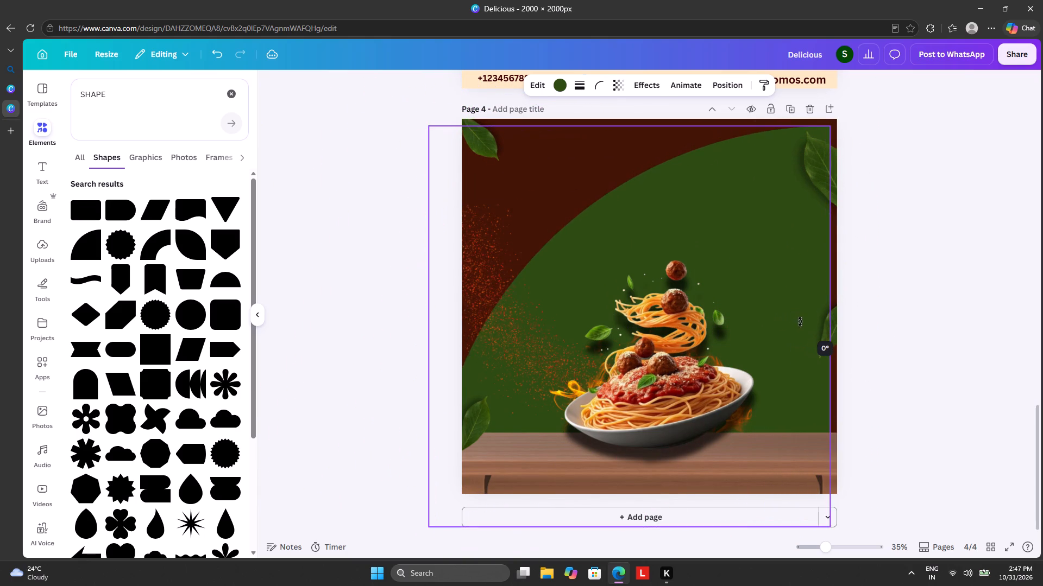
pyautogui.moveTo(800, 322); pyautogui.dragTo(801, 326)
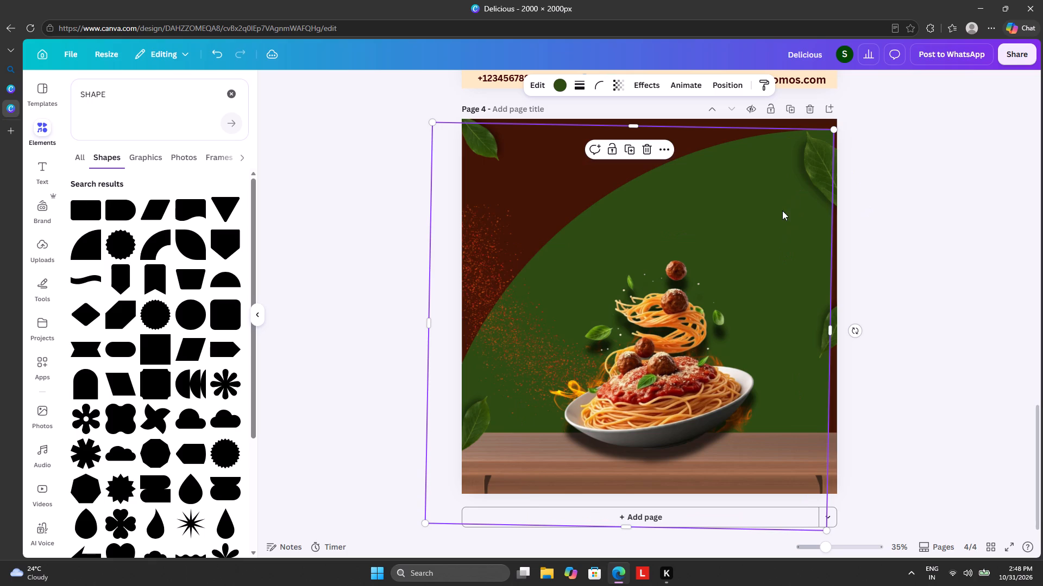
pyautogui.moveTo(782, 211); pyautogui.dragTo(800, 211)
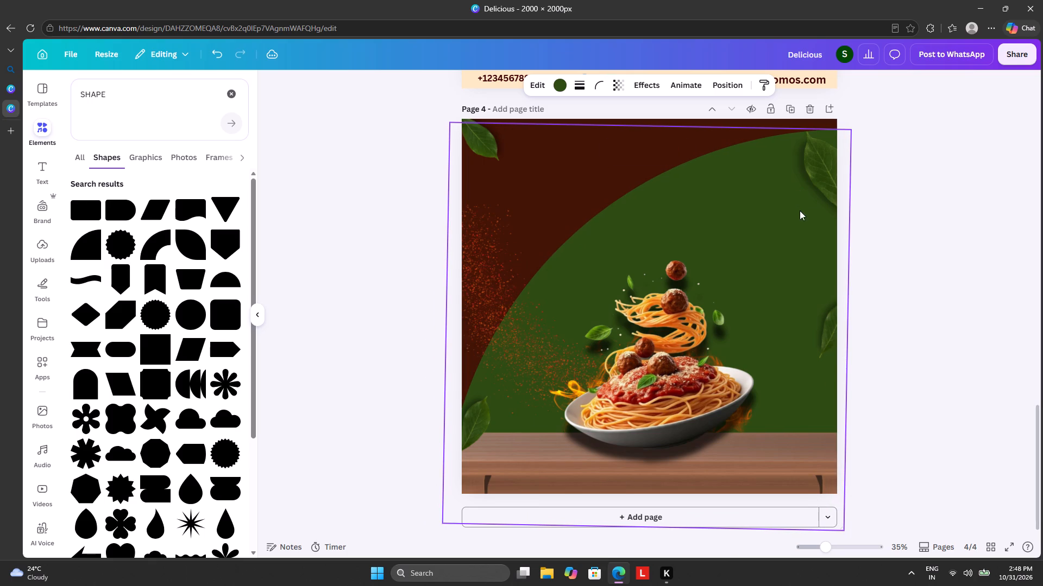
pyautogui.click(876, 332)
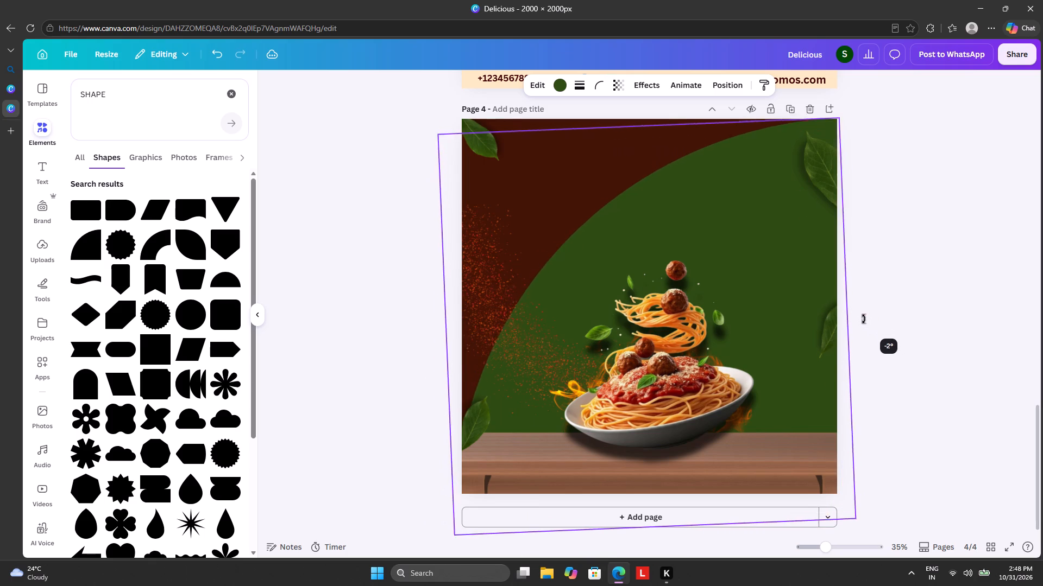
pyautogui.click(956, 251)
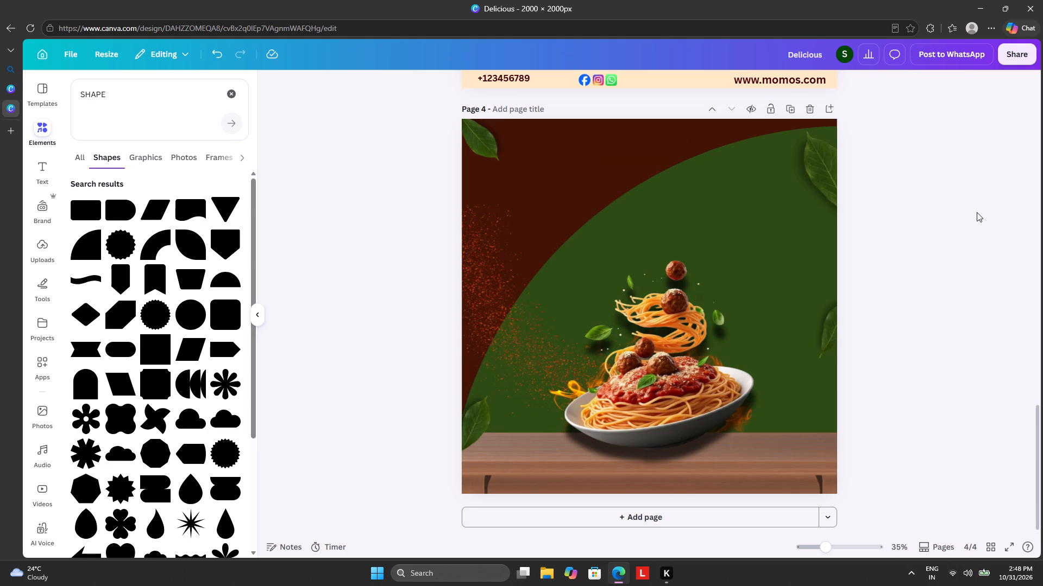
# Replace the quarter circle's green fill with the default black-to-blue gradient.
pyautogui.click(797, 238)
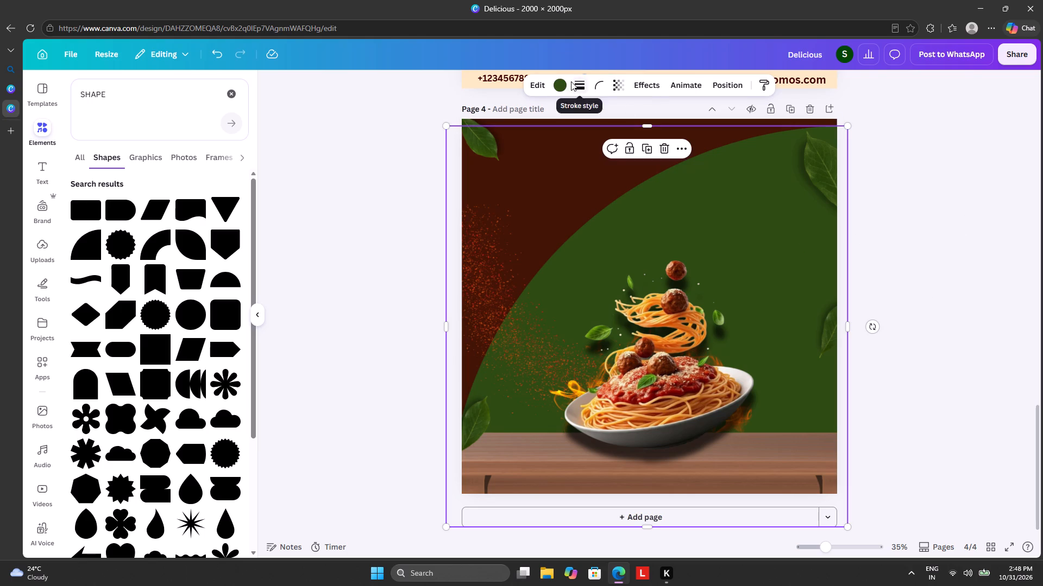
pyautogui.click(561, 82)
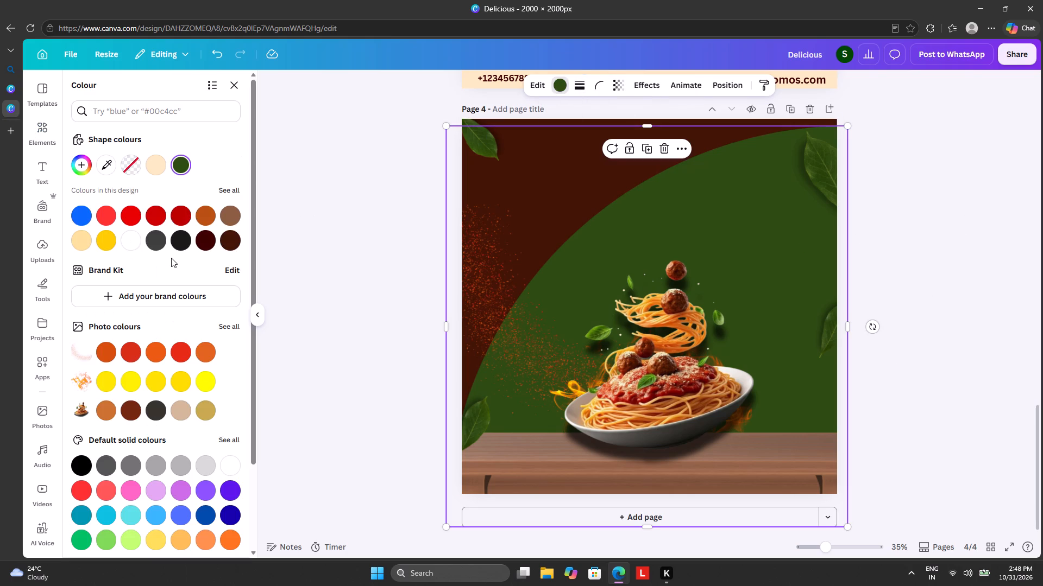
pyautogui.scroll(-6, 137, 322)
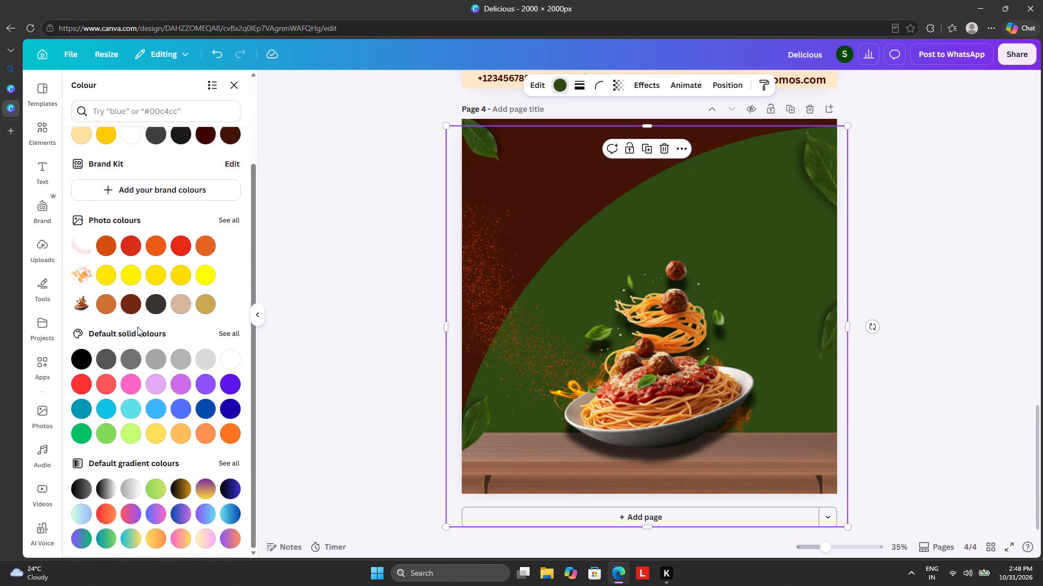
pyautogui.scroll(-4, 137, 327)
pyautogui.click(229, 495)
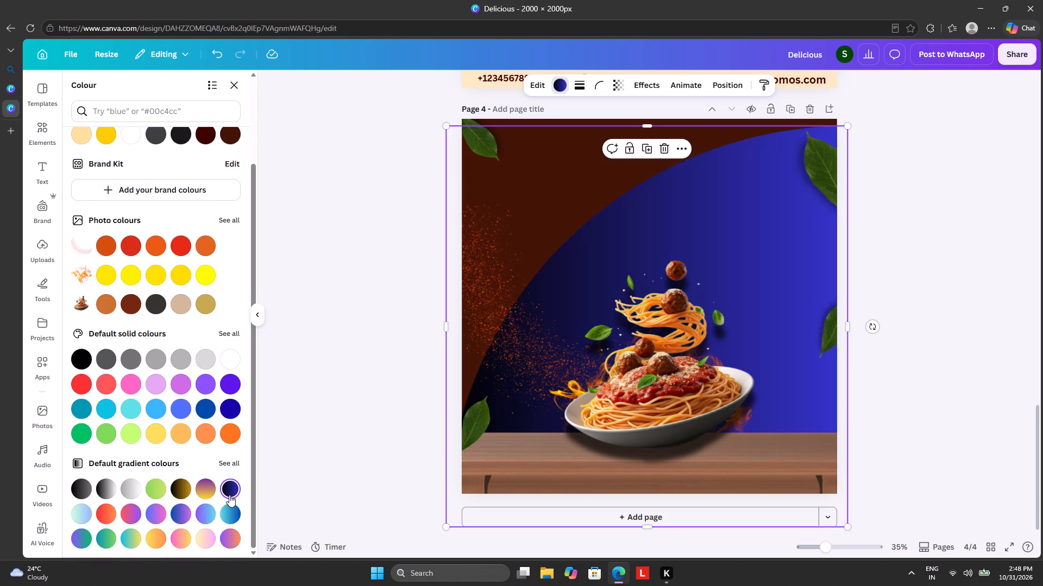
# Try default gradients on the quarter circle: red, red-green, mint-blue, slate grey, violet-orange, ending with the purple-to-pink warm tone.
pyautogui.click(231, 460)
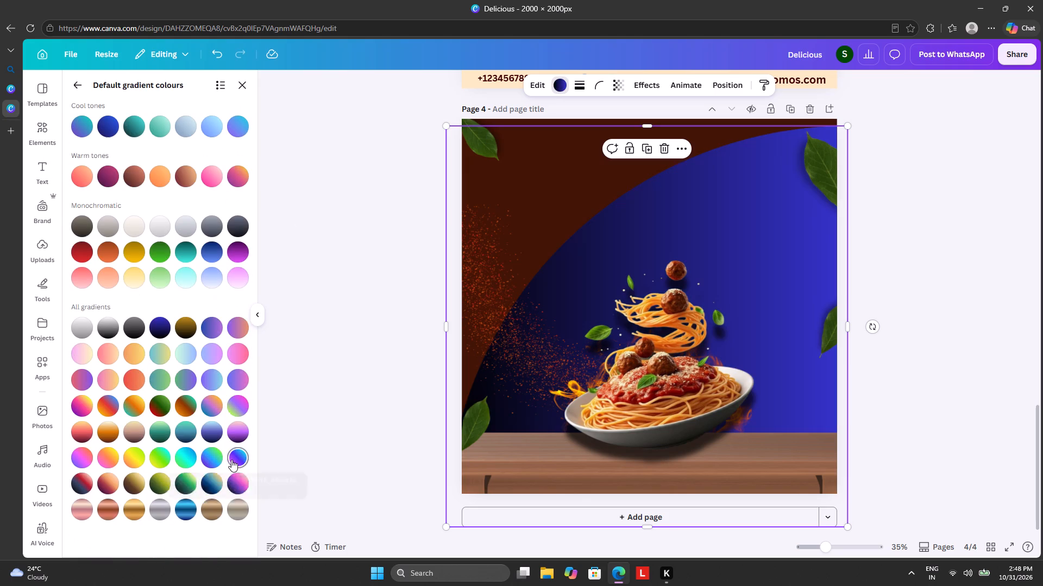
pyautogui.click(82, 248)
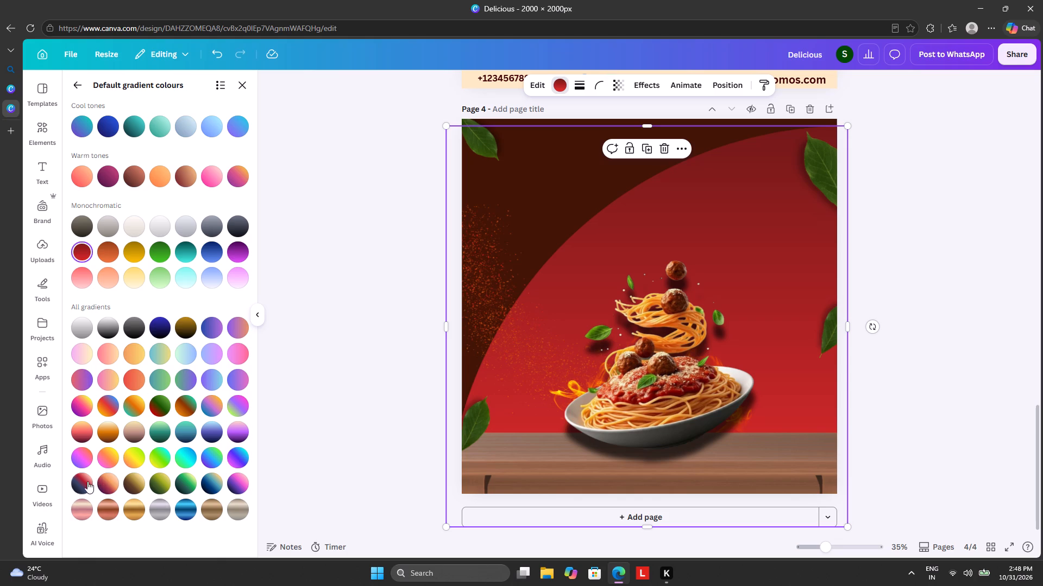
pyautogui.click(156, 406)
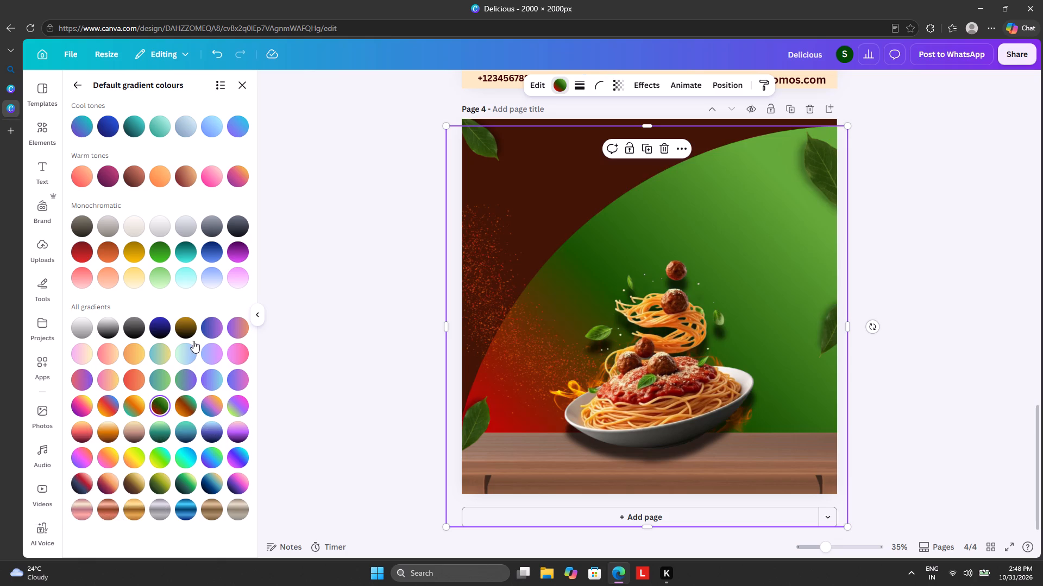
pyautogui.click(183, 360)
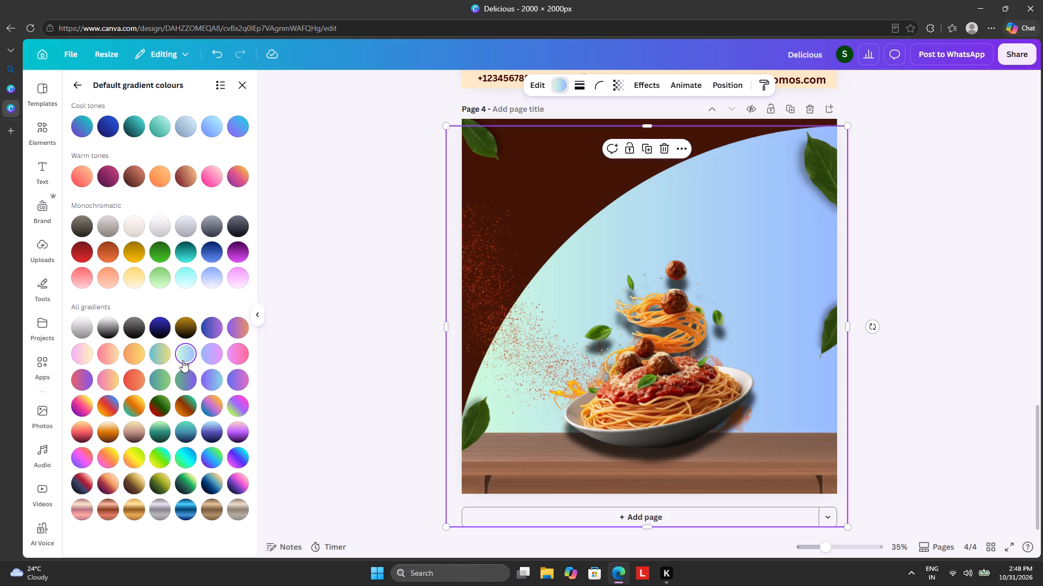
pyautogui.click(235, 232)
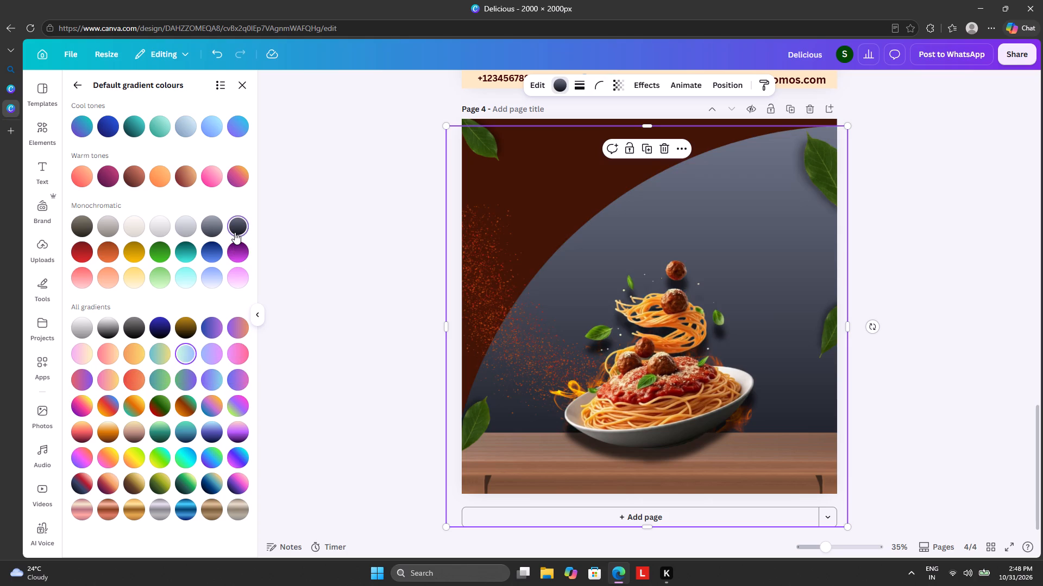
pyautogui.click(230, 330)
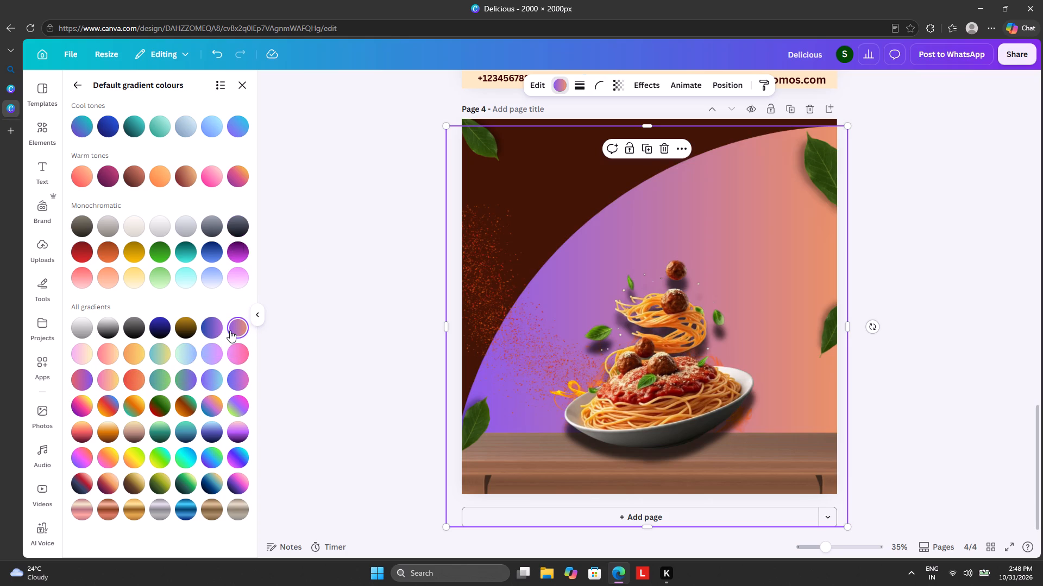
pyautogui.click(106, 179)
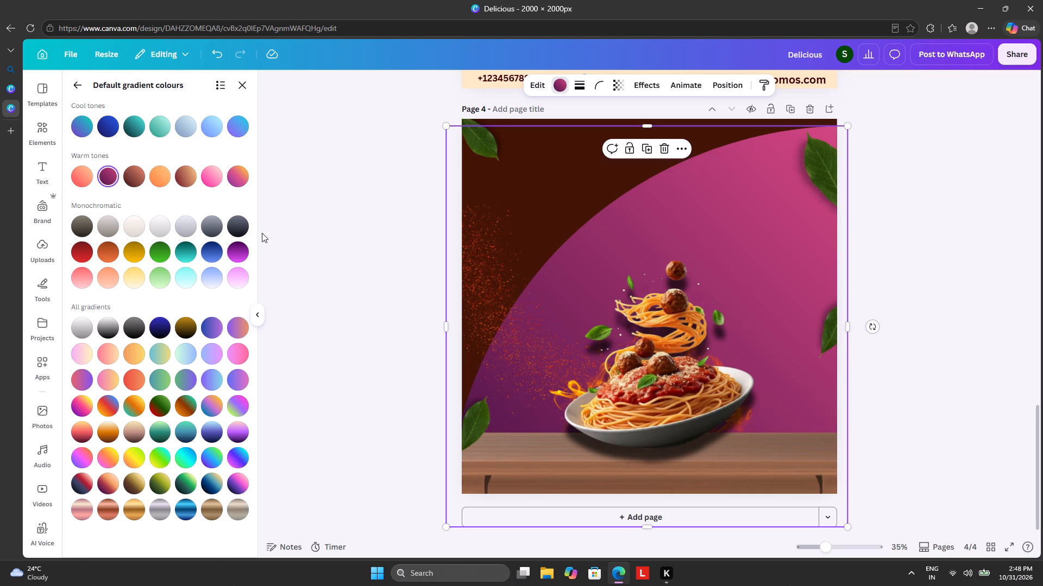
# Delete the gradient-filled quarter circle from behind the spaghetti plate on page 4.
pyautogui.click(667, 150)
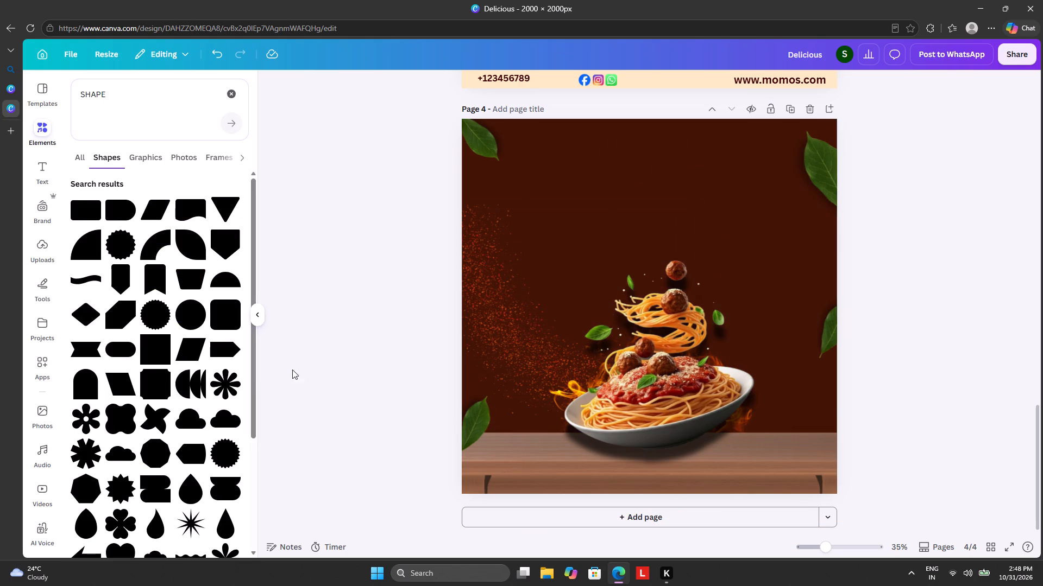
# Add a new page after page 4.
pyautogui.click(697, 523)
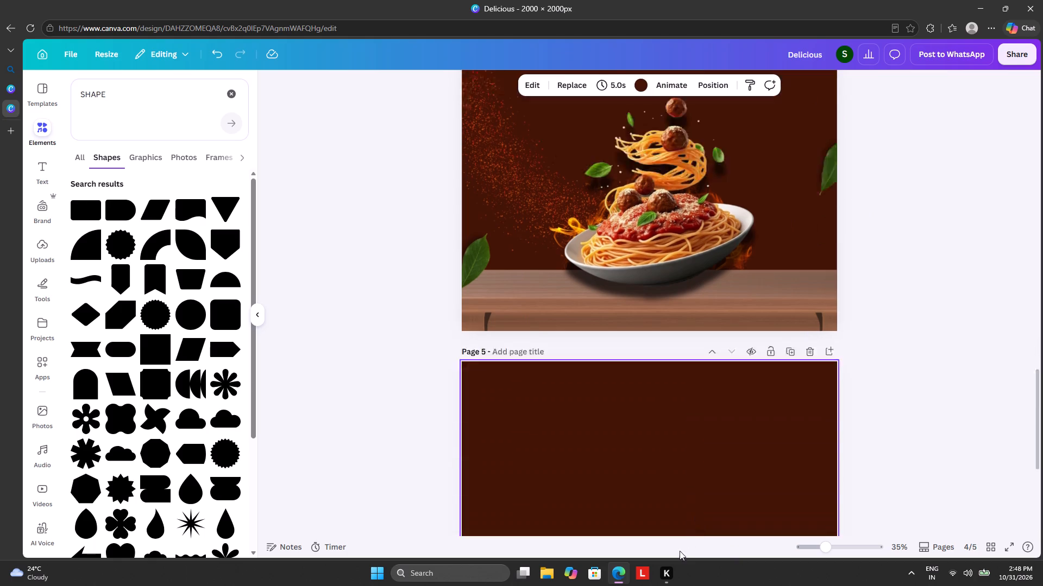
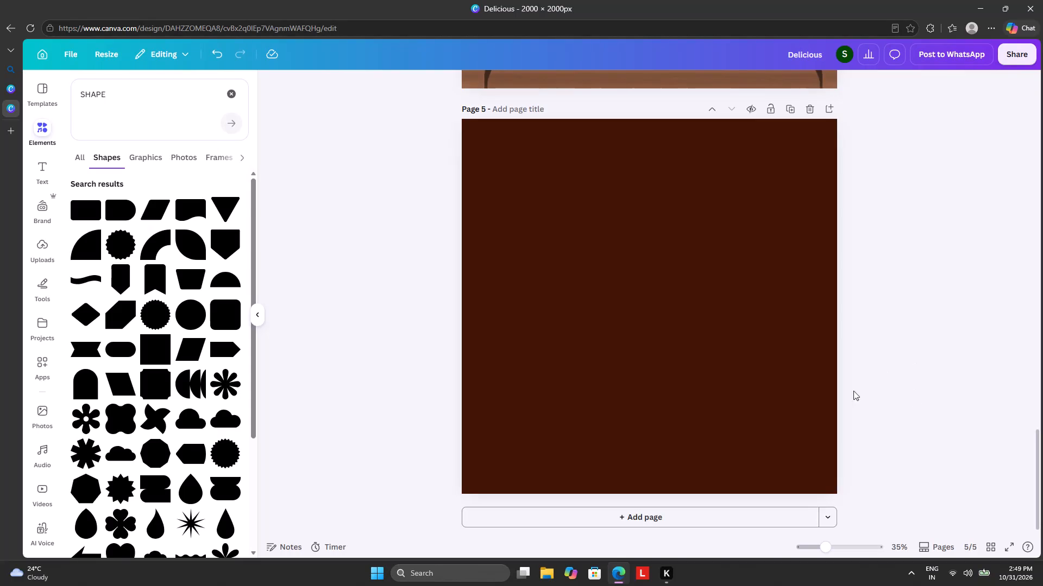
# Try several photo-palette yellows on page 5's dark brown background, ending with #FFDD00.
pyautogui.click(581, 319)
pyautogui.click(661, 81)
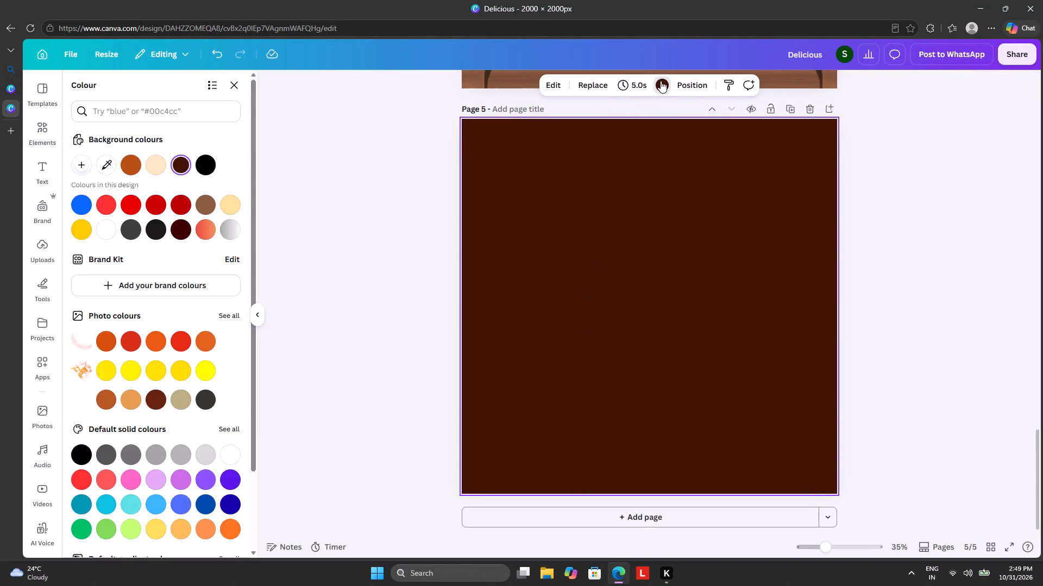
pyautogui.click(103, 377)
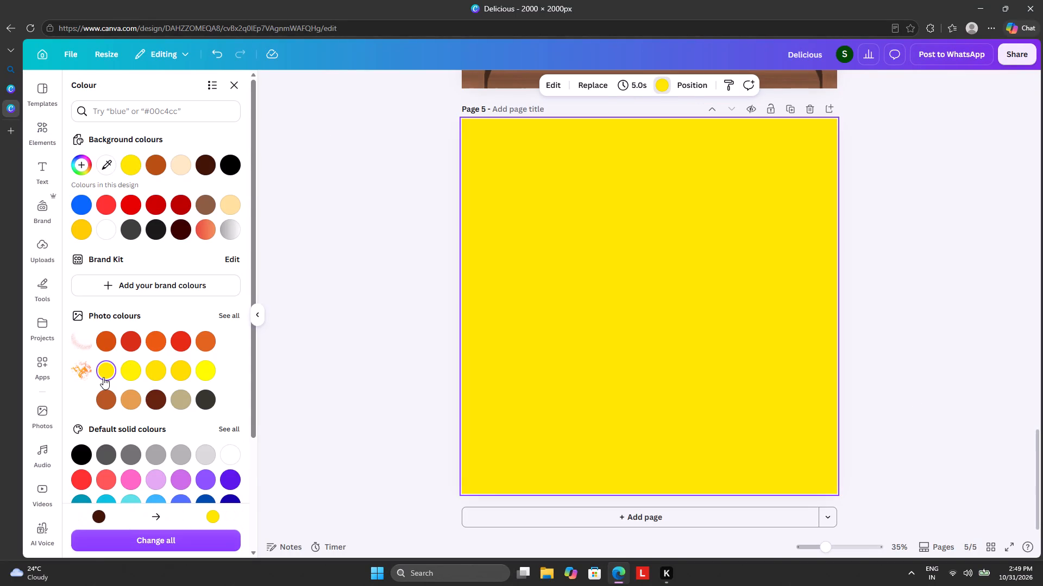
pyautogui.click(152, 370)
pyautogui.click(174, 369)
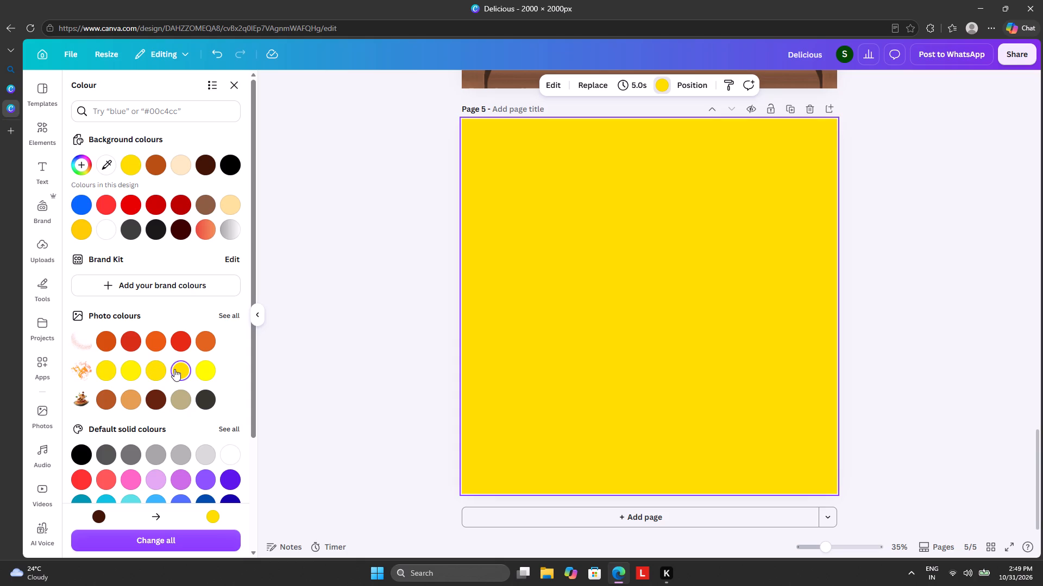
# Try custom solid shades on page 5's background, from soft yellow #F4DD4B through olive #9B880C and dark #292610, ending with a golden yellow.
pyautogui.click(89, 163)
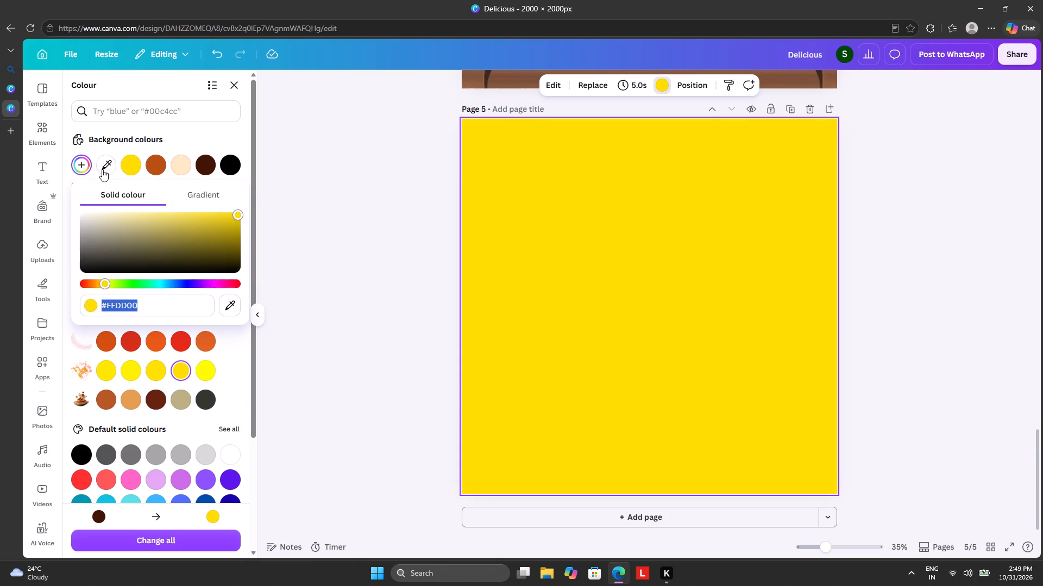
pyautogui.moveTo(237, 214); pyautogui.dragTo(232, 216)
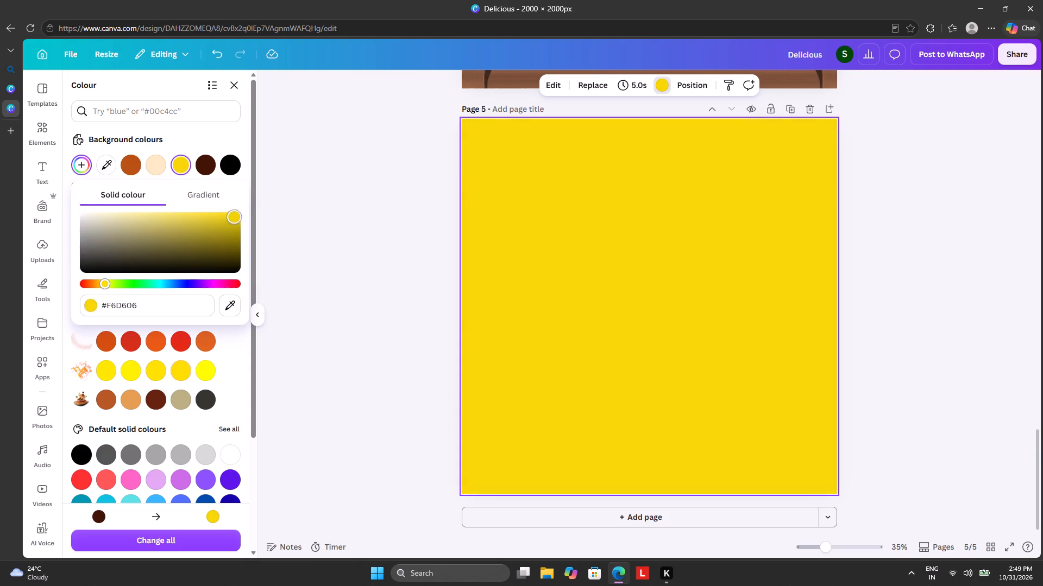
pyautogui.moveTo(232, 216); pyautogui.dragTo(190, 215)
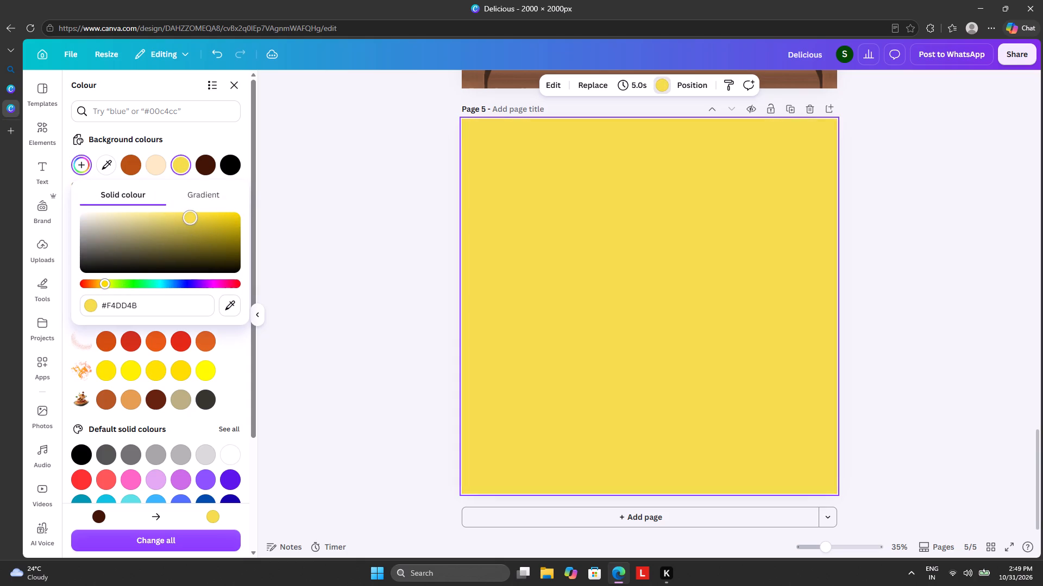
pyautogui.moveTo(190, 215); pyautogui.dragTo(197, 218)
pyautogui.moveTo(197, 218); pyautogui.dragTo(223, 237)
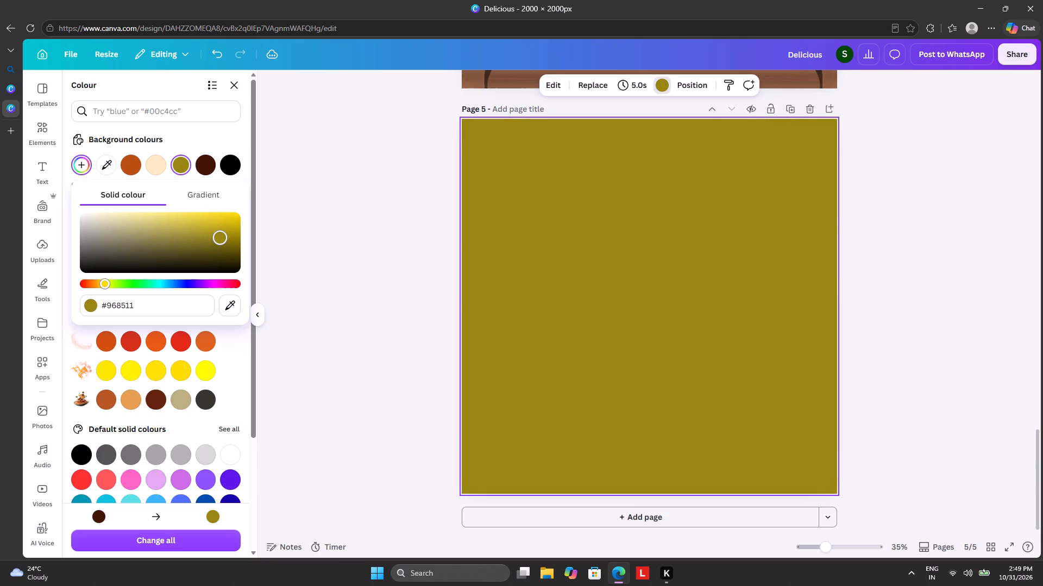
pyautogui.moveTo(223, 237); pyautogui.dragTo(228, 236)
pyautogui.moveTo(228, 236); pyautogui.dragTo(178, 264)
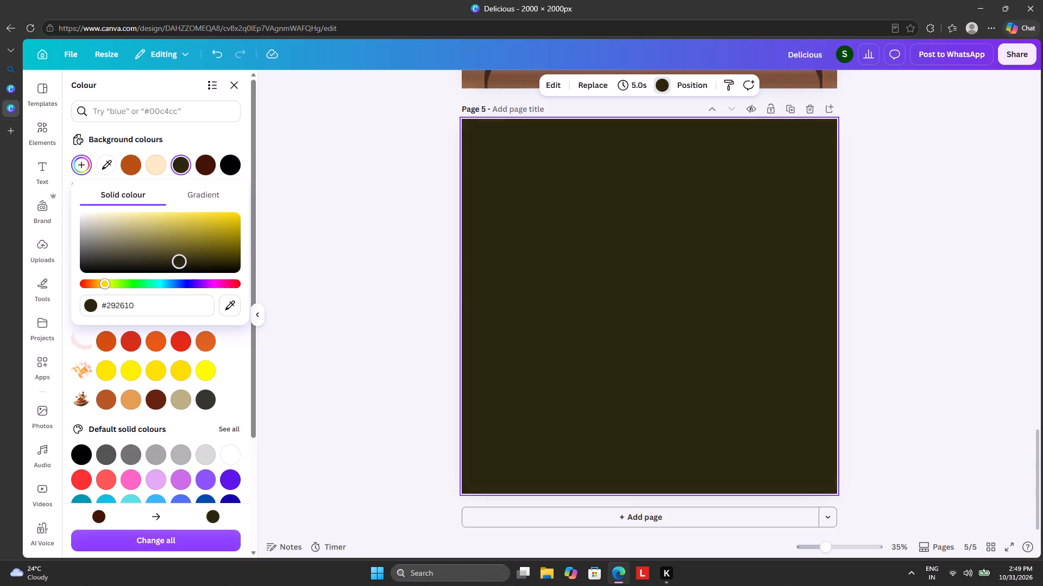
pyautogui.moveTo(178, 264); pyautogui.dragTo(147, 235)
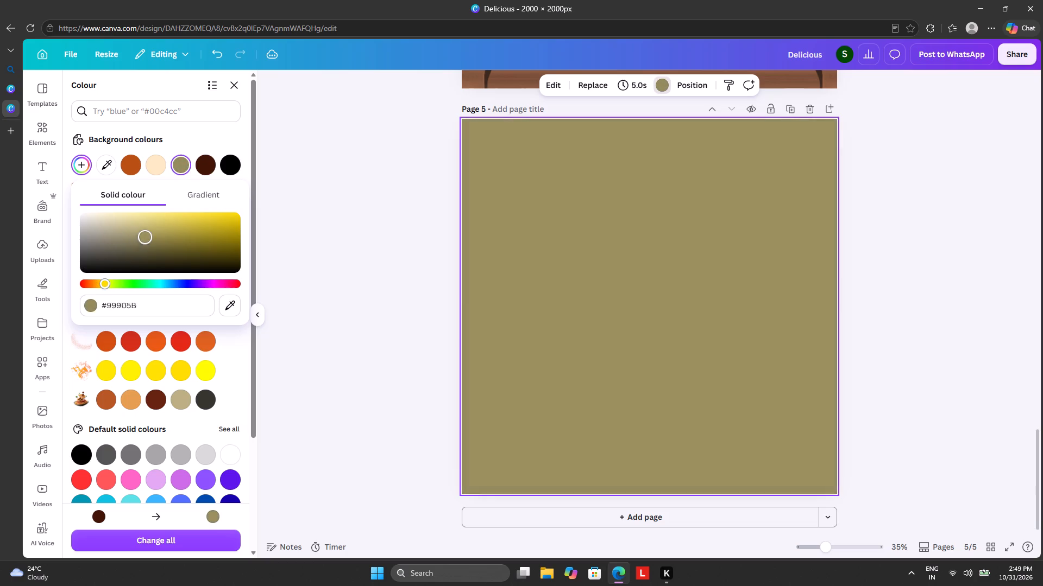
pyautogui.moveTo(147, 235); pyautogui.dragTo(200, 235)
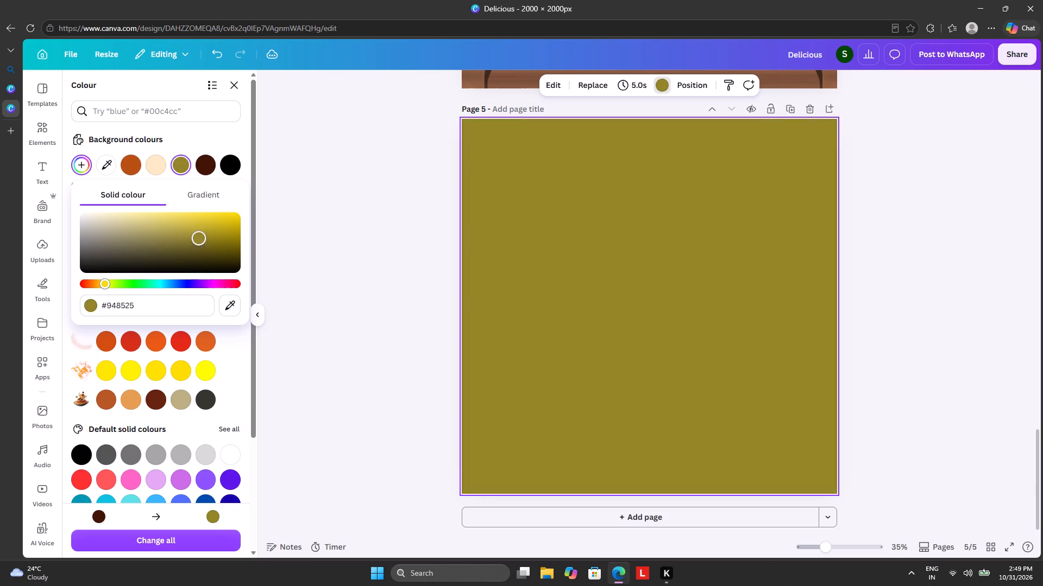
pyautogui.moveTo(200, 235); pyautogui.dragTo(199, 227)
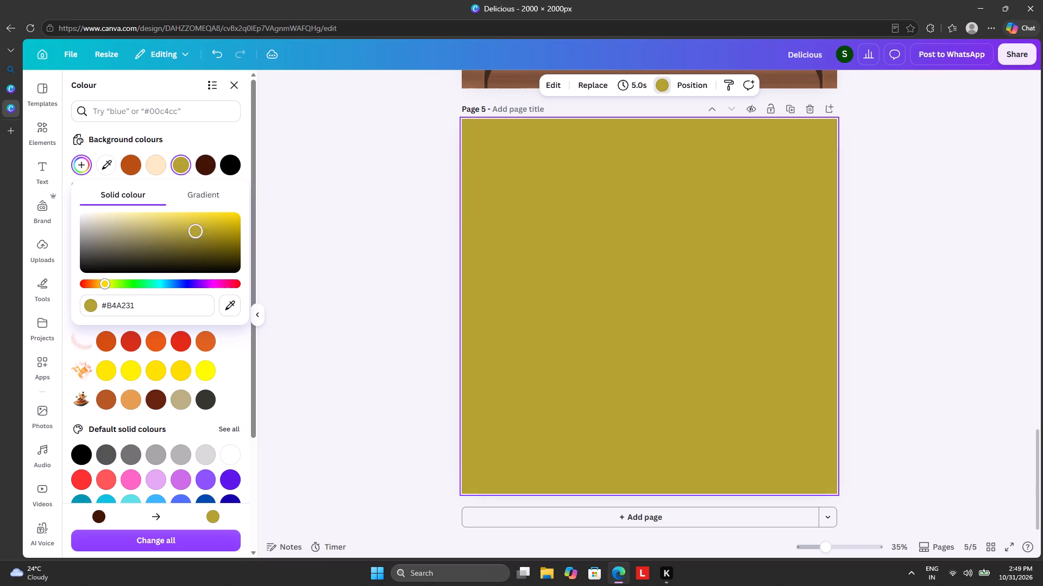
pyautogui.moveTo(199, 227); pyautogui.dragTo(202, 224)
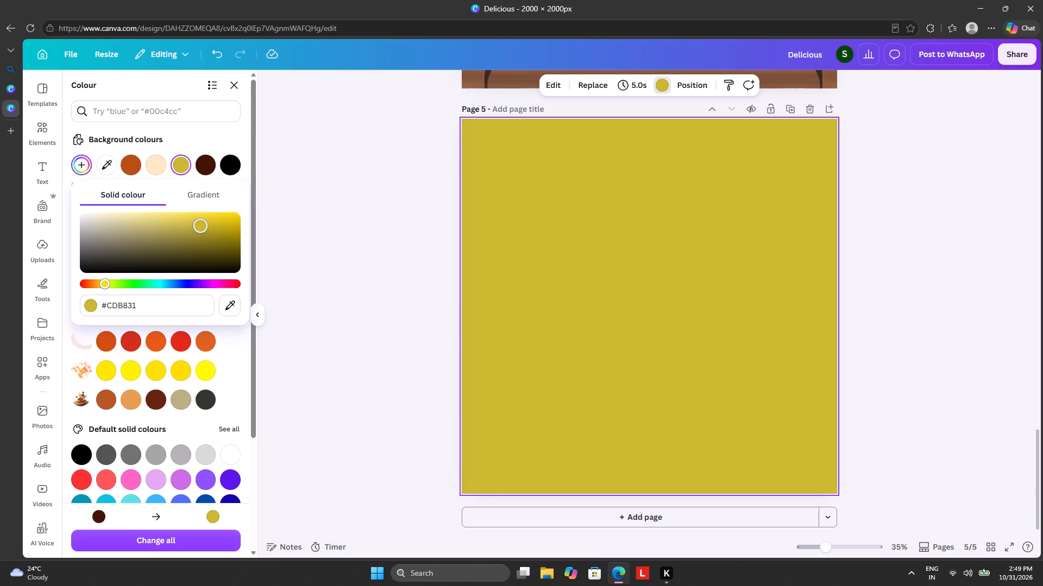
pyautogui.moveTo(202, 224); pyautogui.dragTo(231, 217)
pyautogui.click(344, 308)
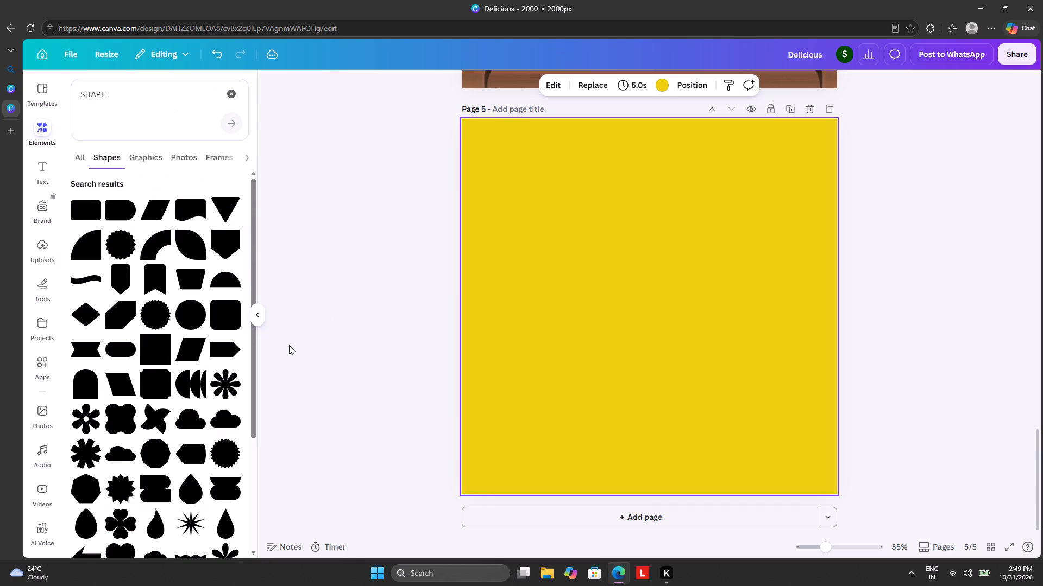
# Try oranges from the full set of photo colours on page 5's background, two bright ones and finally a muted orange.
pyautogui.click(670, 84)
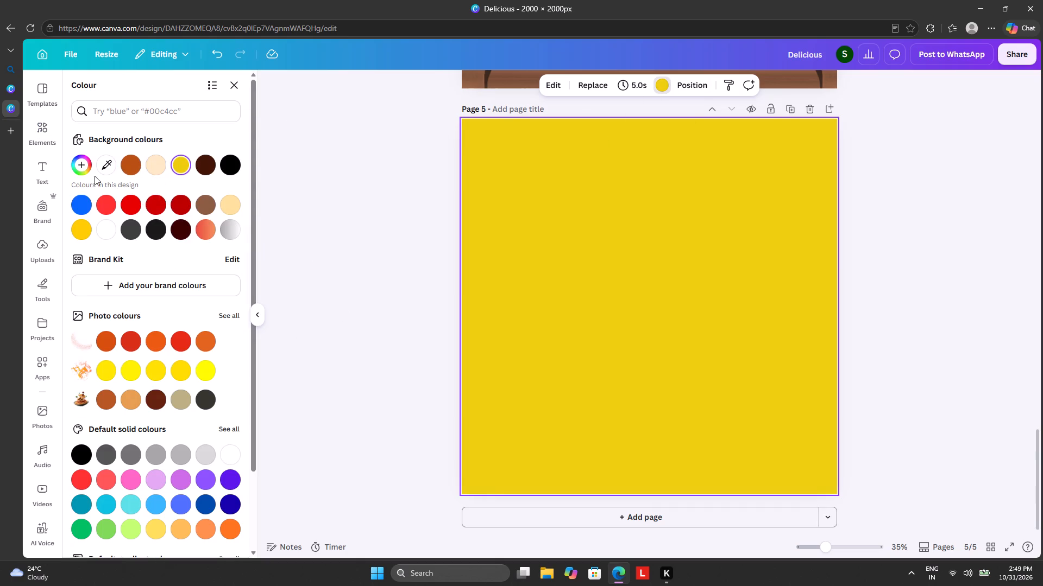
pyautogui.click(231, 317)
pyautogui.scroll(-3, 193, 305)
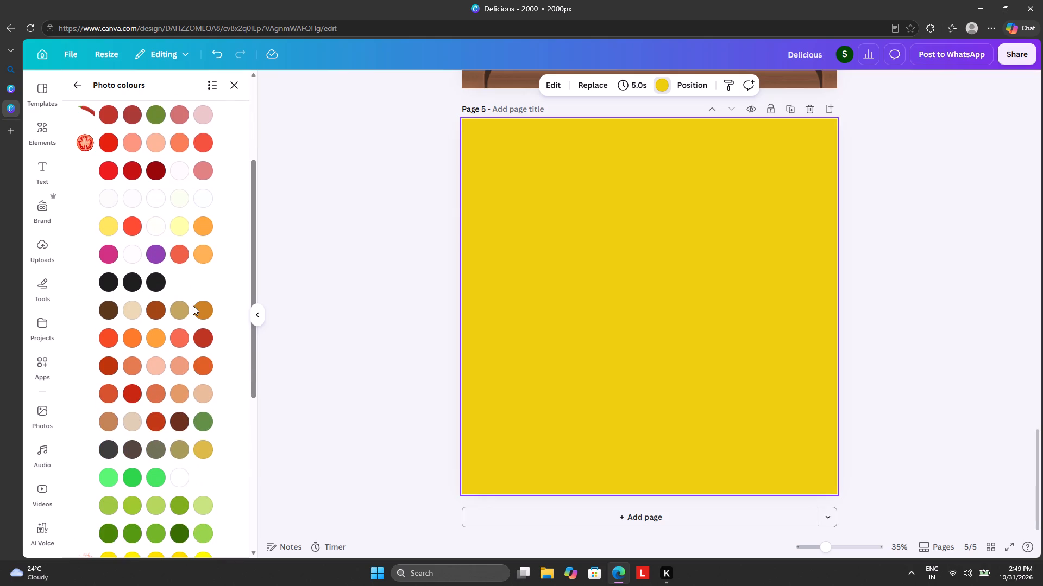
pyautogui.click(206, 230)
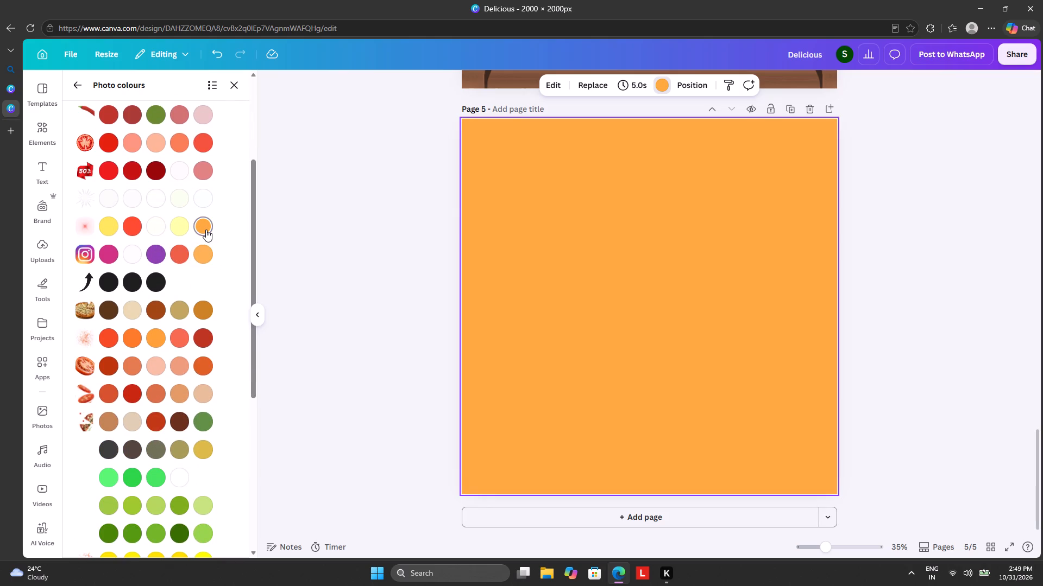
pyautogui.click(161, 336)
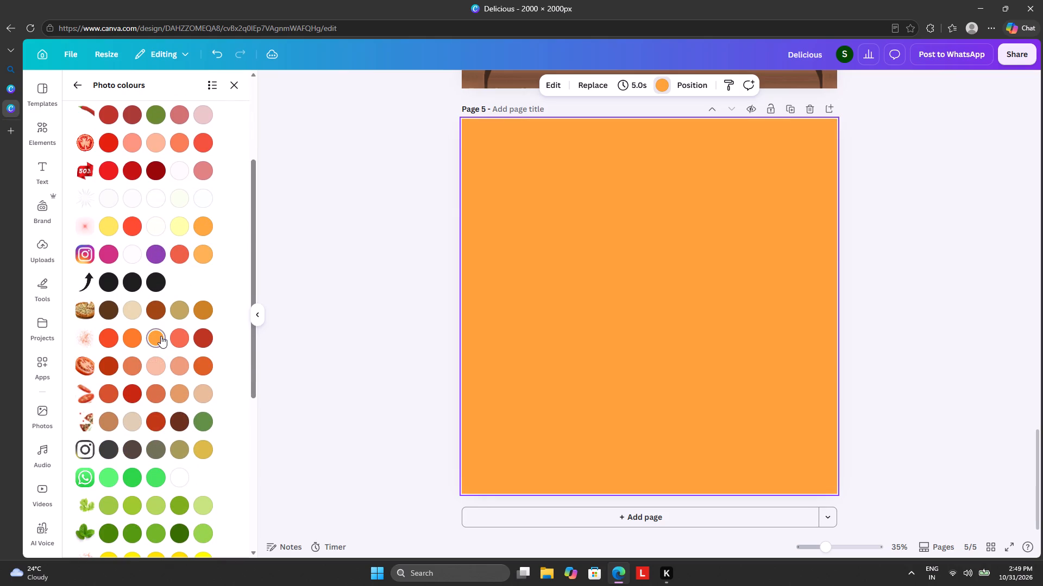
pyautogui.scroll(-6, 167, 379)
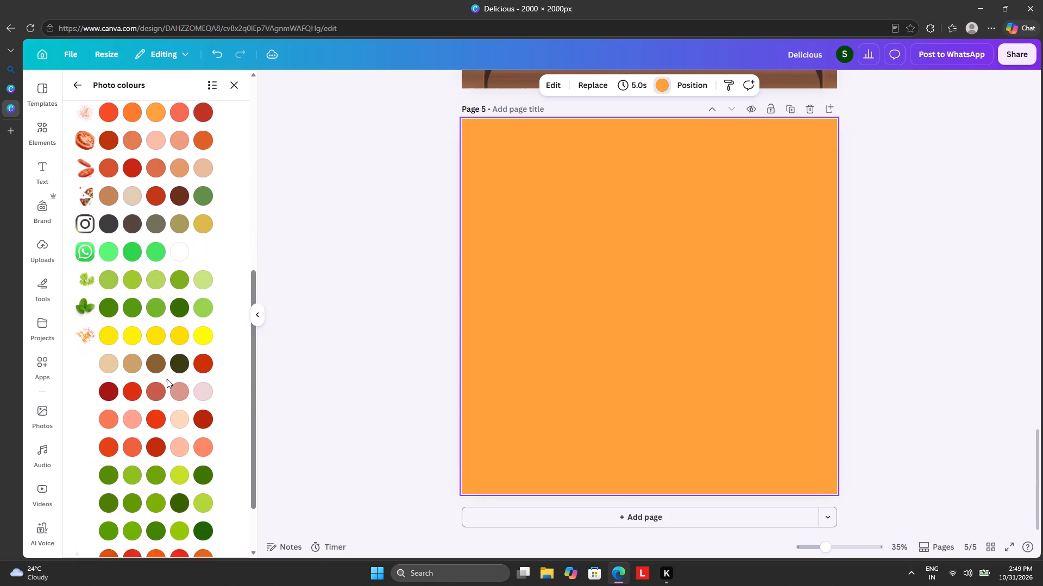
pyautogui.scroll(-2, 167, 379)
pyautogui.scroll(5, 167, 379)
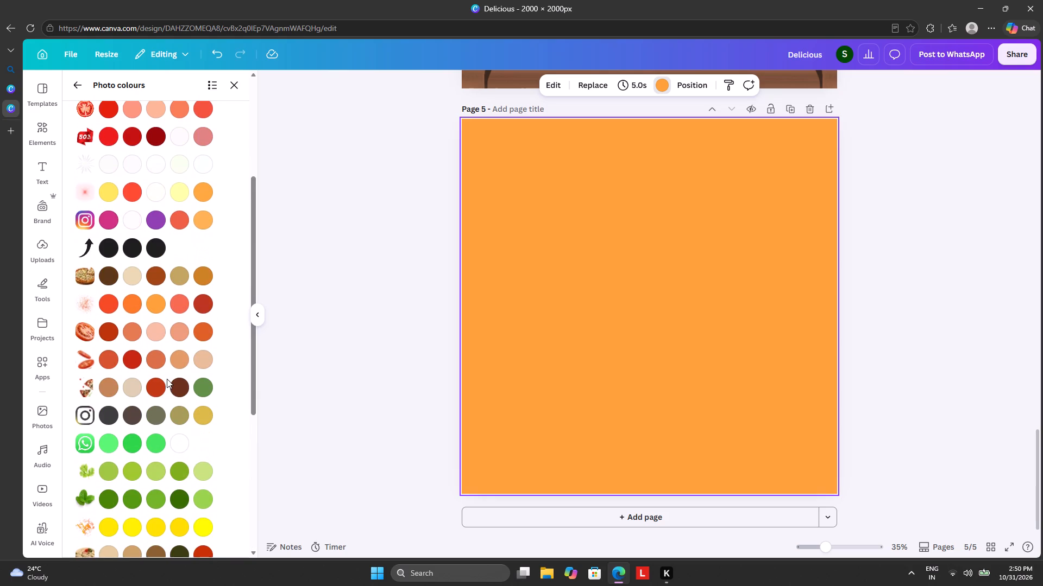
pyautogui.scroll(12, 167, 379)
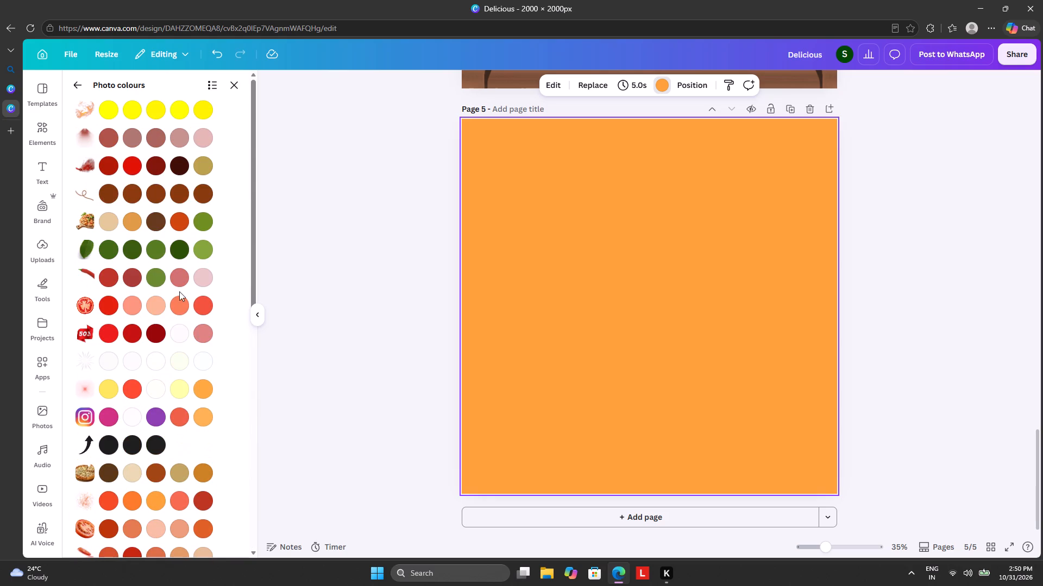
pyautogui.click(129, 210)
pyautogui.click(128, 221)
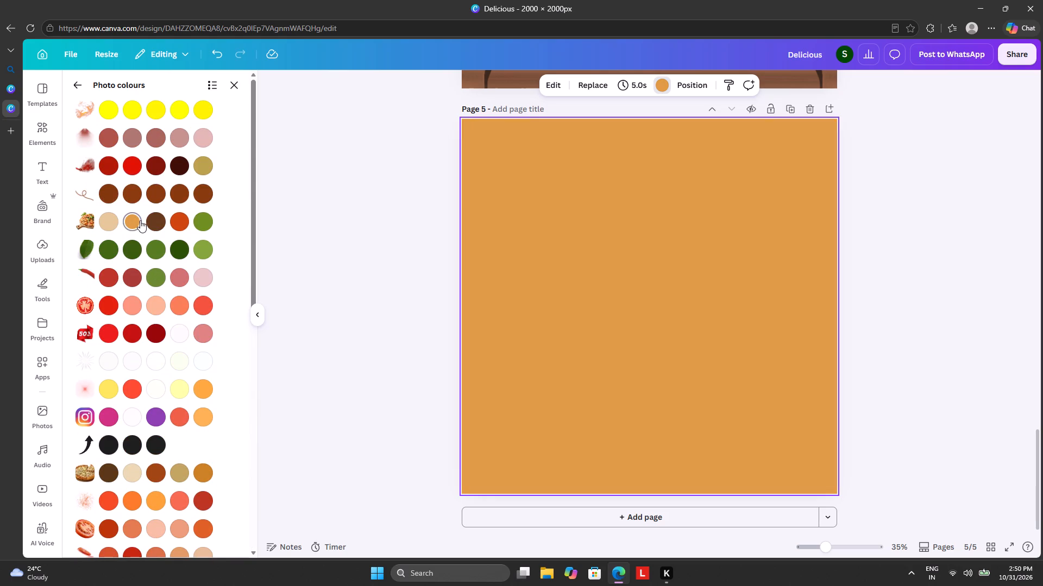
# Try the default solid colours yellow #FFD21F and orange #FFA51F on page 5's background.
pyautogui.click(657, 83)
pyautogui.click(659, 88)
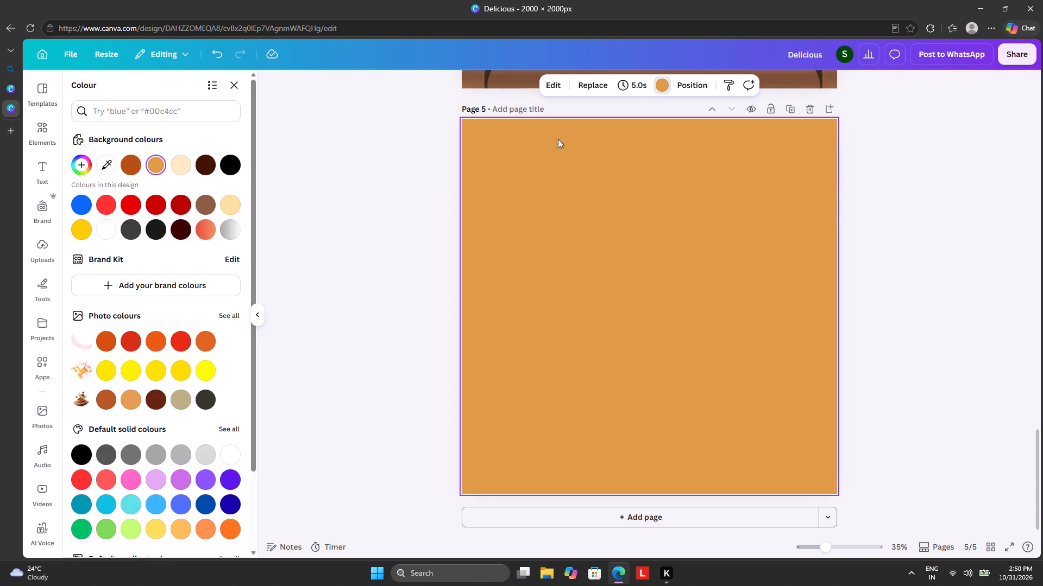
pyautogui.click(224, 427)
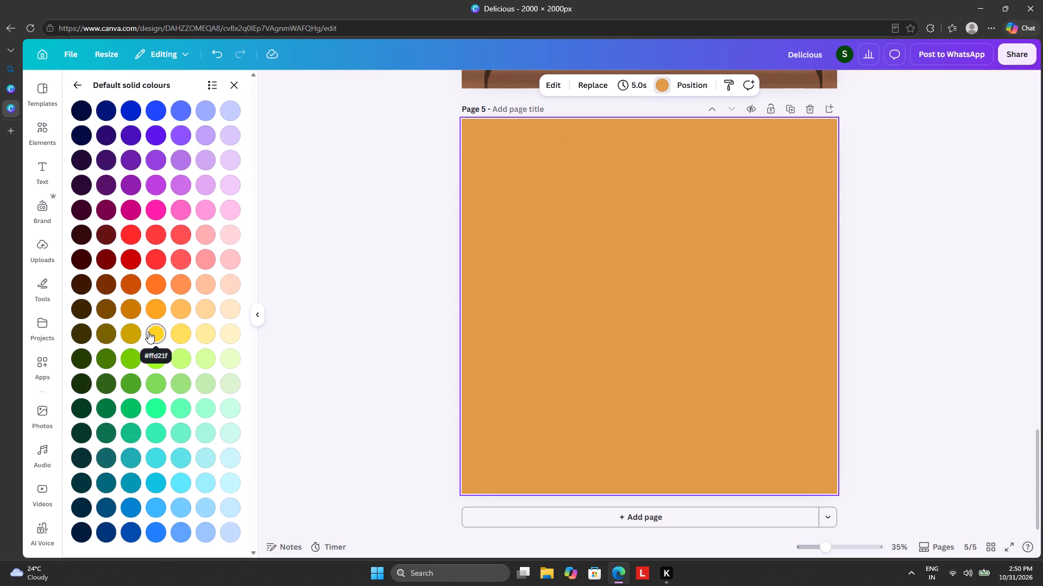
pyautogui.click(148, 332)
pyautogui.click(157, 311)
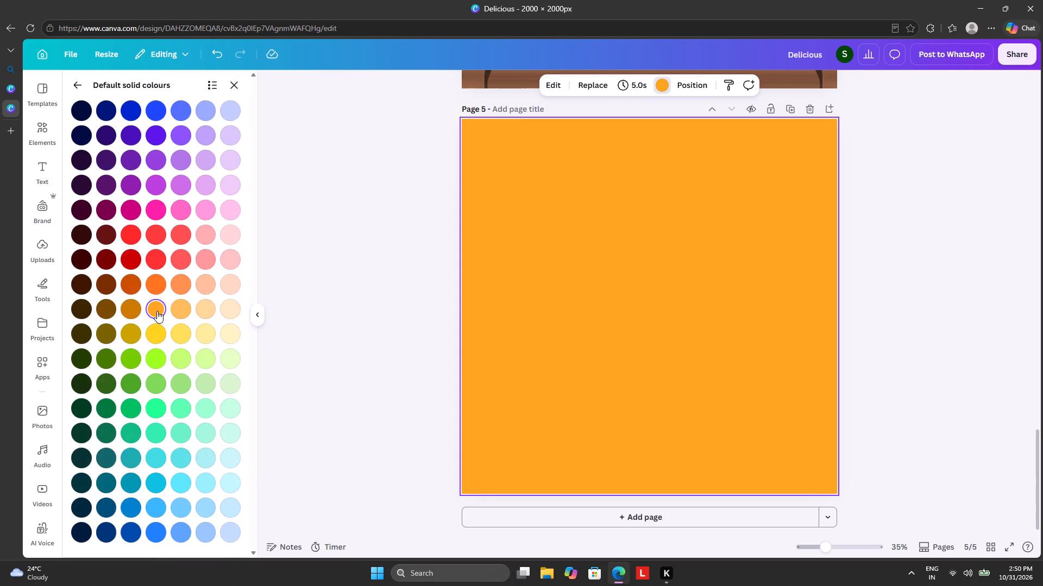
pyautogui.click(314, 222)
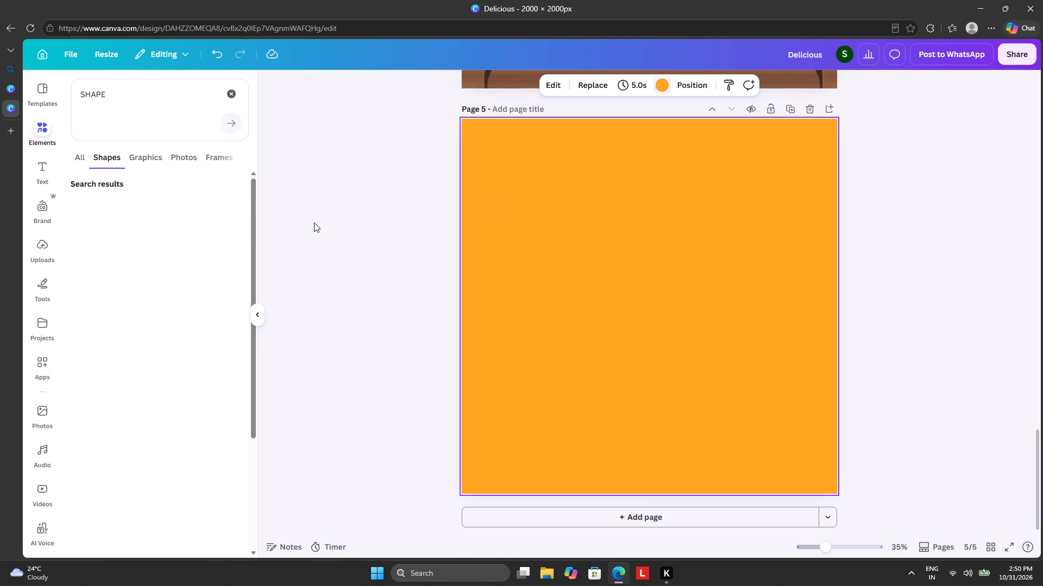
# Apply the default purple-to-yellow gradient to page 5's background.
pyautogui.click(665, 82)
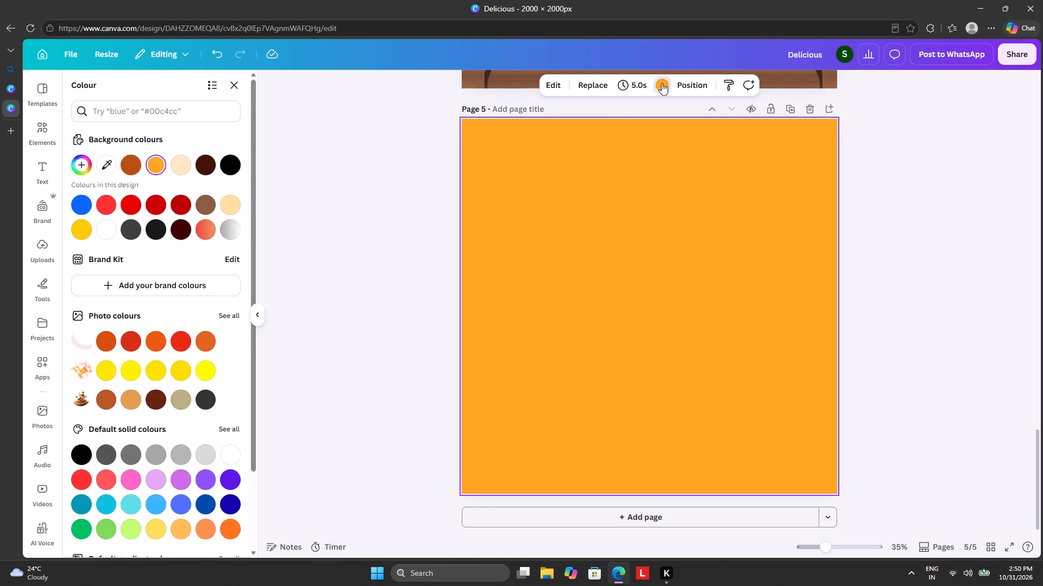
pyautogui.click(85, 167)
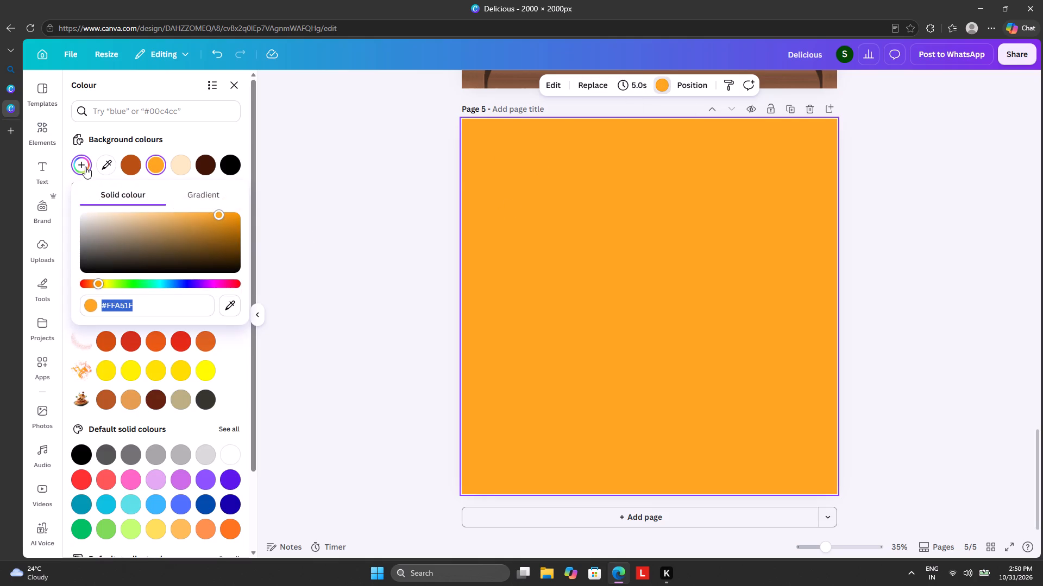
pyautogui.click(85, 167)
pyautogui.scroll(-2, 189, 373)
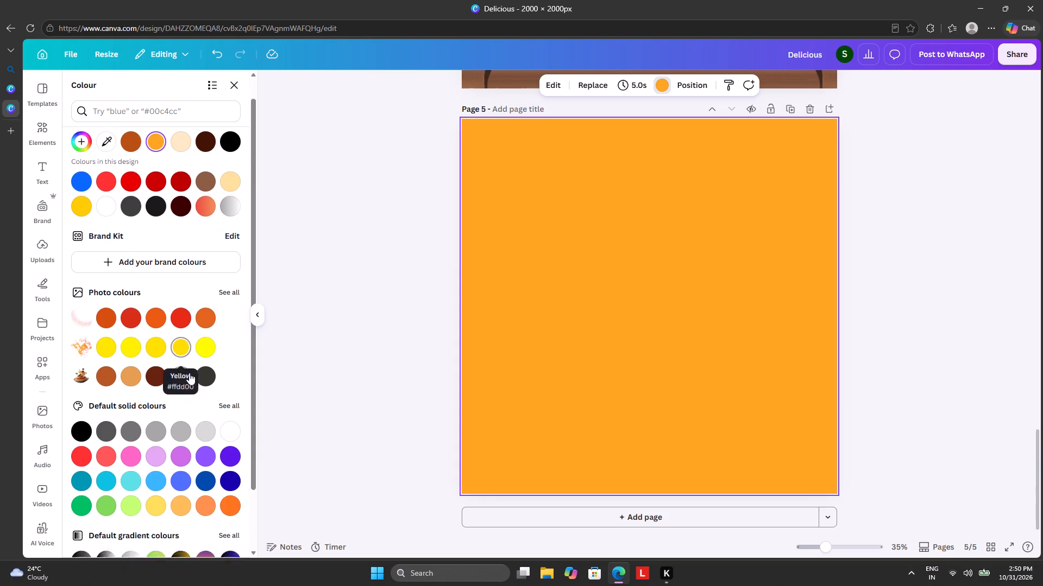
pyautogui.scroll(-3, 189, 373)
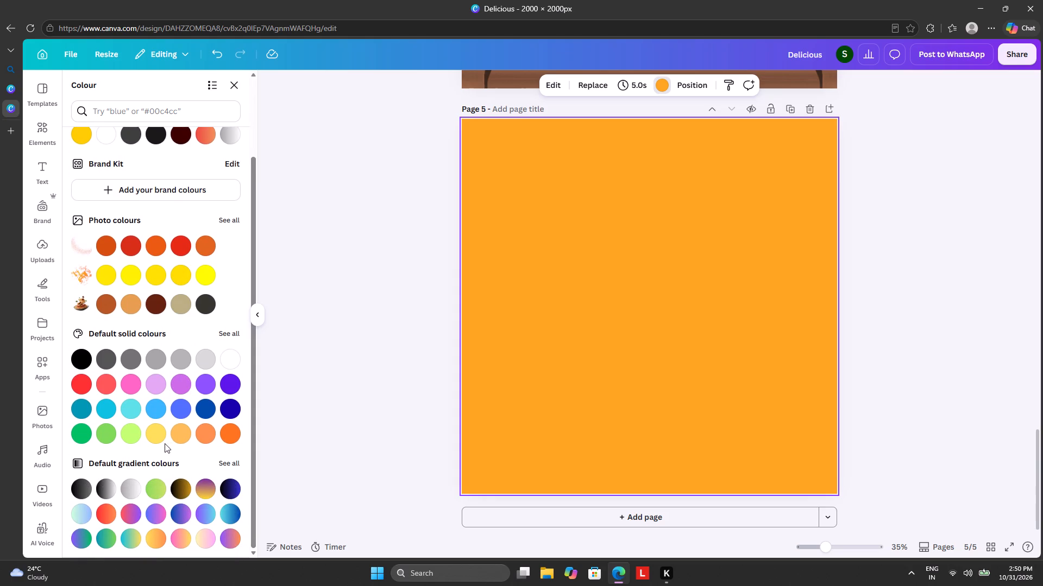
pyautogui.click(199, 492)
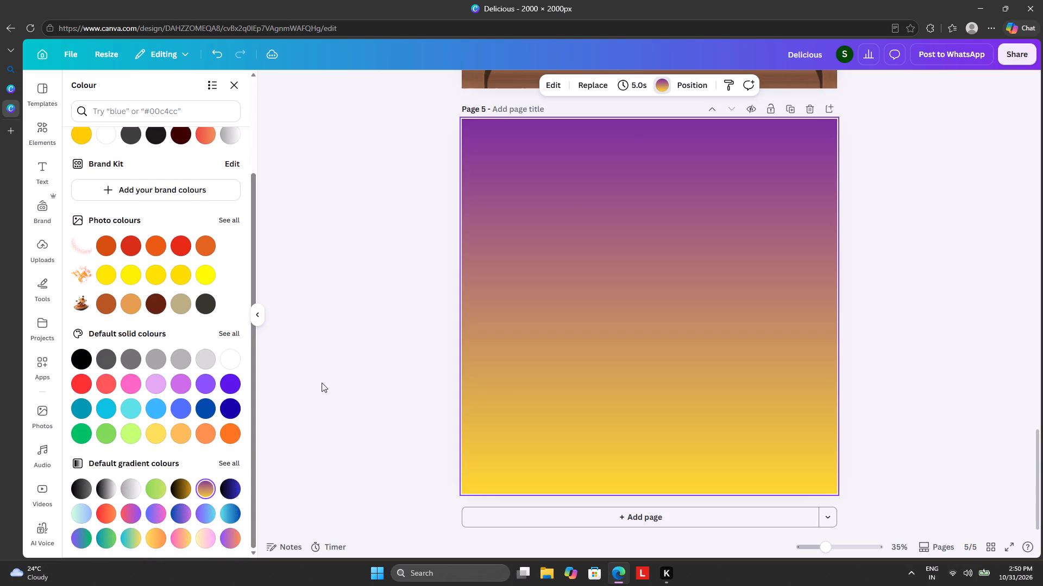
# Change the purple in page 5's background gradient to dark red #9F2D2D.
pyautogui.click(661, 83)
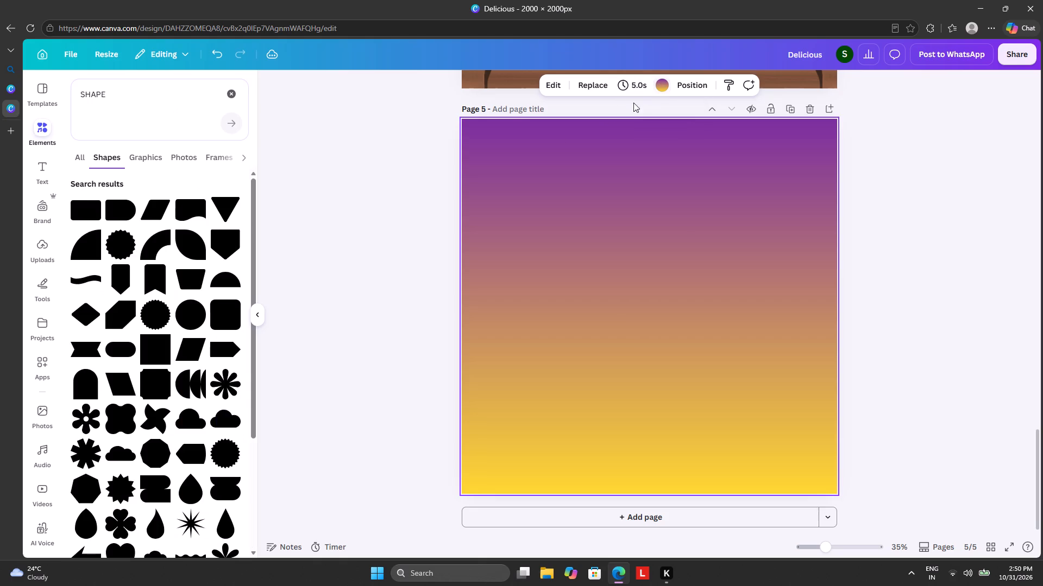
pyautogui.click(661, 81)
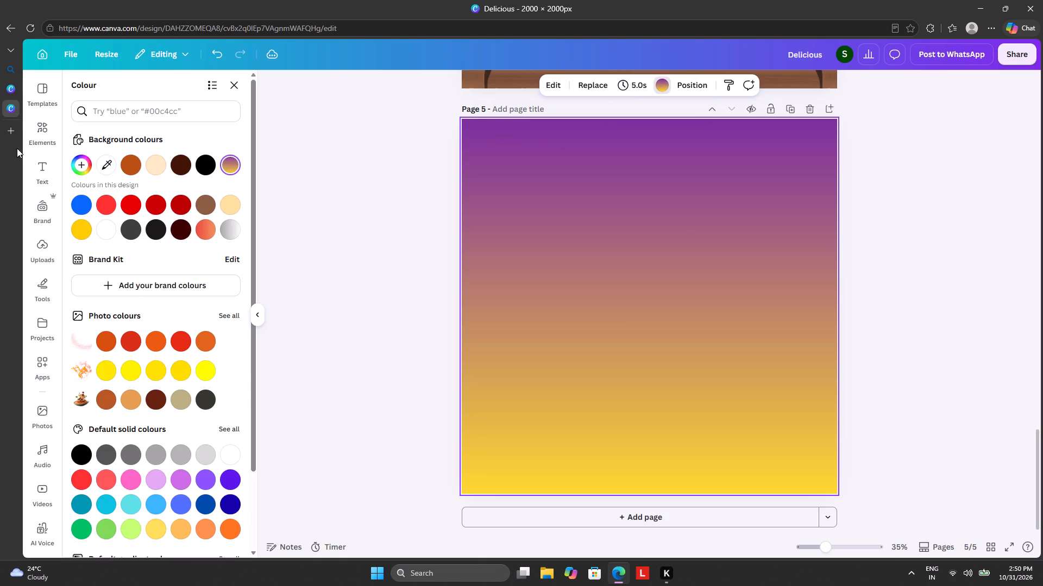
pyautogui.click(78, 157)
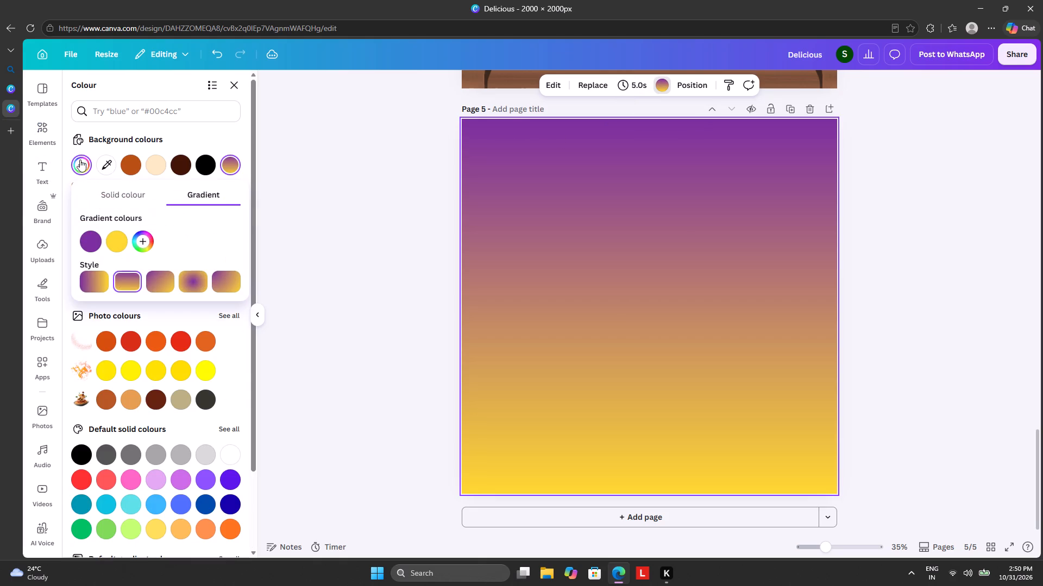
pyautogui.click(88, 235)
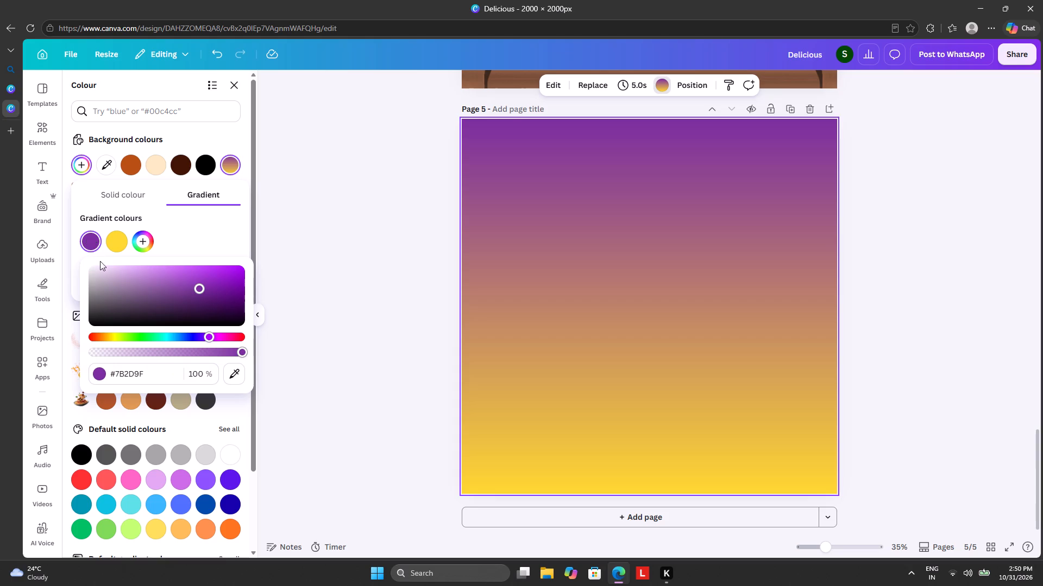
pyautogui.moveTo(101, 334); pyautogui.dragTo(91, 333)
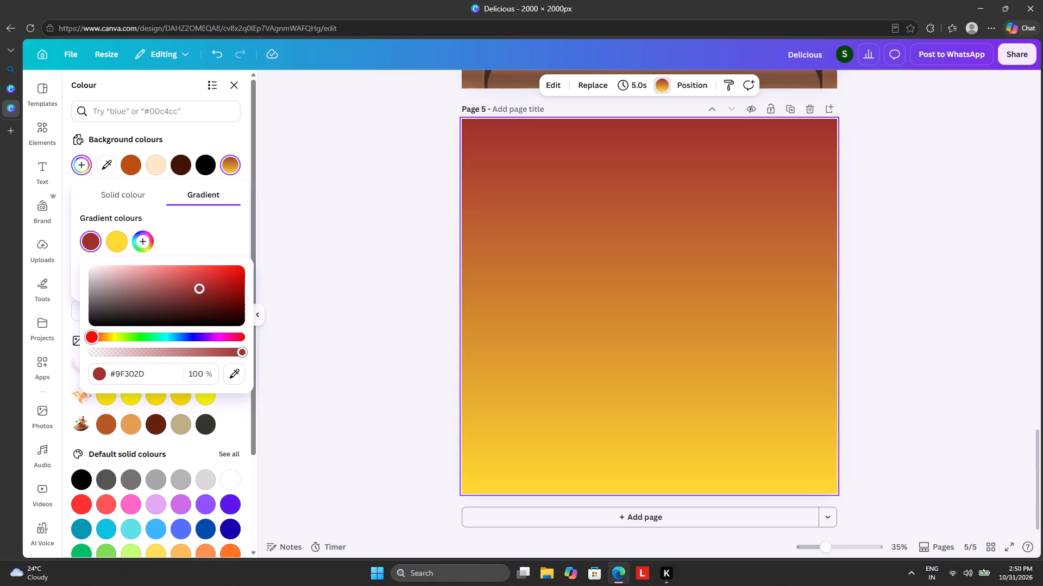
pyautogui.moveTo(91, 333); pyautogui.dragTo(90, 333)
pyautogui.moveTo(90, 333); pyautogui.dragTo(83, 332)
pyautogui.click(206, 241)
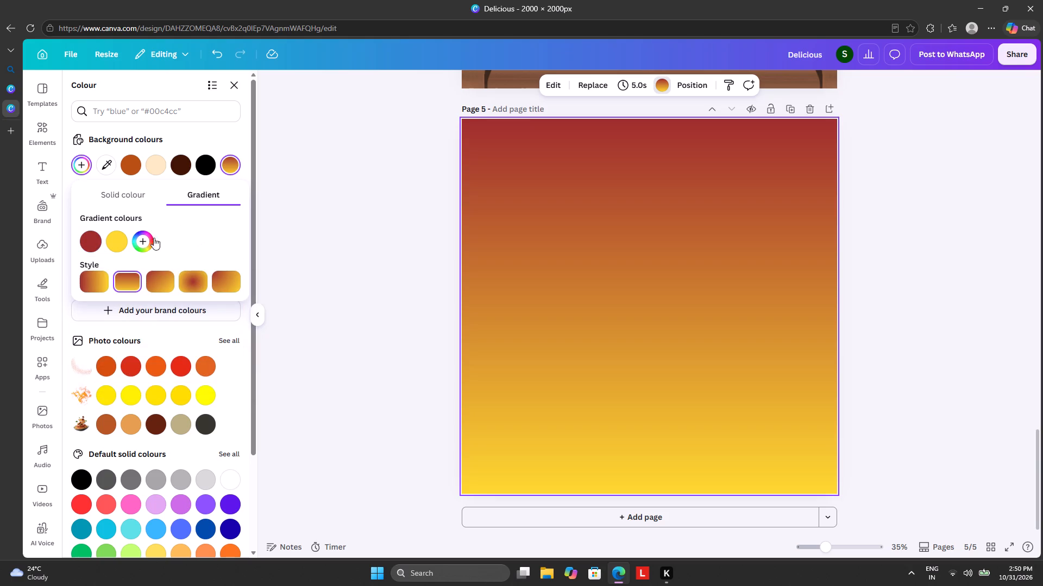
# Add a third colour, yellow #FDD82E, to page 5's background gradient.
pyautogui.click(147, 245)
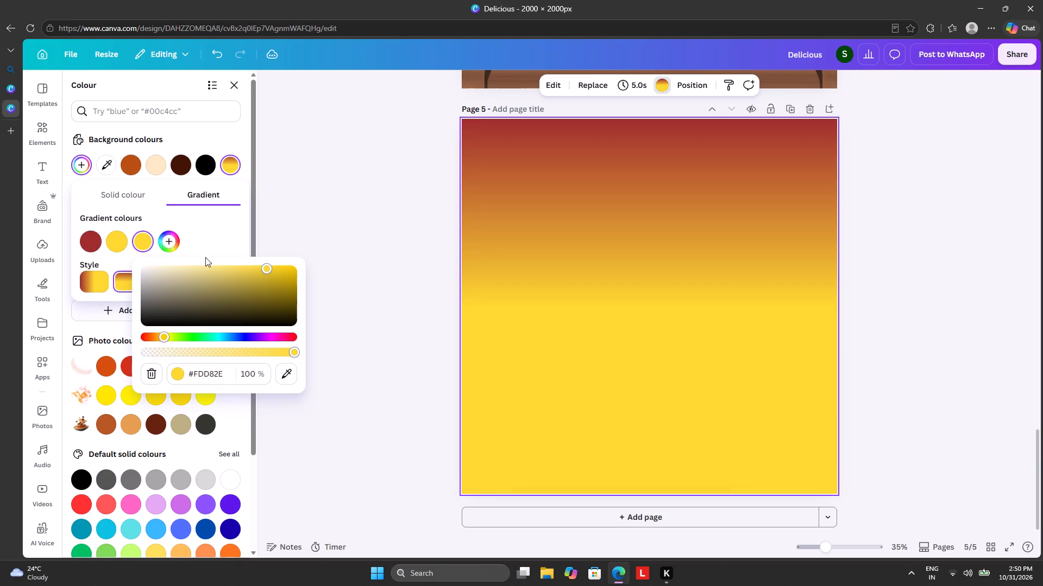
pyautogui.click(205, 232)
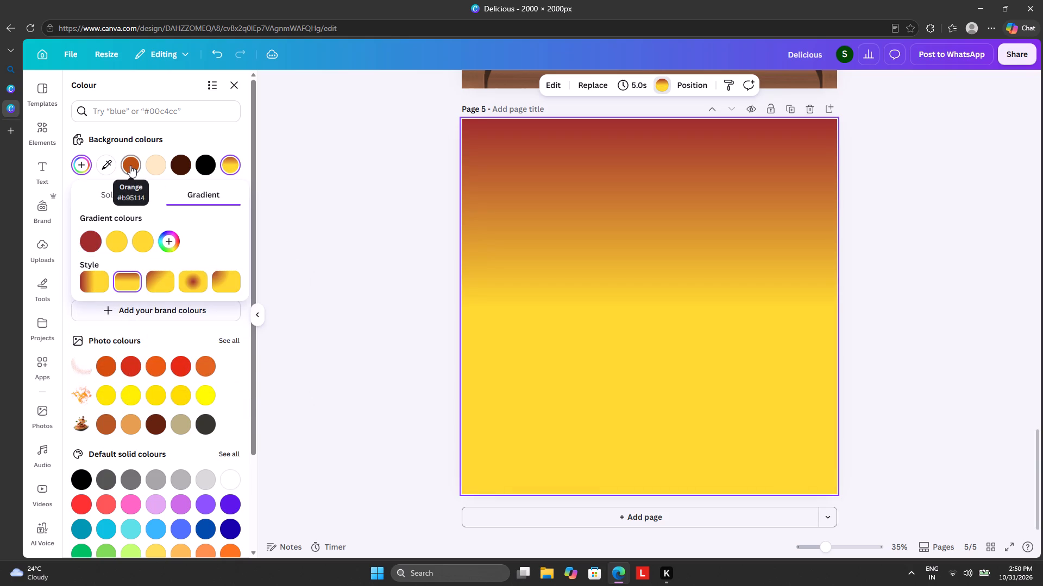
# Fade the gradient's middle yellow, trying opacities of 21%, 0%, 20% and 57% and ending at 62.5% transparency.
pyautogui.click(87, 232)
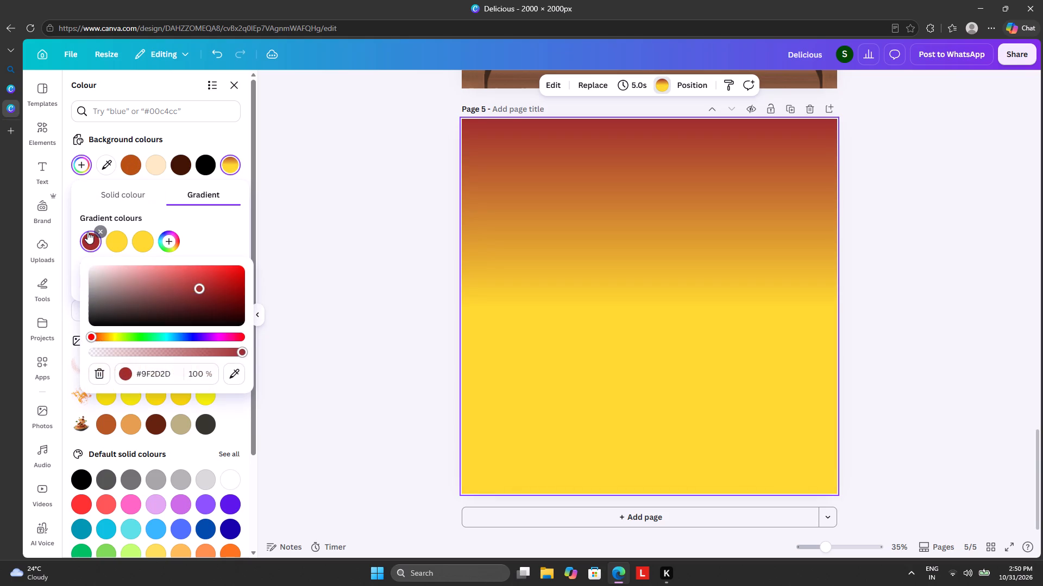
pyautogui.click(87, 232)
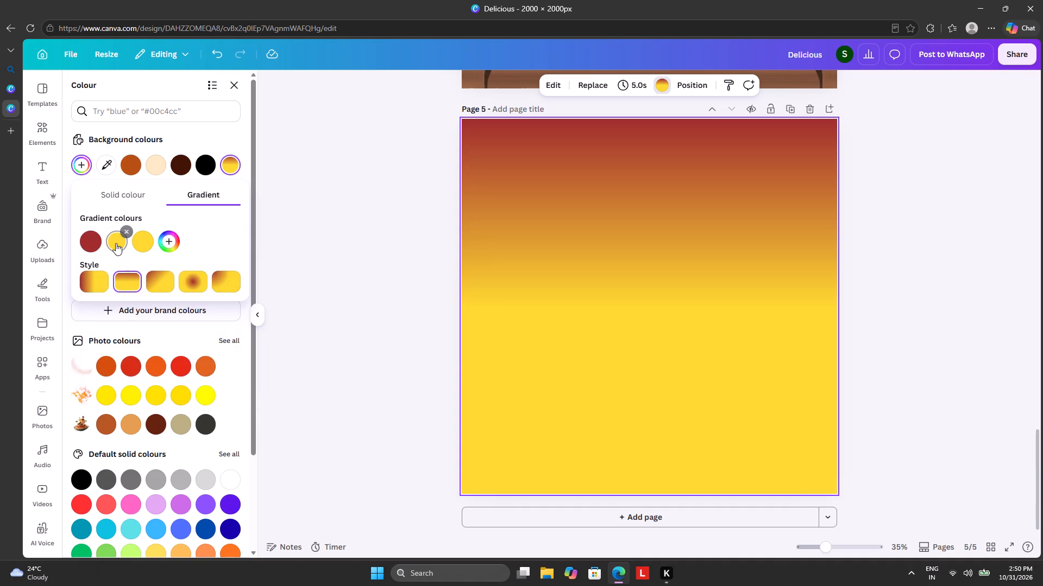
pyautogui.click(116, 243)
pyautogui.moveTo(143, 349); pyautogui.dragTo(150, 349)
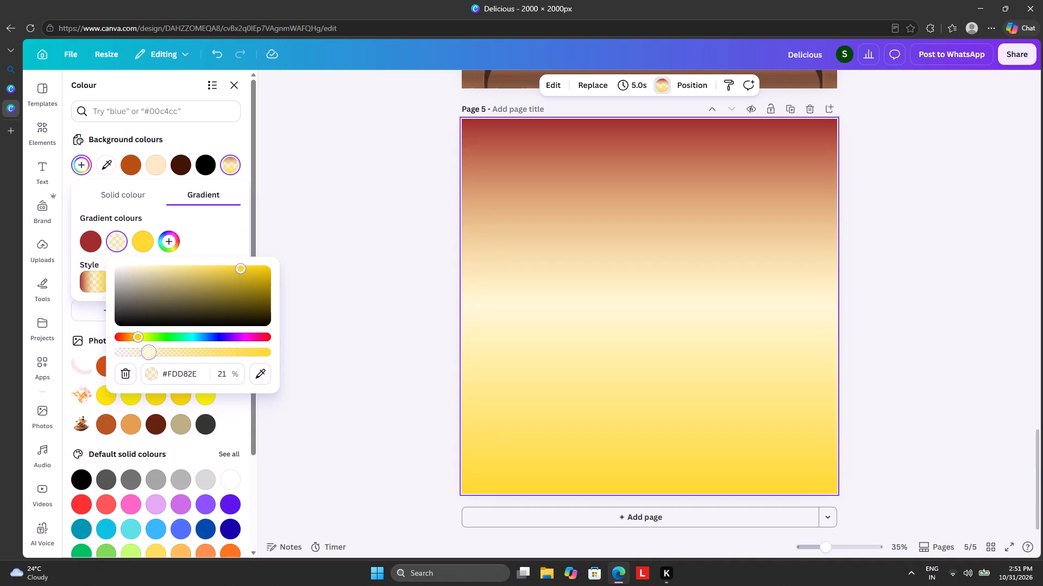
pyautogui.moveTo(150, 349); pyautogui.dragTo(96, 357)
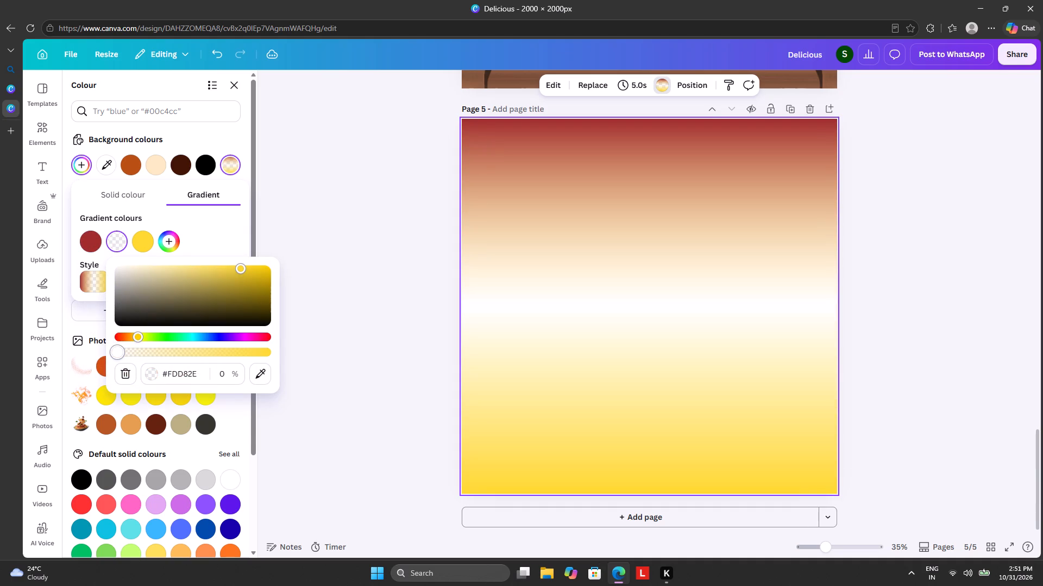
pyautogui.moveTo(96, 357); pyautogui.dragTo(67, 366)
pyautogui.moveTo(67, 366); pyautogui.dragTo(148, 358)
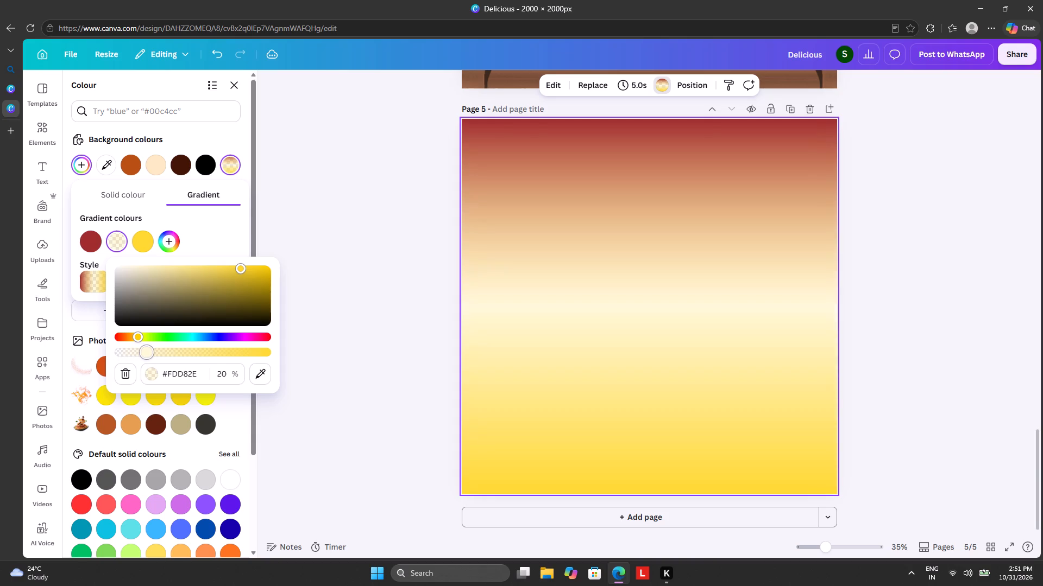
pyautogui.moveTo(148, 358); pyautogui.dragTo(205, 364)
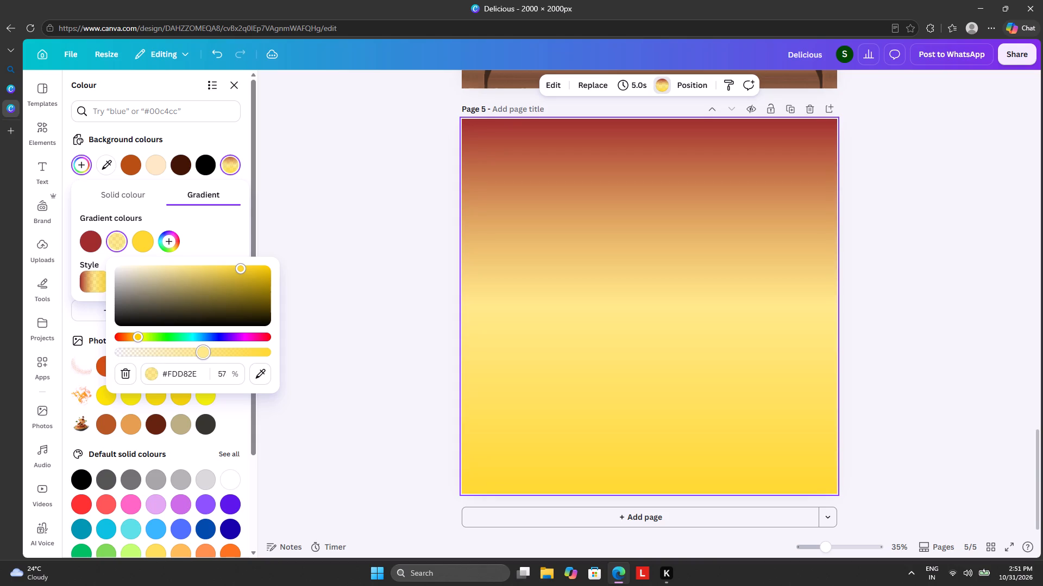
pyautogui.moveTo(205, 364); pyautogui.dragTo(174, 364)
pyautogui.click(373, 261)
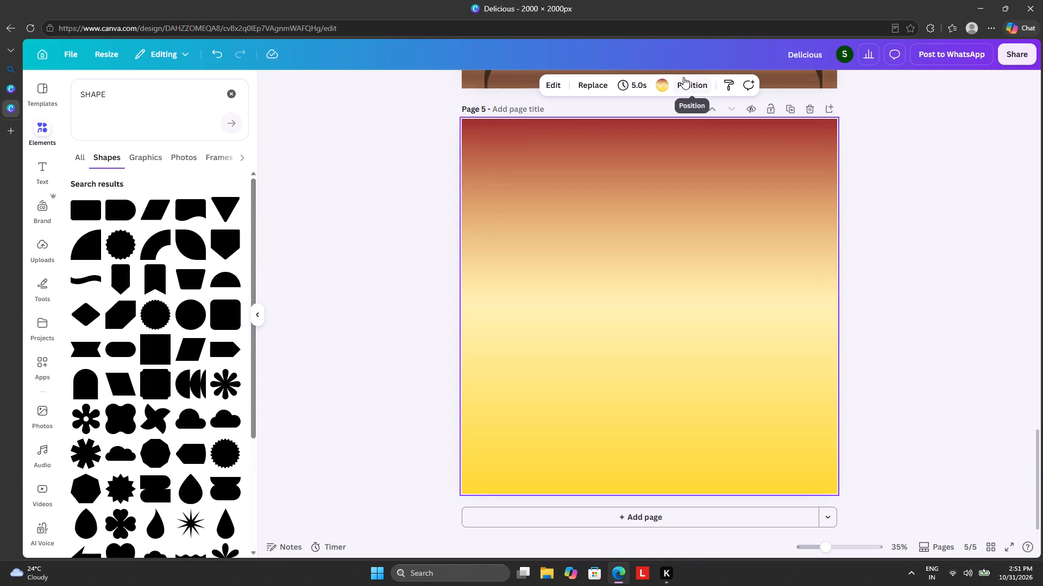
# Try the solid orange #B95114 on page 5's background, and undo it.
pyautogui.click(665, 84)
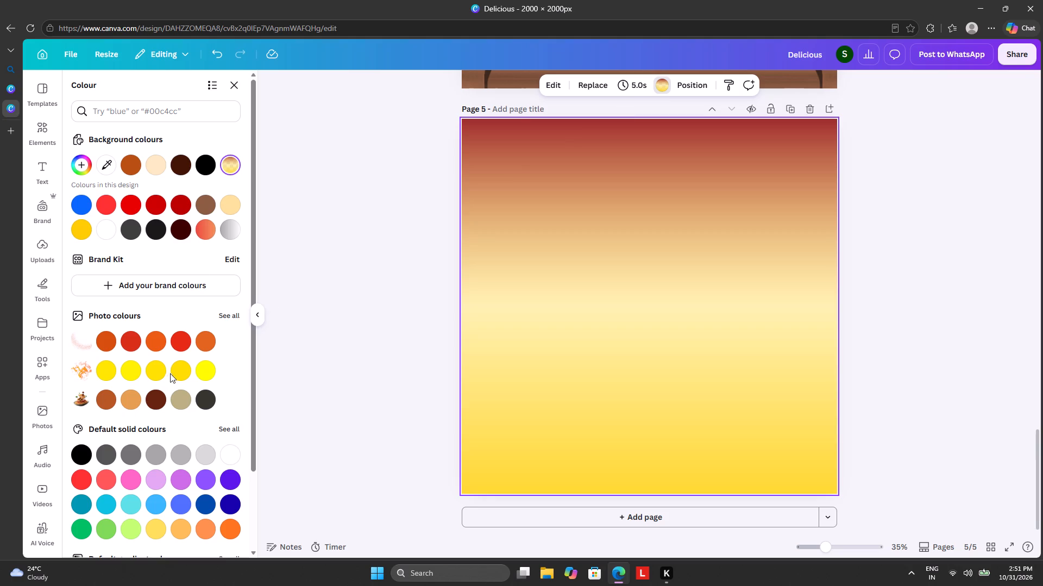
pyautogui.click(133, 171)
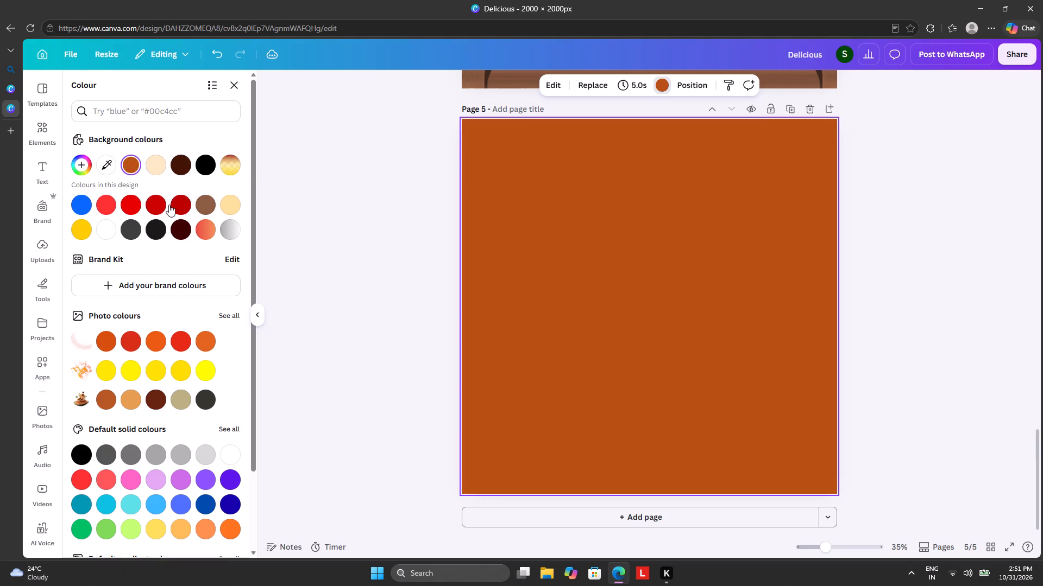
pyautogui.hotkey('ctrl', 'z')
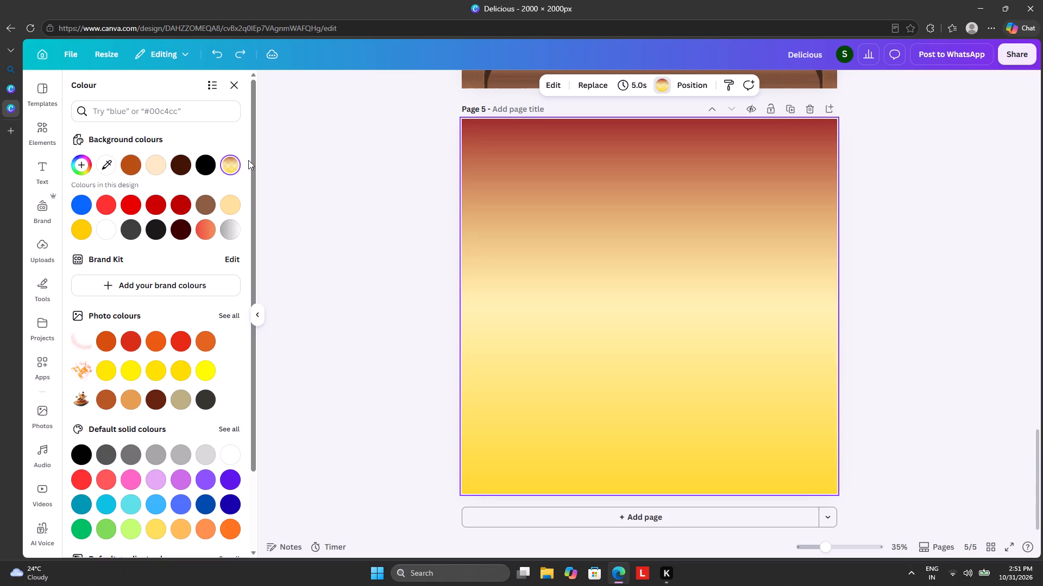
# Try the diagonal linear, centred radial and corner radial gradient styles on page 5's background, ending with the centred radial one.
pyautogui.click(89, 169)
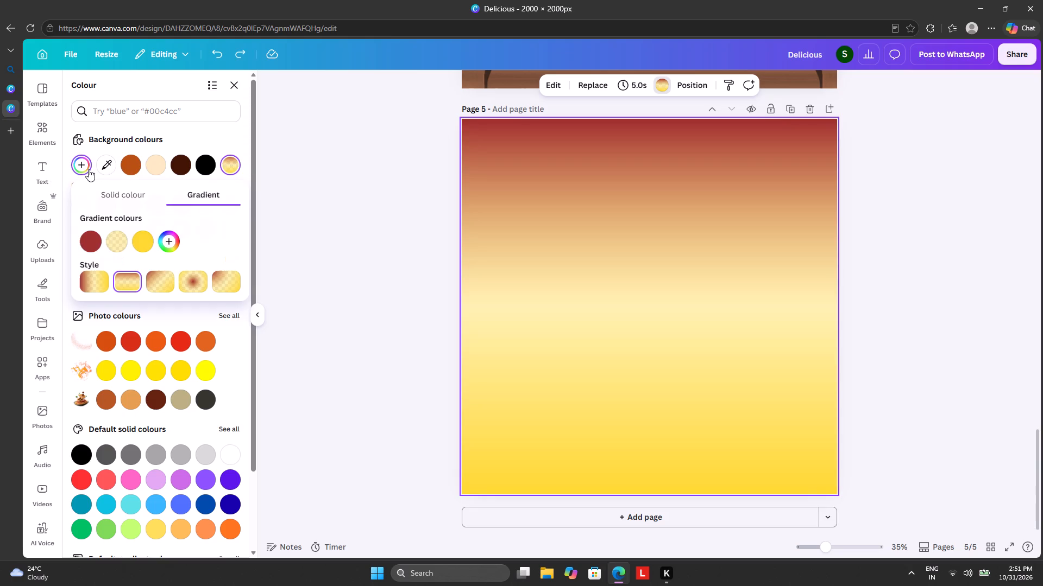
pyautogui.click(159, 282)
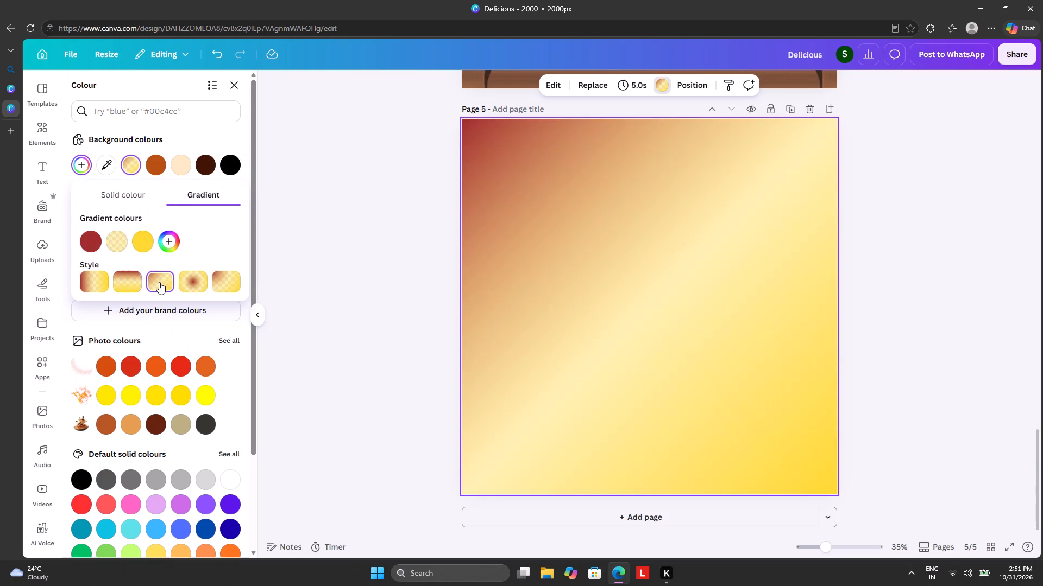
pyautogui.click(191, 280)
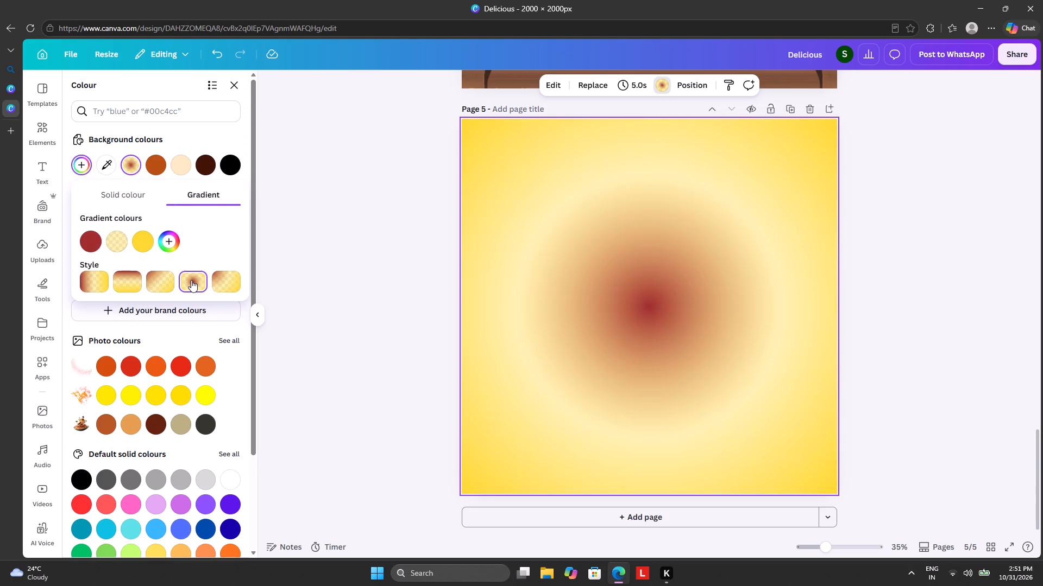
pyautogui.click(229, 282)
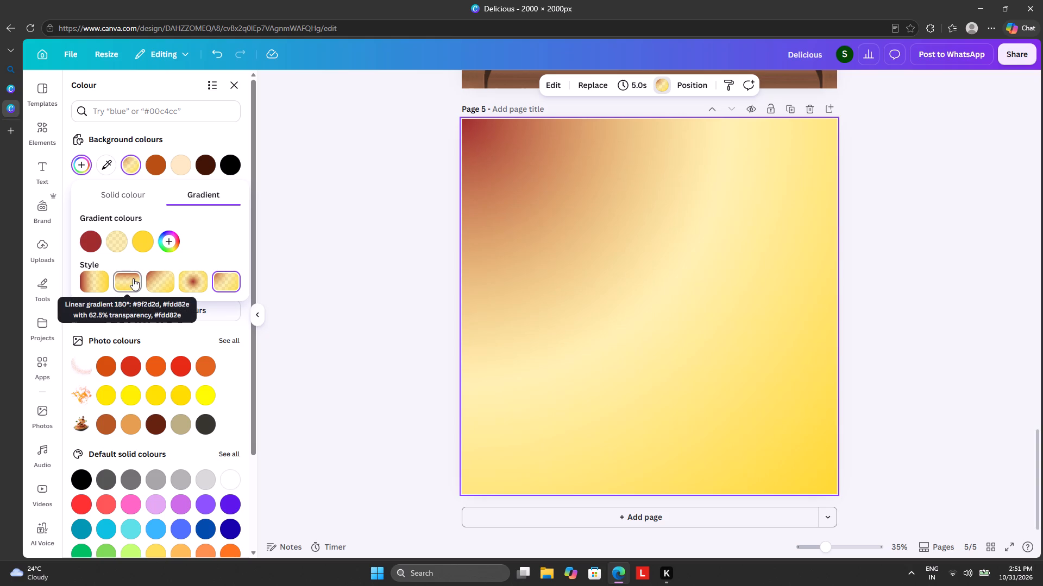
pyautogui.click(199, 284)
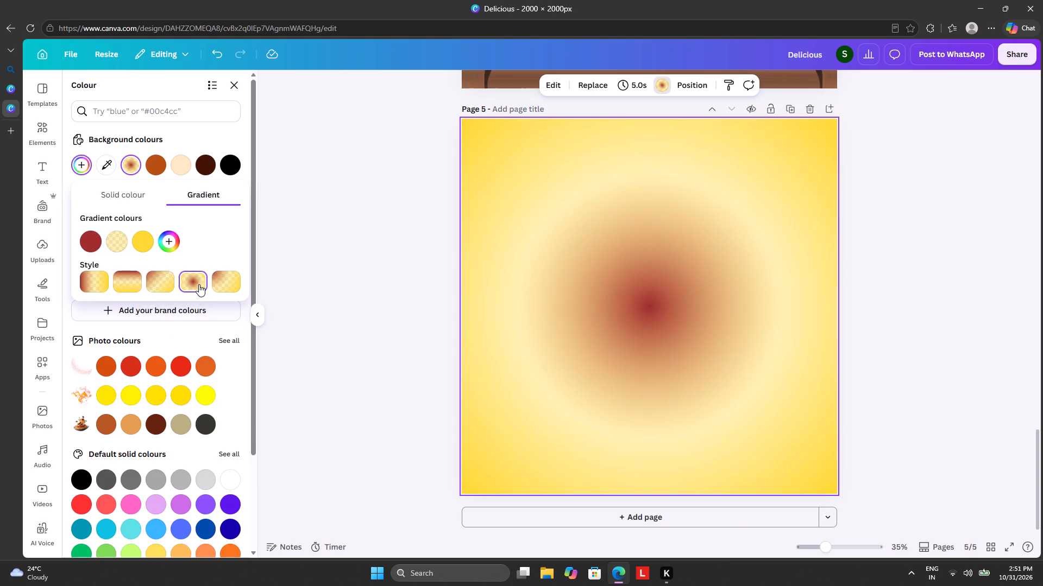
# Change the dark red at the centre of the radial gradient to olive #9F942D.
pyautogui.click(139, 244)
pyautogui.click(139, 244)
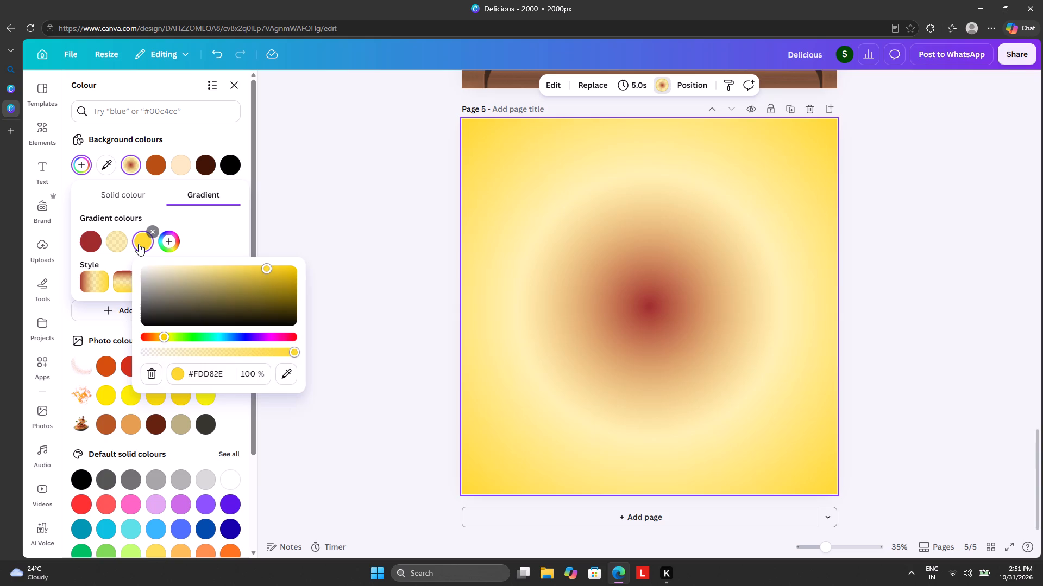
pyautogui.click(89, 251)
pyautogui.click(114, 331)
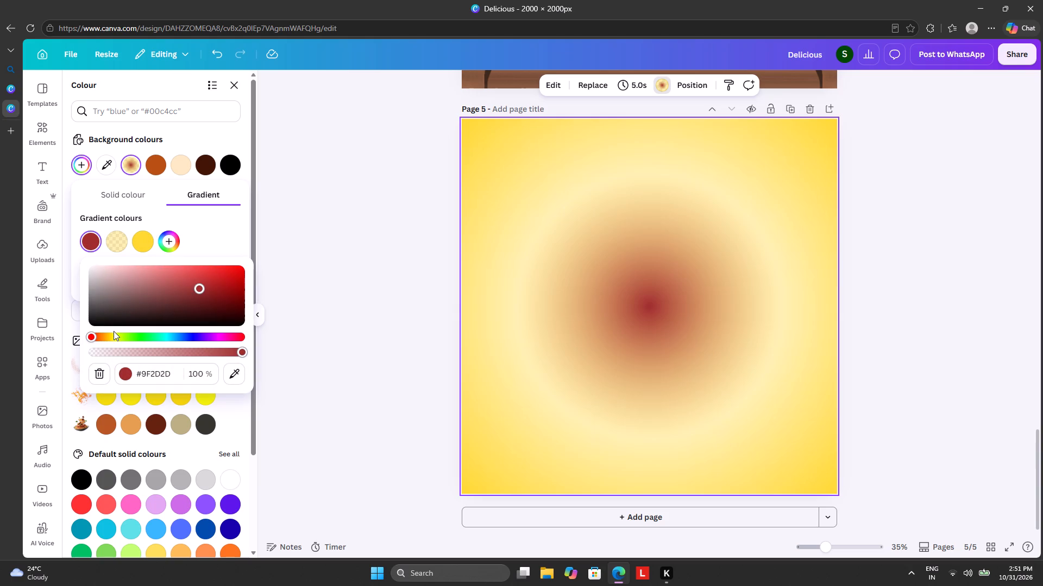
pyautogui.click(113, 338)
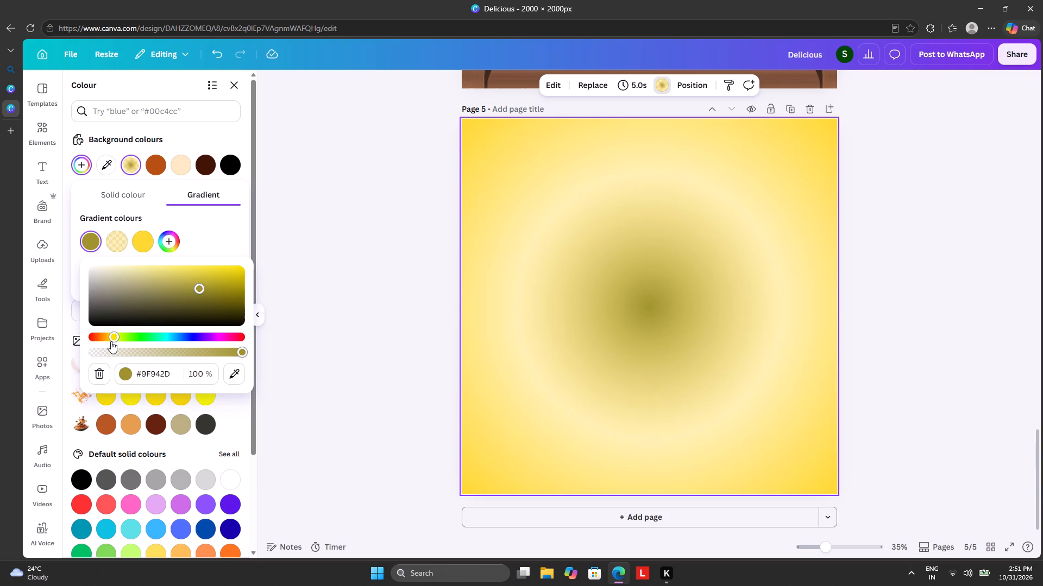
# Set page 5's background to the solid orange #B95114.
pyautogui.click(158, 161)
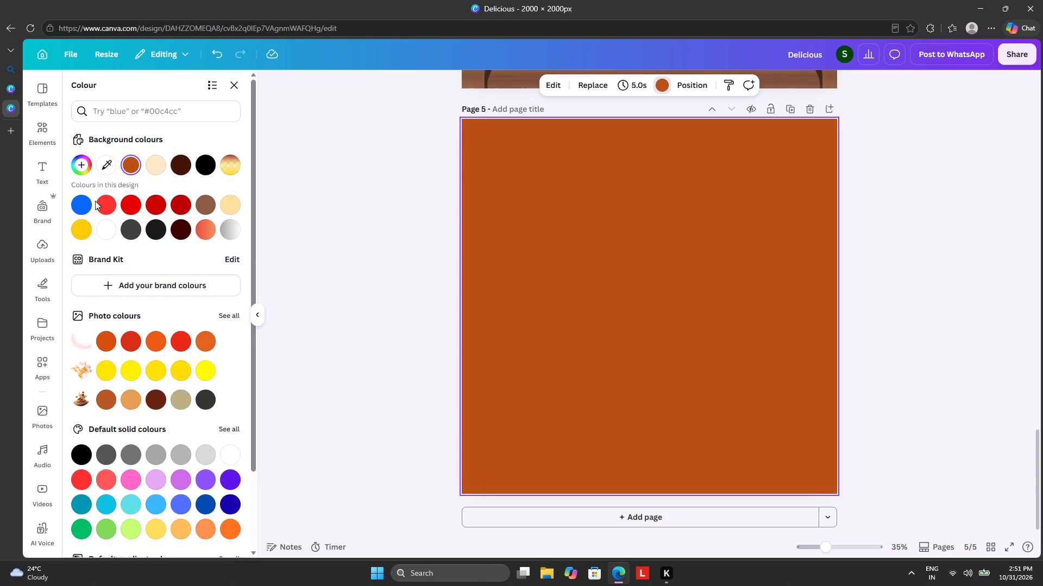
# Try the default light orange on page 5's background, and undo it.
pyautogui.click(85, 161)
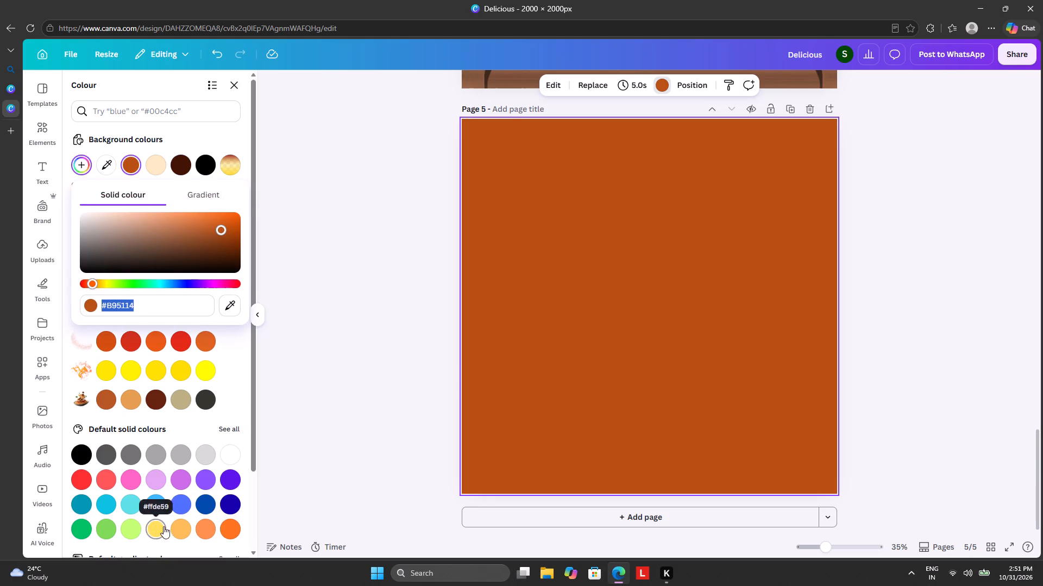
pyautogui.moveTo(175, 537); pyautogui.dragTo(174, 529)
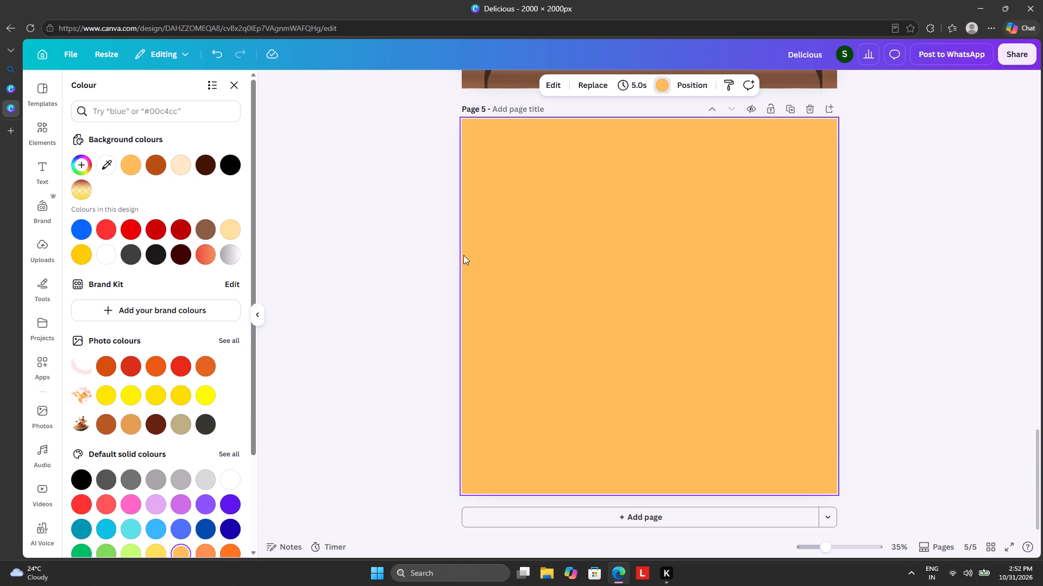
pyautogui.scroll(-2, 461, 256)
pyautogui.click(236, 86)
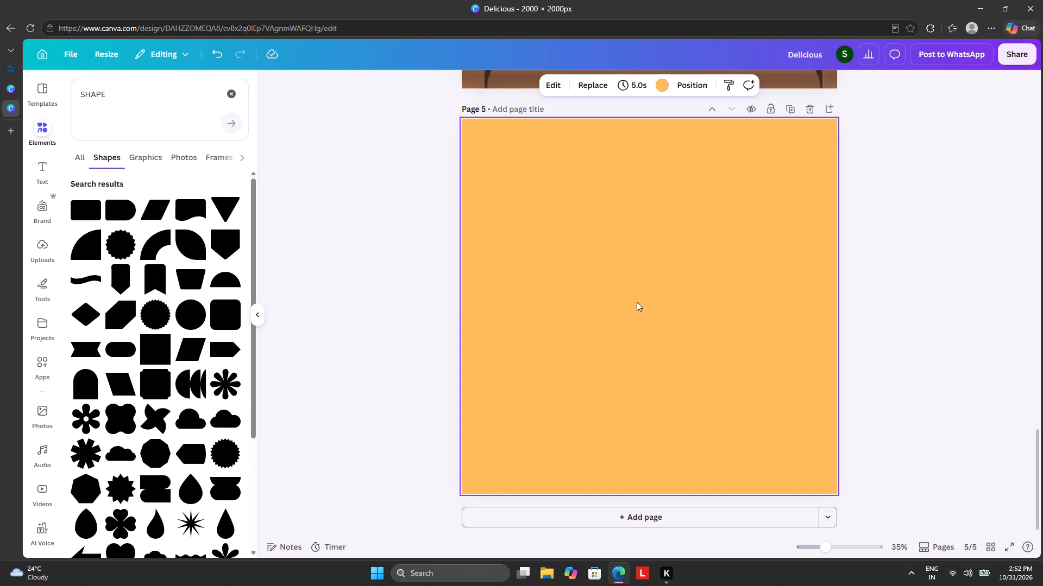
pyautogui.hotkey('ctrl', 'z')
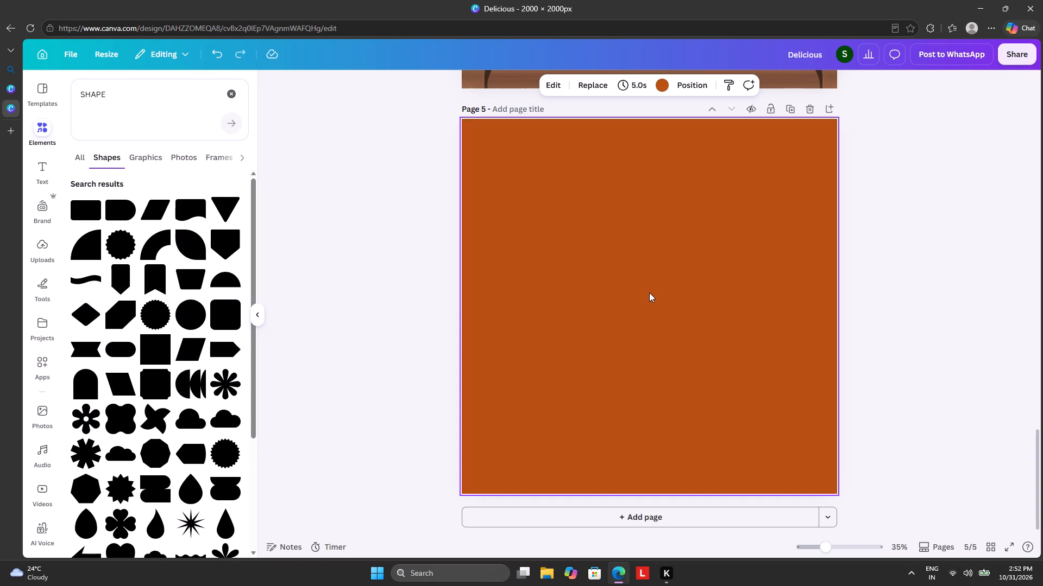
# Undo the recent background changes on page 5, going back past the orange and gradient fills to the solid yellow.
pyautogui.hotkey('ctrl', 'z')
pyautogui.hotkey('ctrl', 'z')
pyautogui.hotkey('ctrl', 'z')
pyautogui.hotkey('ctrl', 'z')
pyautogui.hotkey('ctrl', 'z')
pyautogui.hotkey('ctrl', 'z')
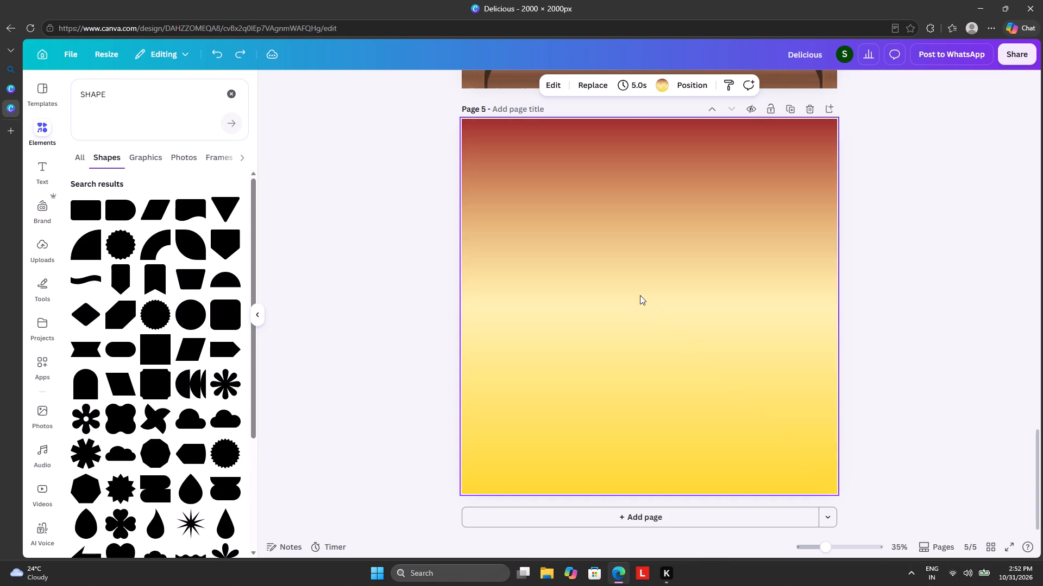
pyautogui.hotkey('ctrl', 'z')
pyautogui.hotkey('ctrl', 'z')
pyautogui.hotkey('ctrl', 'z')
pyautogui.hotkey('ctrl', 'z')
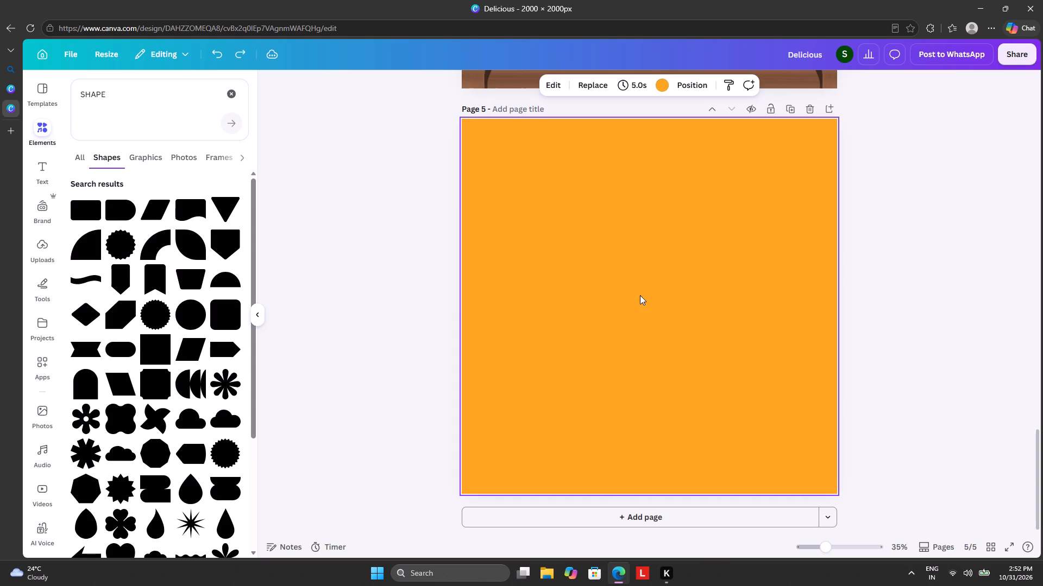
pyautogui.hotkey('ctrl', 'z')
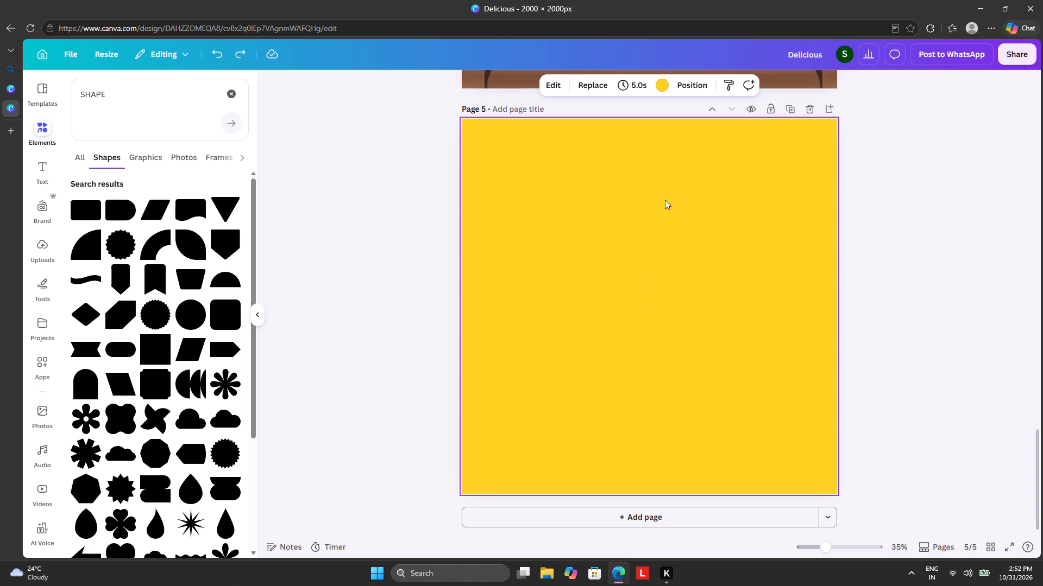
# Insert the black Flowchart Process rectangle on page 5 and rotate it 90°.
pyautogui.click(86, 208)
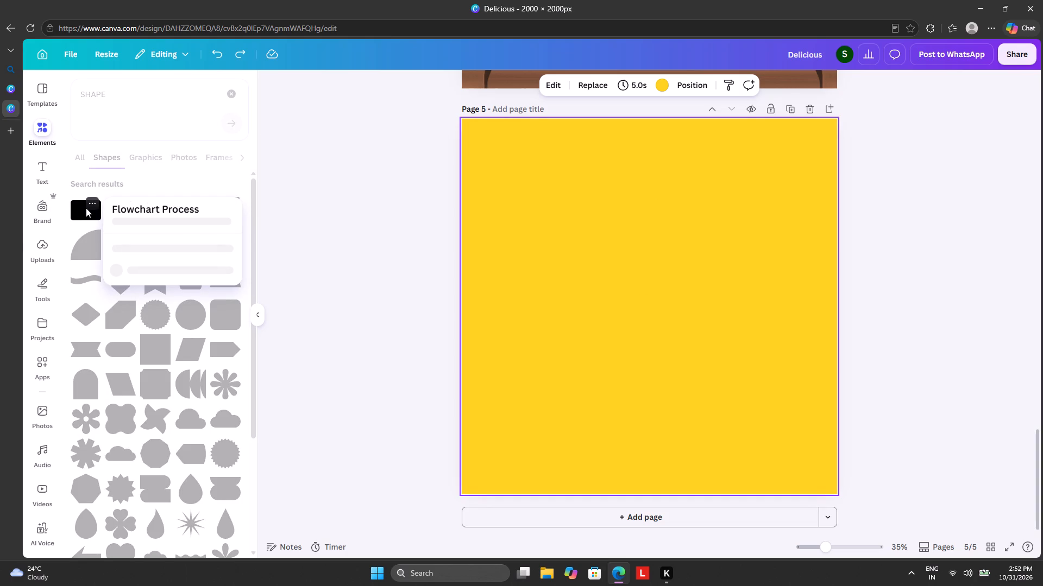
pyautogui.click(84, 207)
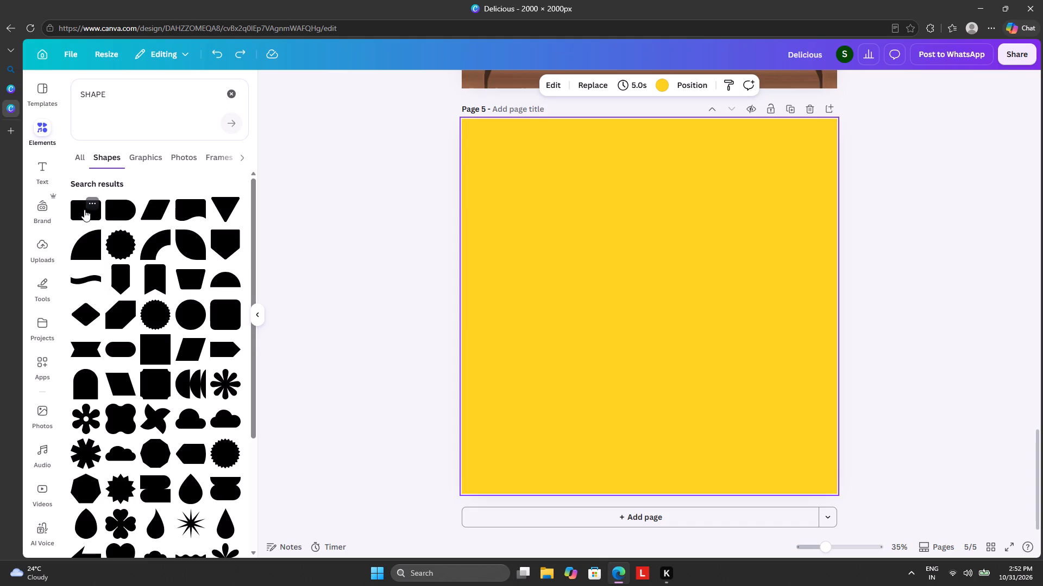
pyautogui.click(84, 209)
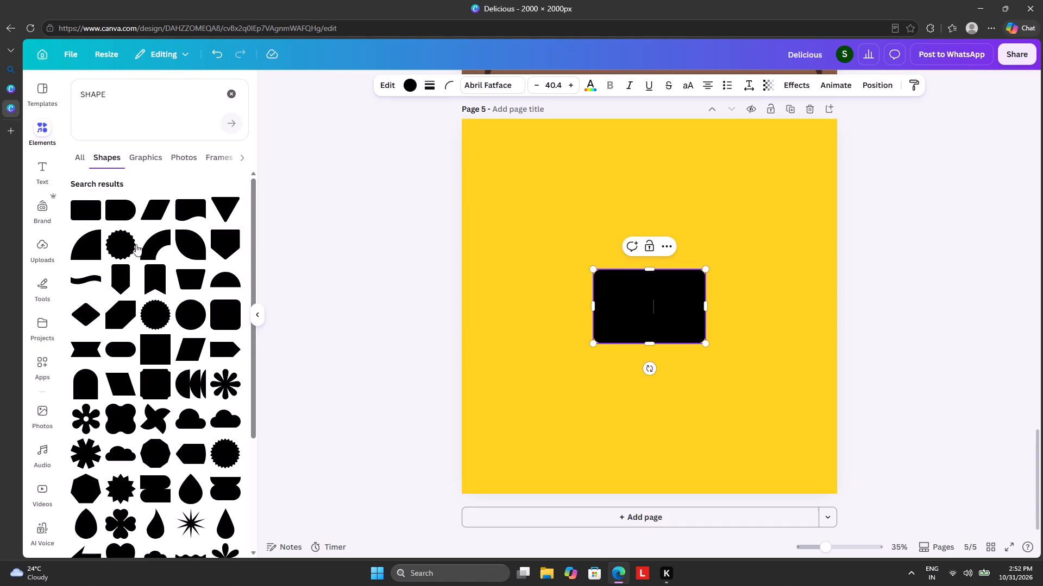
pyautogui.moveTo(649, 364); pyautogui.dragTo(533, 304)
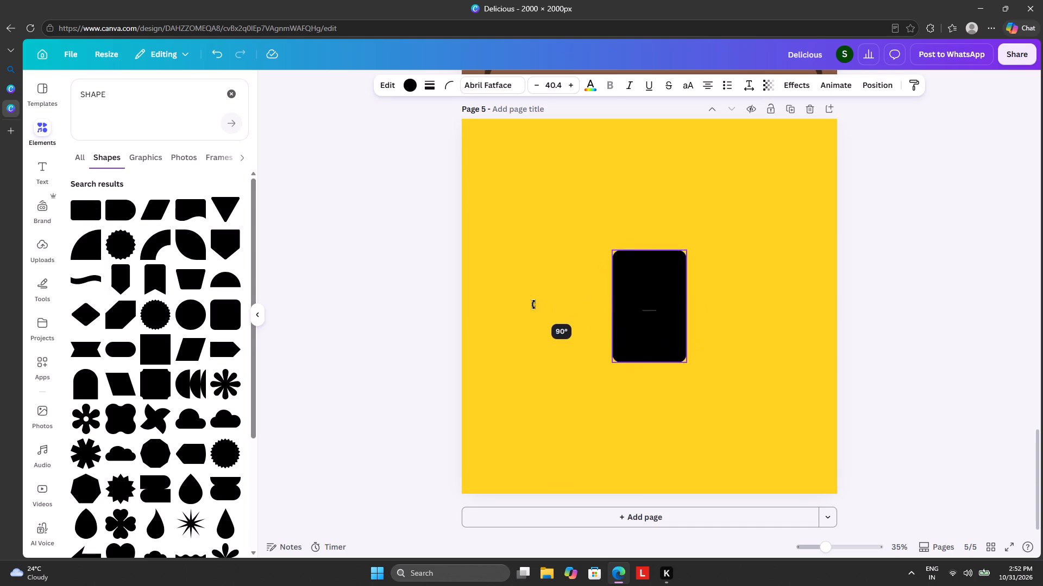
pyautogui.moveTo(533, 304); pyautogui.dragTo(534, 304)
# Enlarge and reshape the rectangle into a tall, narrow vertical panel and place it around the centre of page 5.
pyautogui.moveTo(610, 362); pyautogui.dragTo(547, 447)
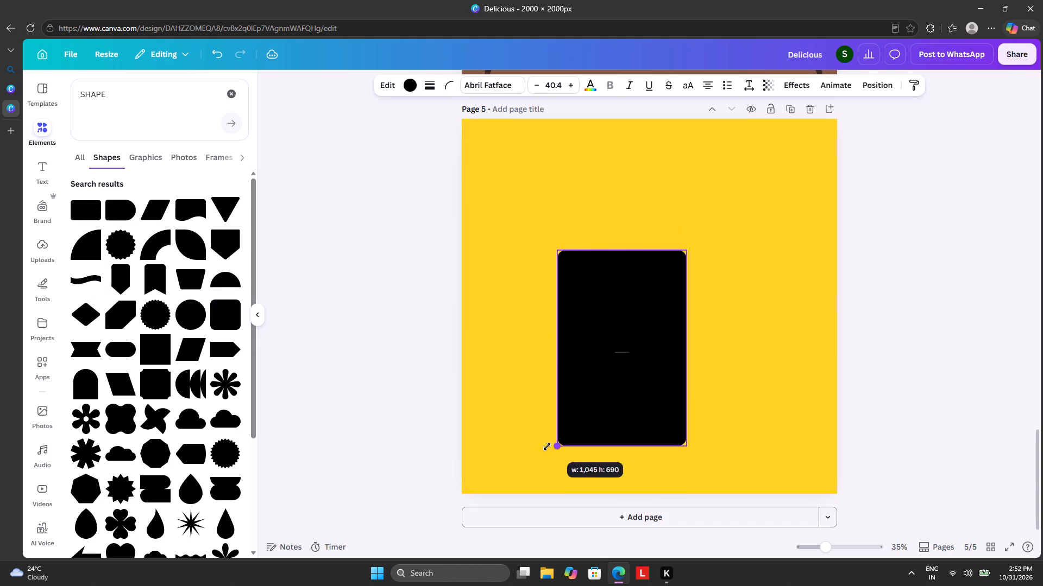
pyautogui.moveTo(547, 447); pyautogui.dragTo(493, 492)
pyautogui.moveTo(590, 409); pyautogui.dragTo(624, 308)
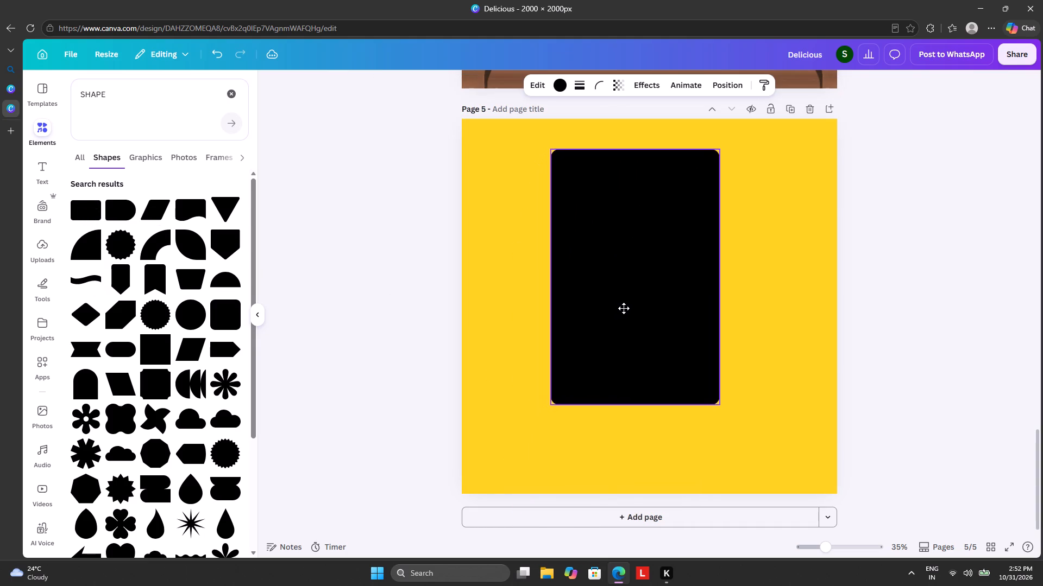
pyautogui.moveTo(624, 308); pyautogui.dragTo(625, 308)
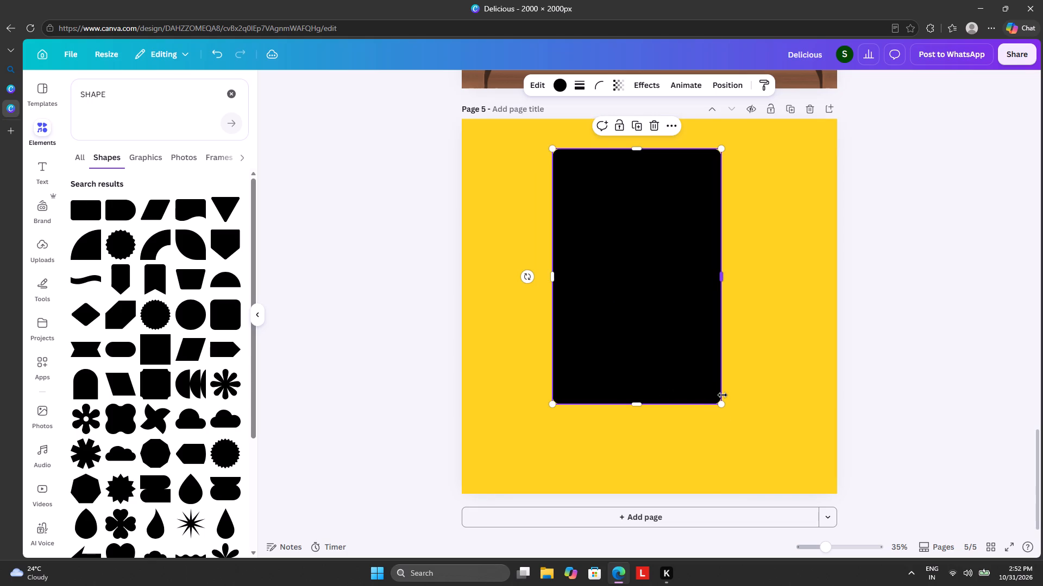
pyautogui.moveTo(721, 403); pyautogui.dragTo(728, 436)
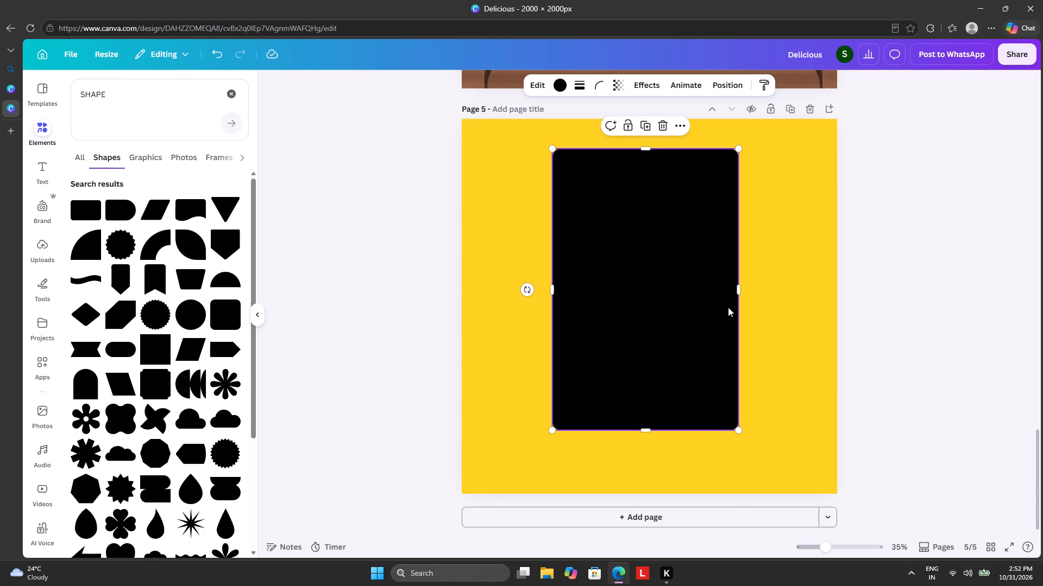
pyautogui.moveTo(737, 291); pyautogui.dragTo(688, 301)
pyautogui.moveTo(624, 428); pyautogui.dragTo(624, 431)
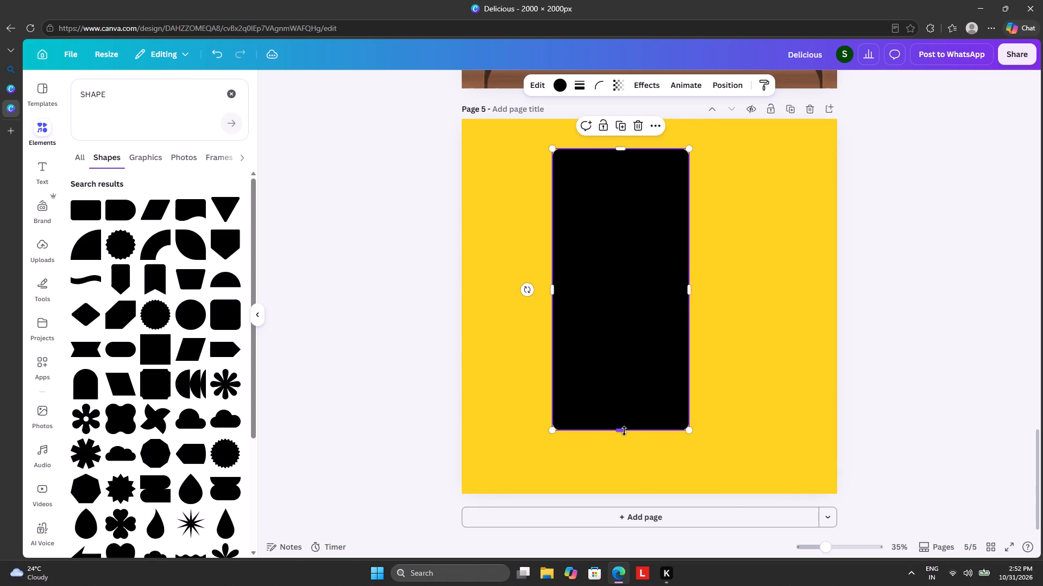
pyautogui.moveTo(624, 431); pyautogui.dragTo(634, 442)
pyautogui.moveTo(643, 392); pyautogui.dragTo(667, 403)
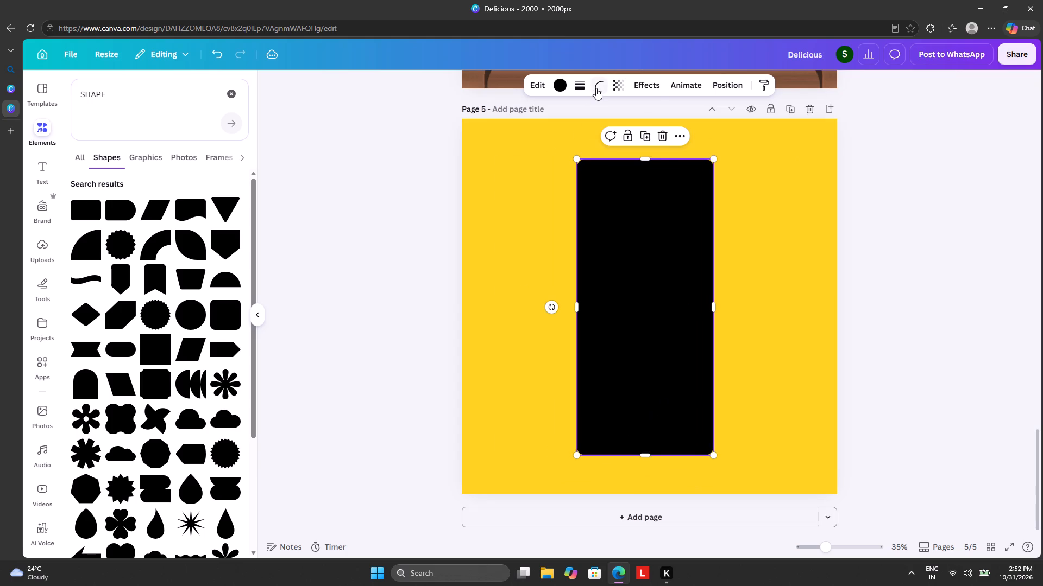
# Set the vertical panel's corner rounding to 100 and nudge the panel slightly.
pyautogui.click(596, 88)
pyautogui.moveTo(584, 125); pyautogui.dragTo(637, 135)
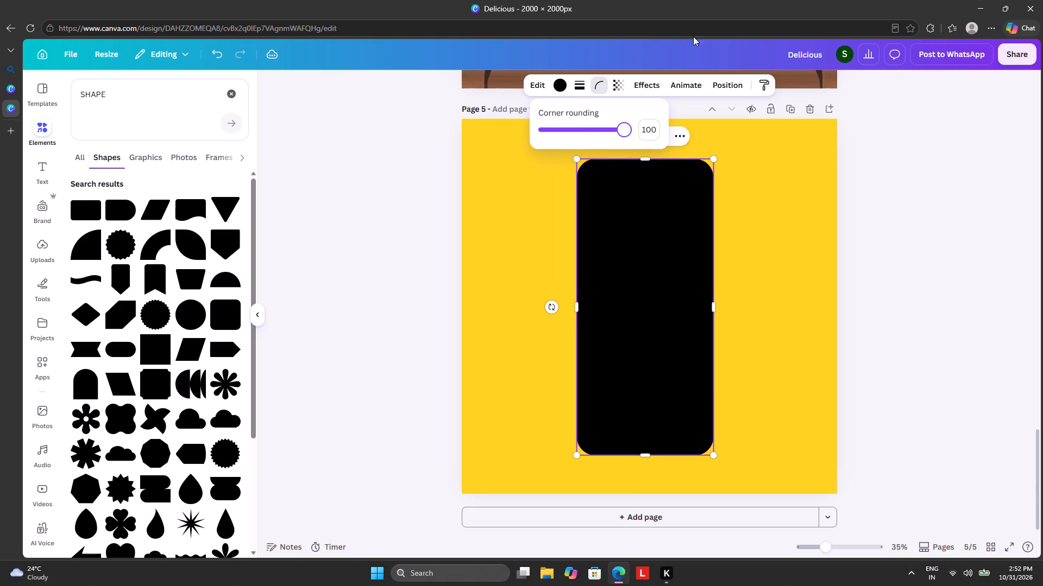
pyautogui.moveTo(657, 257); pyautogui.dragTo(656, 250)
pyautogui.moveTo(654, 246); pyautogui.dragTo(654, 253)
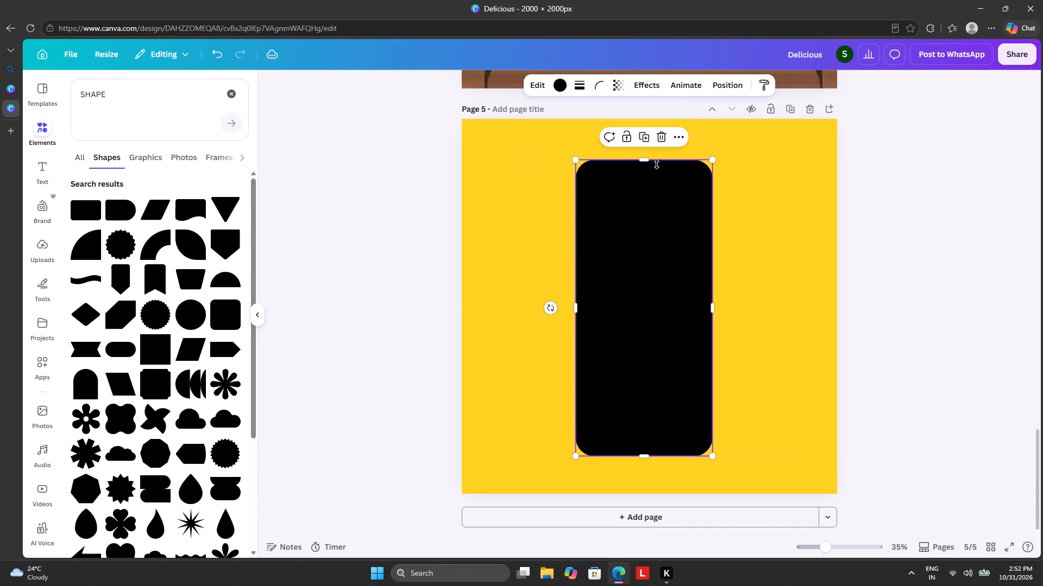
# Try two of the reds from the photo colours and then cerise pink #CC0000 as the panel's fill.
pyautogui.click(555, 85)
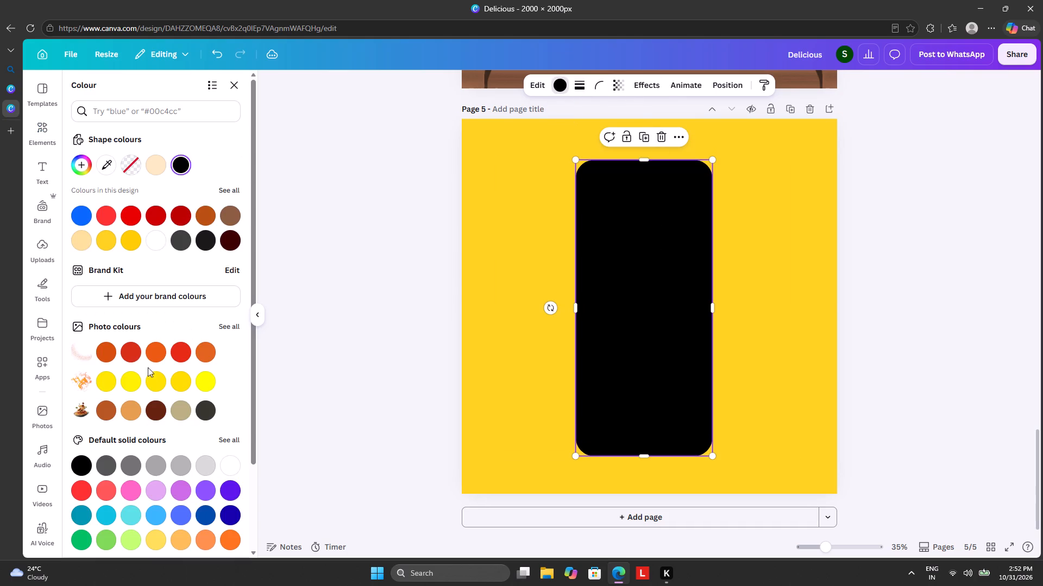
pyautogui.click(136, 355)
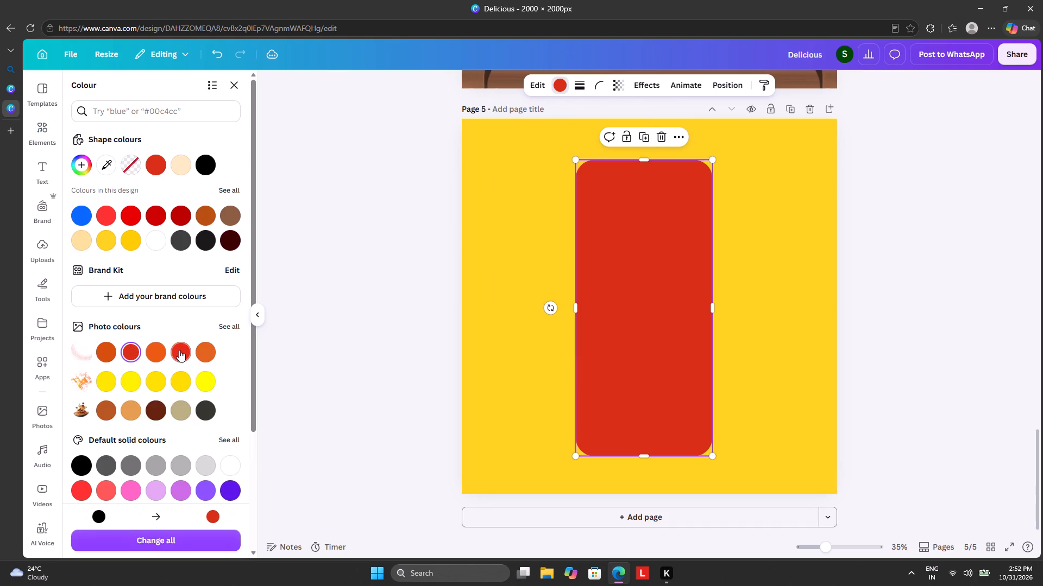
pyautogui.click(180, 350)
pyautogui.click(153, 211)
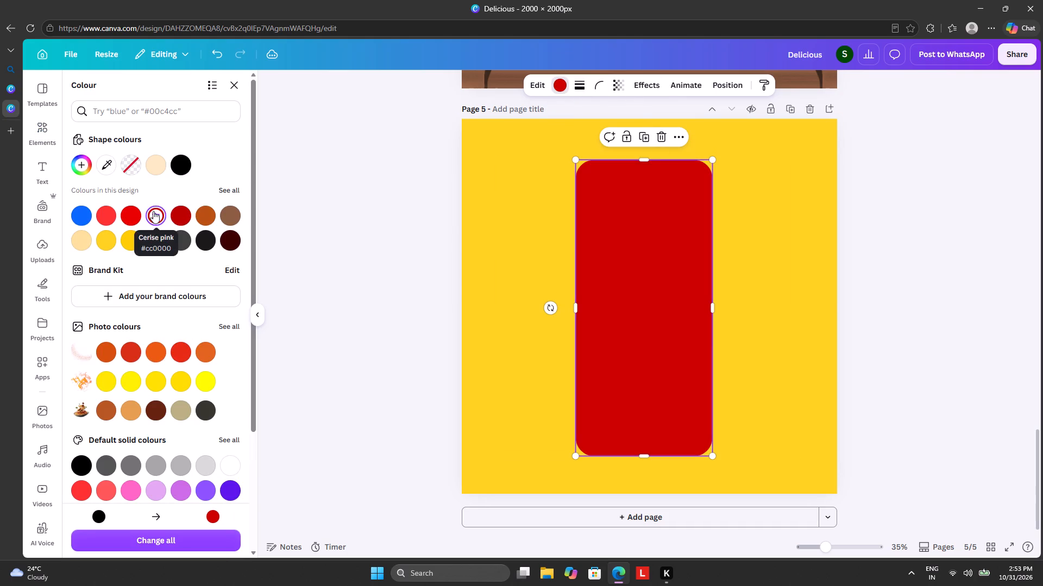
# Fill the vertical panel with the dark red #7A0000 from the full set of default solid colours.
pyautogui.click(553, 86)
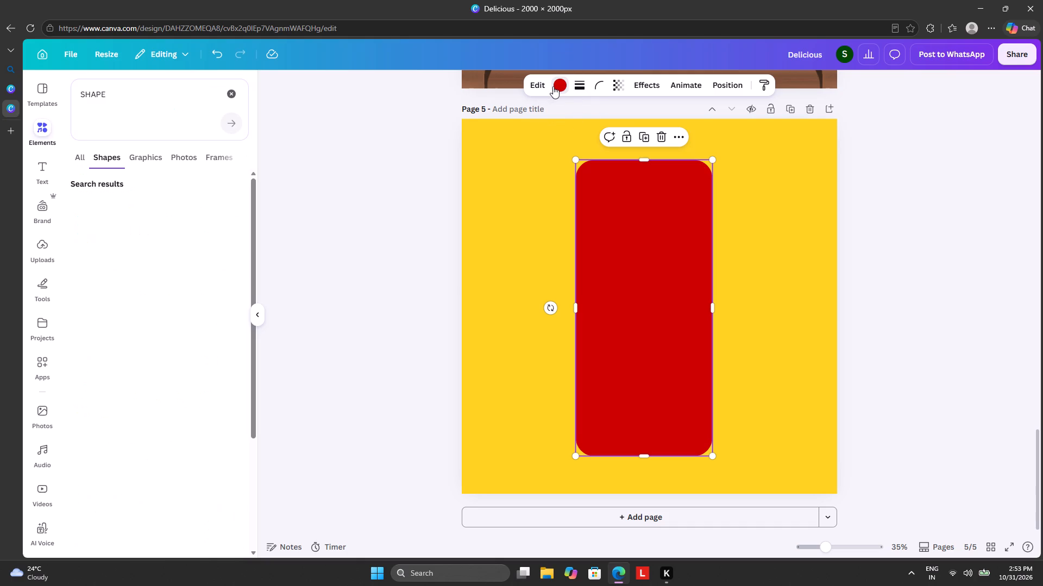
pyautogui.click(559, 84)
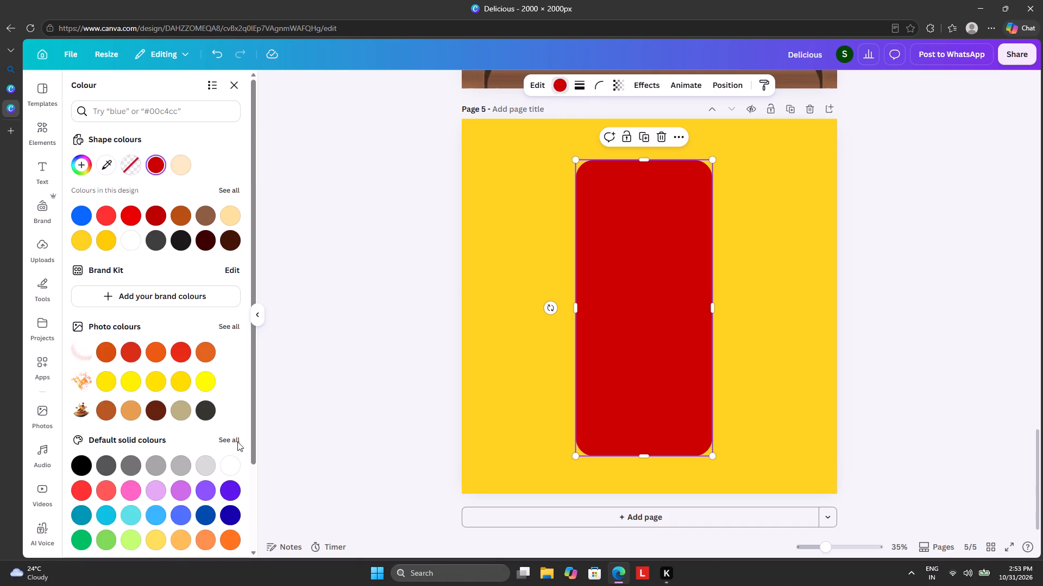
pyautogui.click(229, 437)
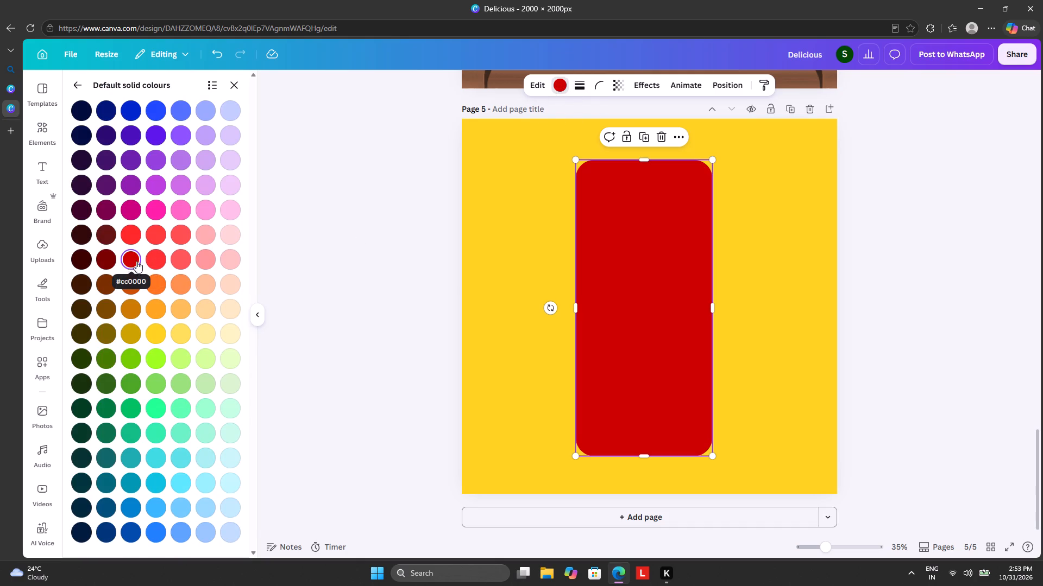
pyautogui.click(108, 262)
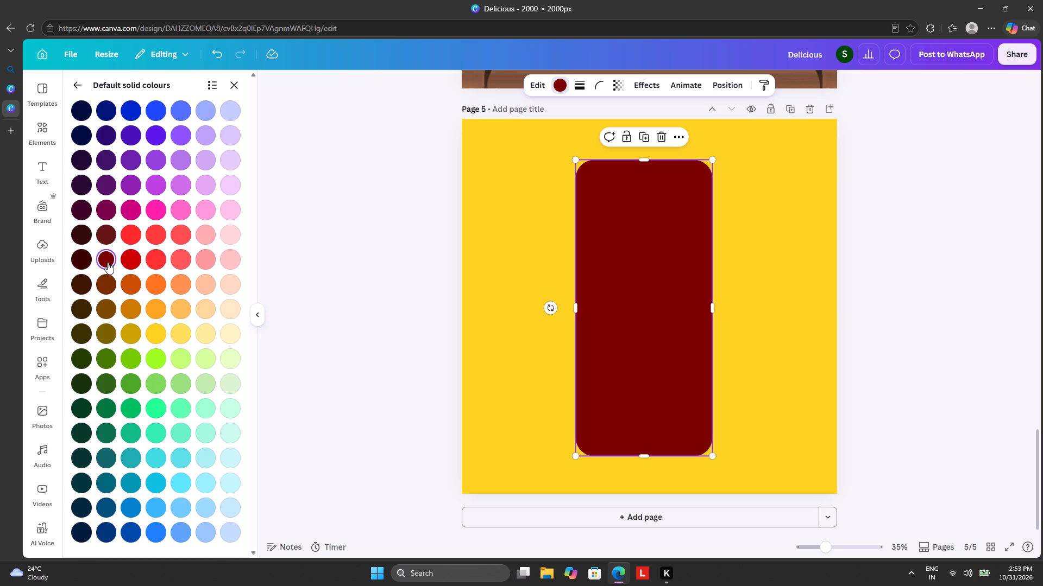
pyautogui.click(341, 244)
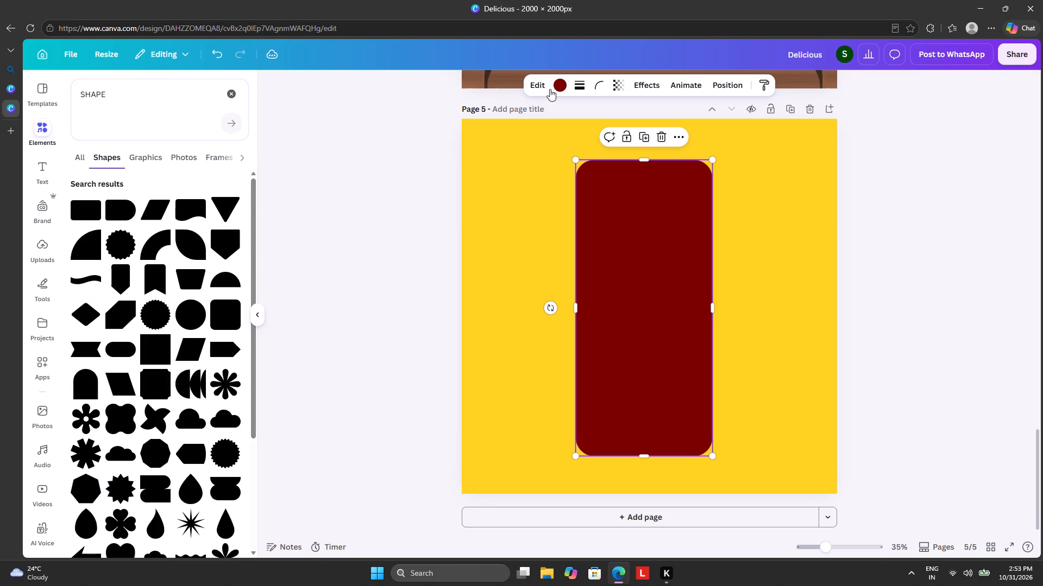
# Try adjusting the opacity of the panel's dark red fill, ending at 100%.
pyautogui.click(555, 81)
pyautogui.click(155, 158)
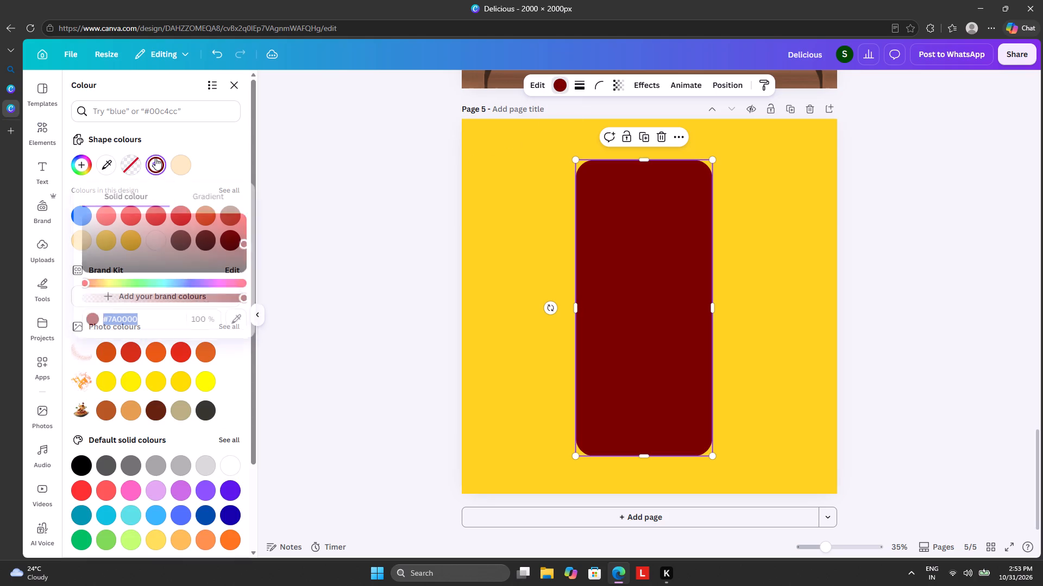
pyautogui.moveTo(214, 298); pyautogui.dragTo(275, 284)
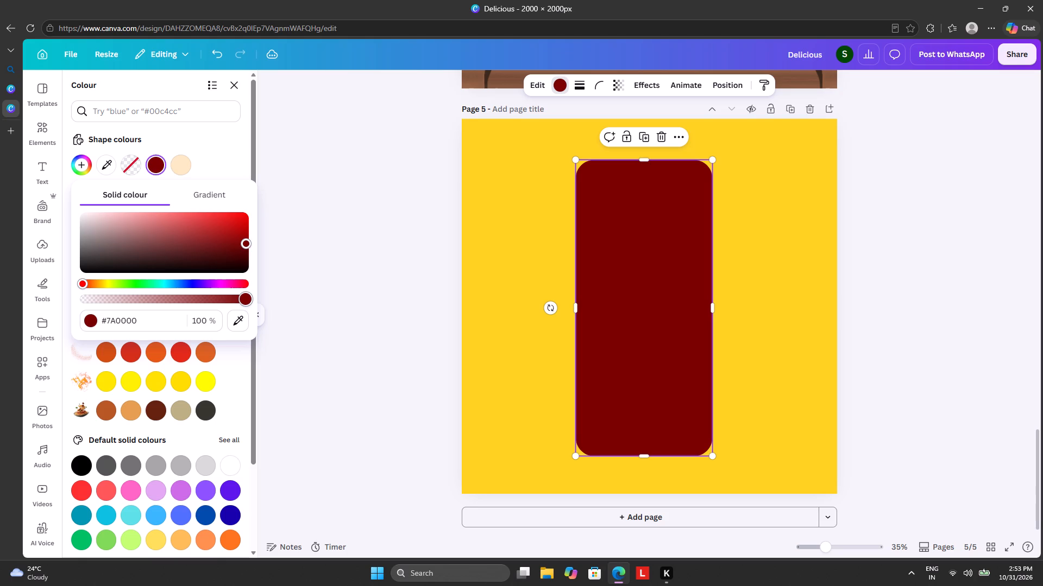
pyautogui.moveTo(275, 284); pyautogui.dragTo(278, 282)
# Try pink and lime green hues on page 5's background, settling on the solid yellow #FFCE1F.
pyautogui.click(480, 203)
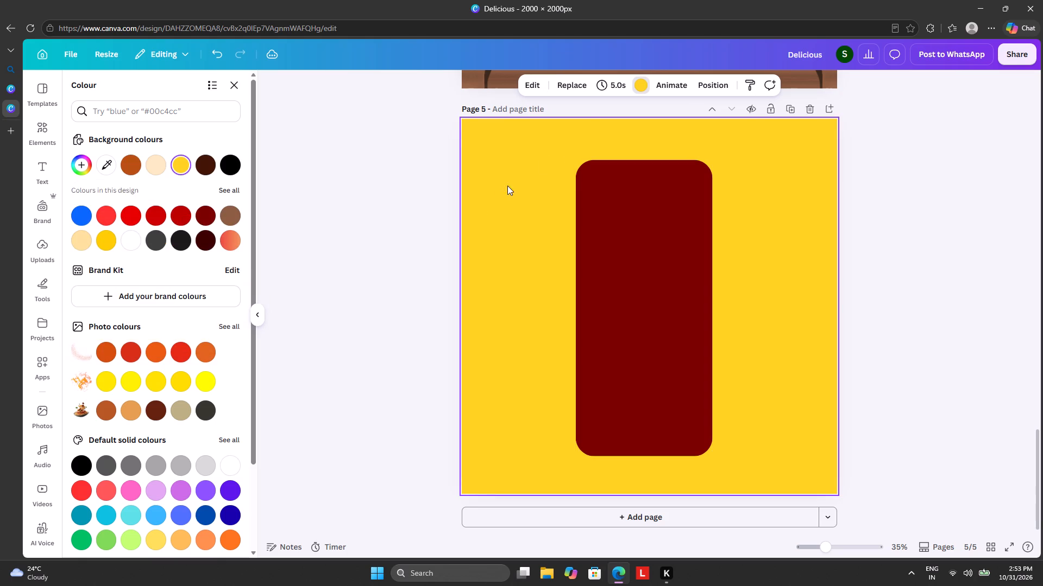
pyautogui.click(644, 78)
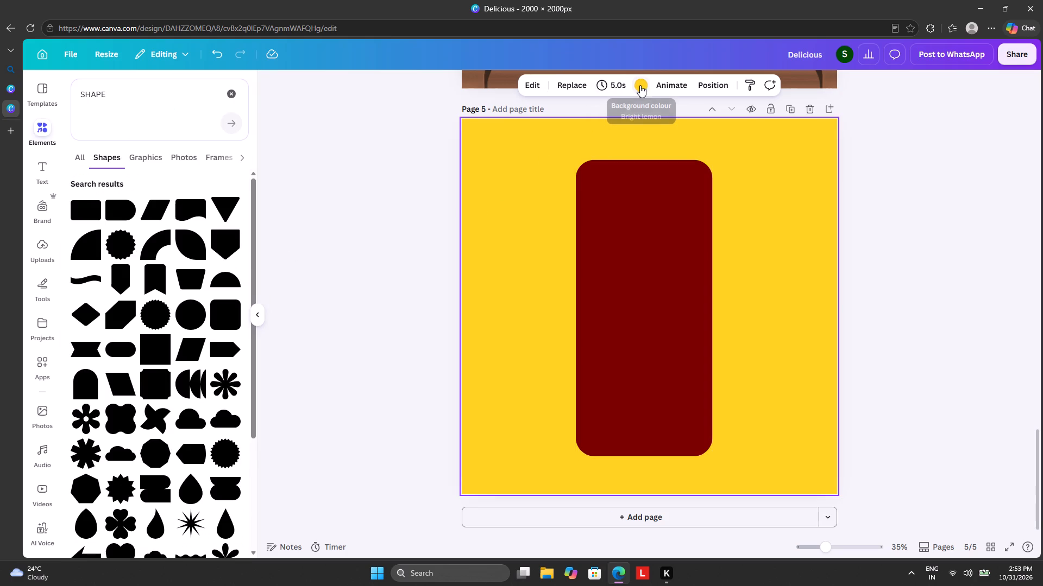
pyautogui.click(640, 85)
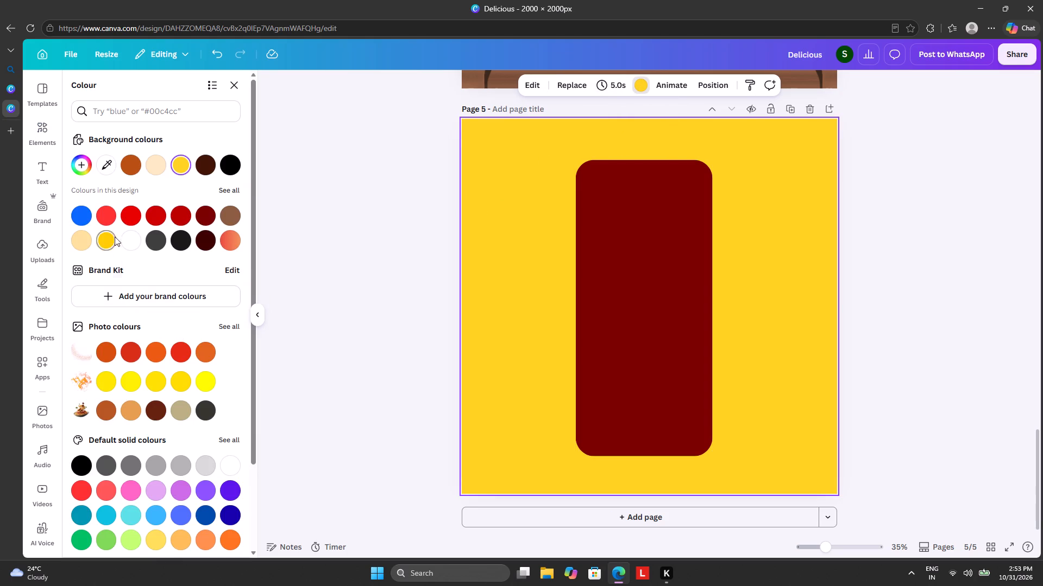
pyautogui.click(186, 160)
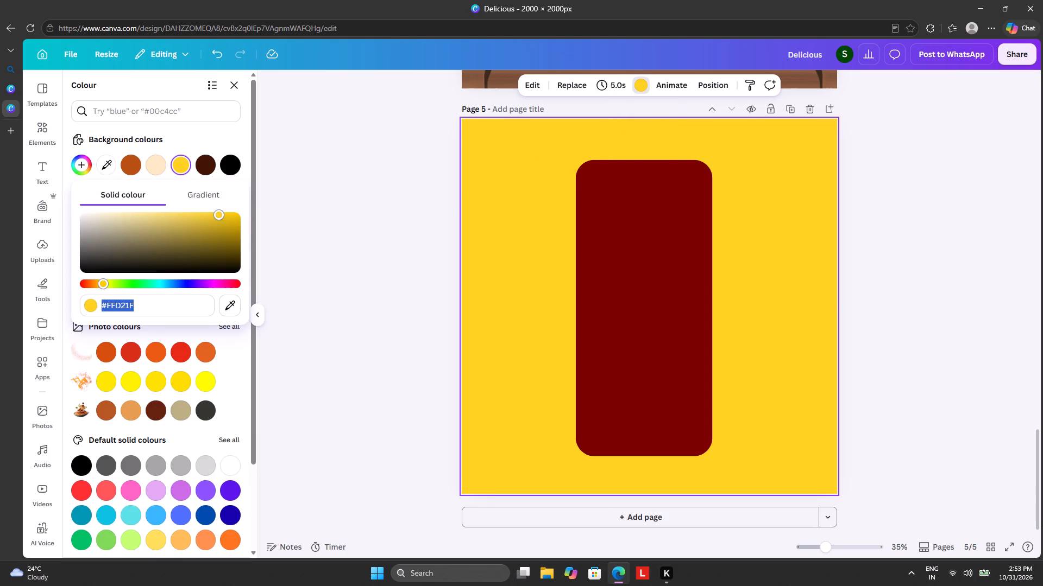
pyautogui.moveTo(105, 283); pyautogui.dragTo(231, 289)
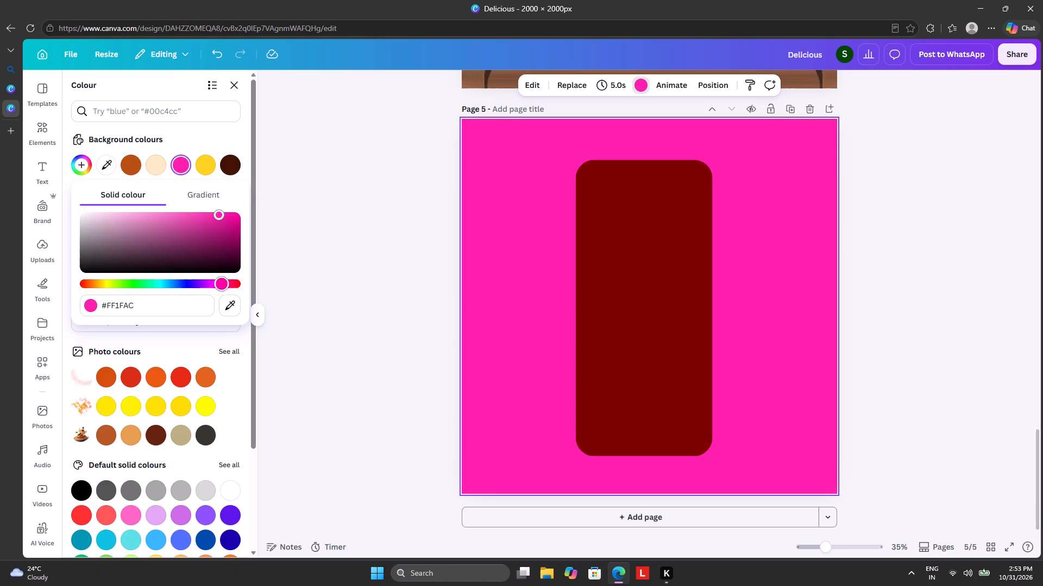
pyautogui.moveTo(231, 289); pyautogui.dragTo(118, 291)
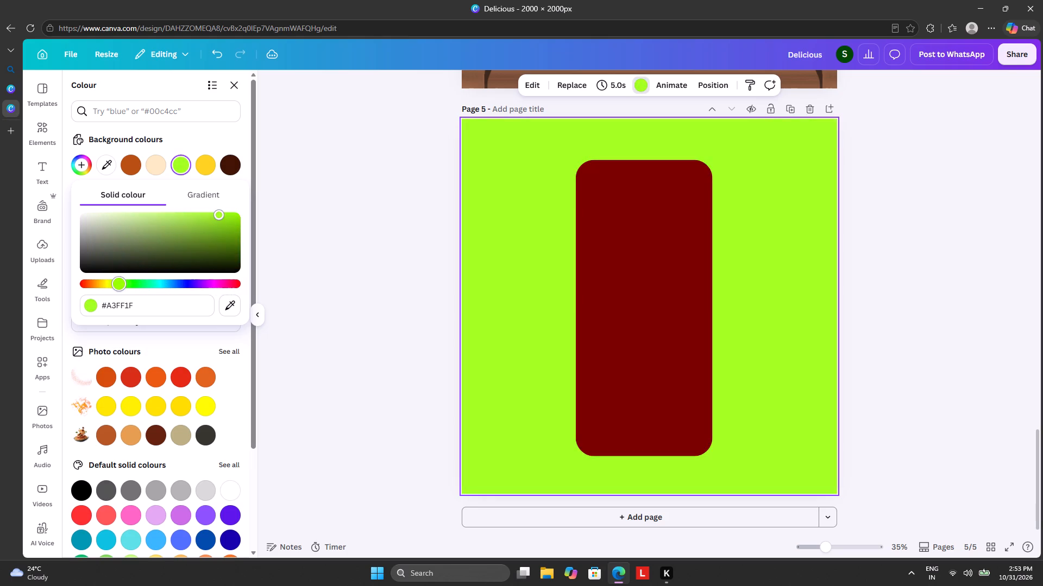
pyautogui.moveTo(118, 291); pyautogui.dragTo(102, 291)
pyautogui.click(234, 309)
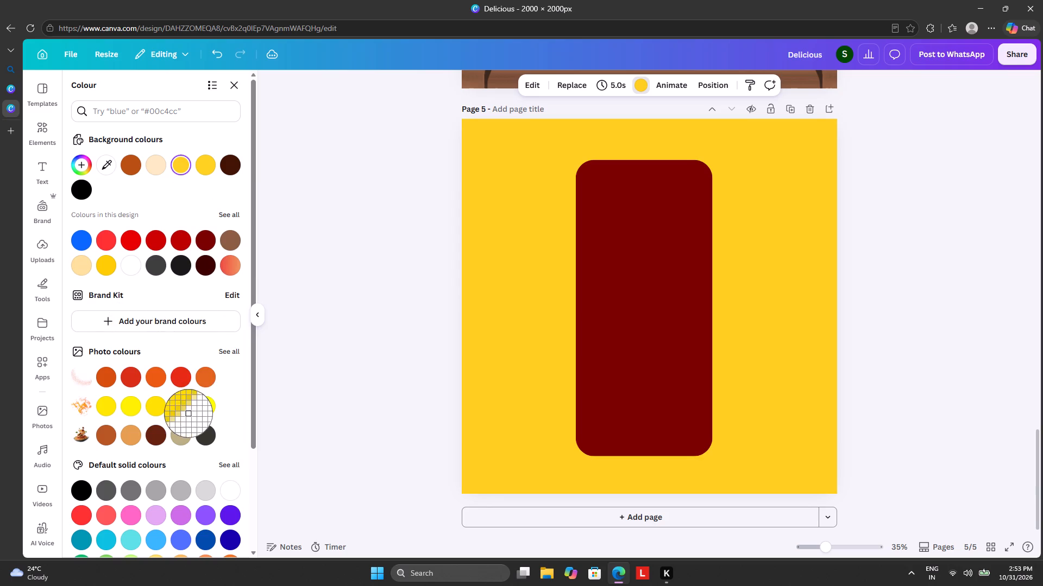
pyautogui.click(640, 87)
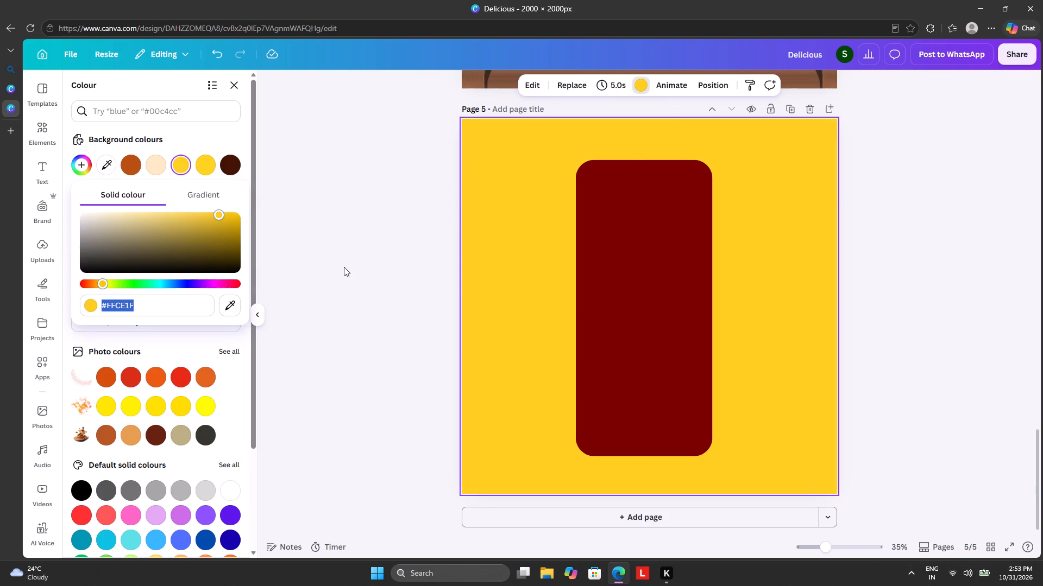
# Search the photo library for "agg nodle".
pyautogui.click(41, 419)
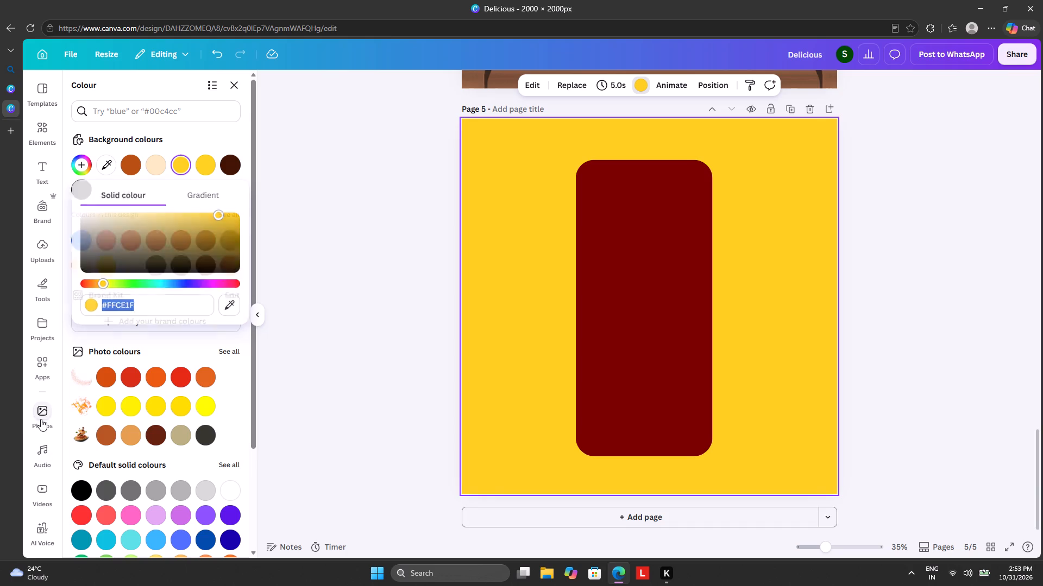
pyautogui.click(160, 91)
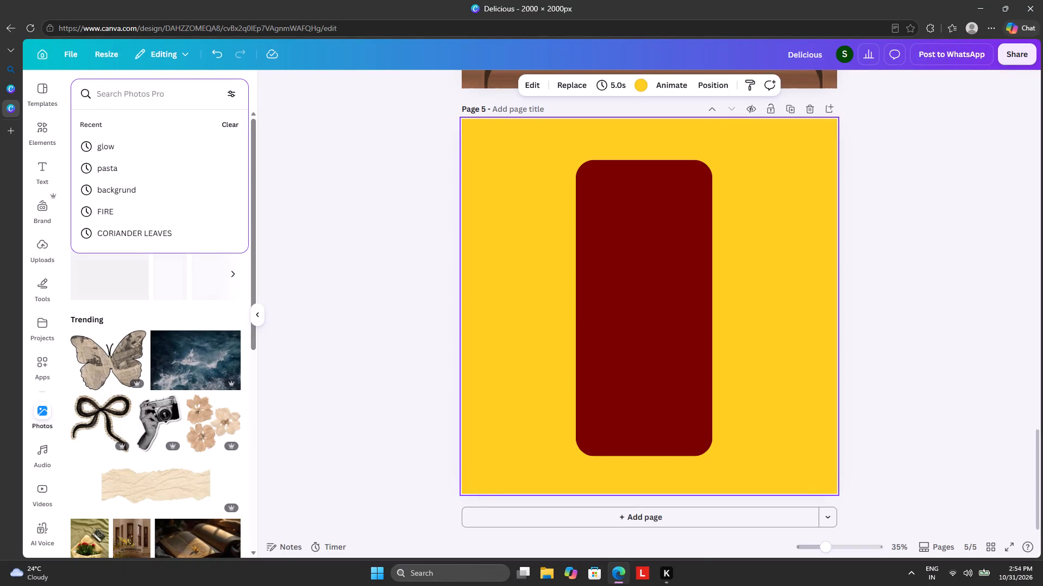
pyautogui.write('agg')
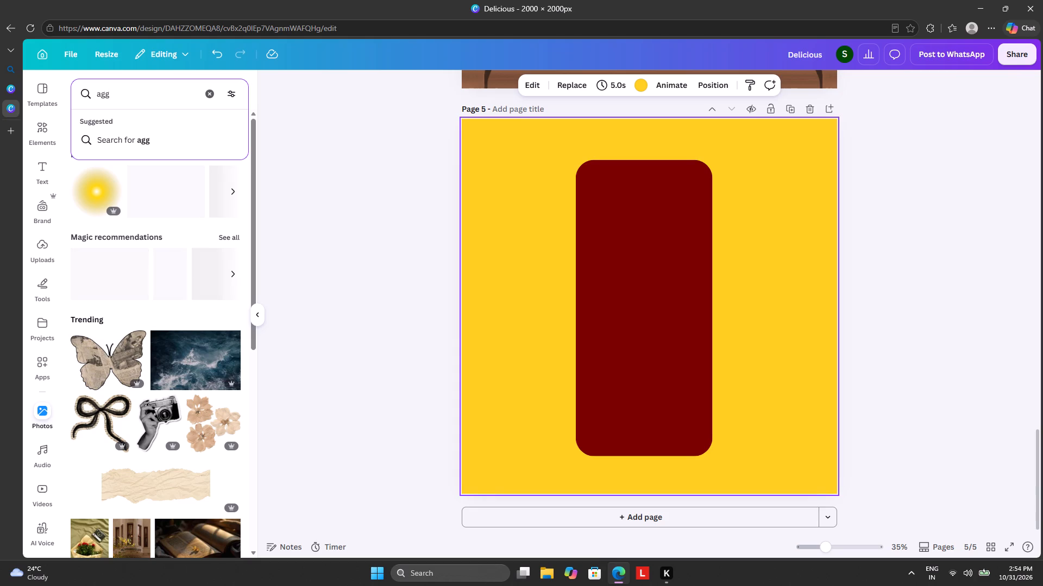
pyautogui.press('space')
pyautogui.write('nodle')
pyautogui.press('Return')
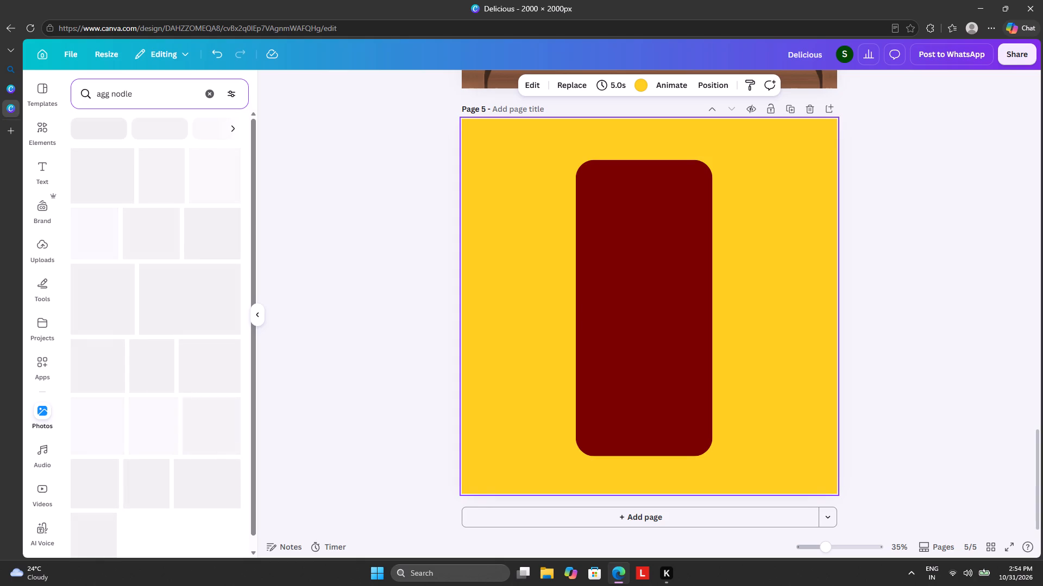
# Copy the spaghetti and meatball plate from page 4 onto page 5, placing it over the lower part of the dark red panel.
pyautogui.scroll(5, 625, 266)
pyautogui.moveTo(656, 194); pyautogui.dragTo(659, 207)
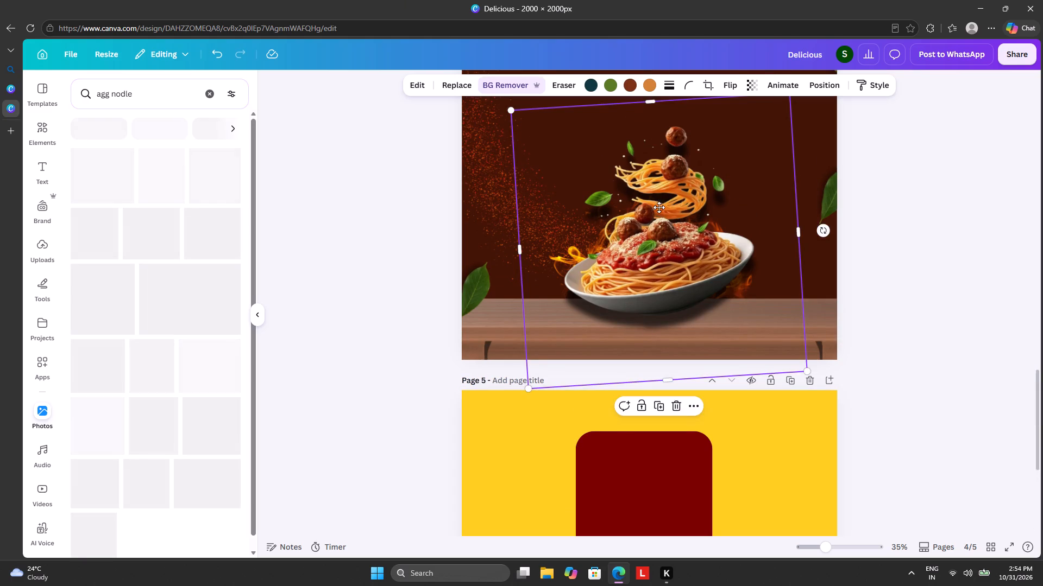
pyautogui.moveTo(659, 207); pyautogui.dragTo(673, 340)
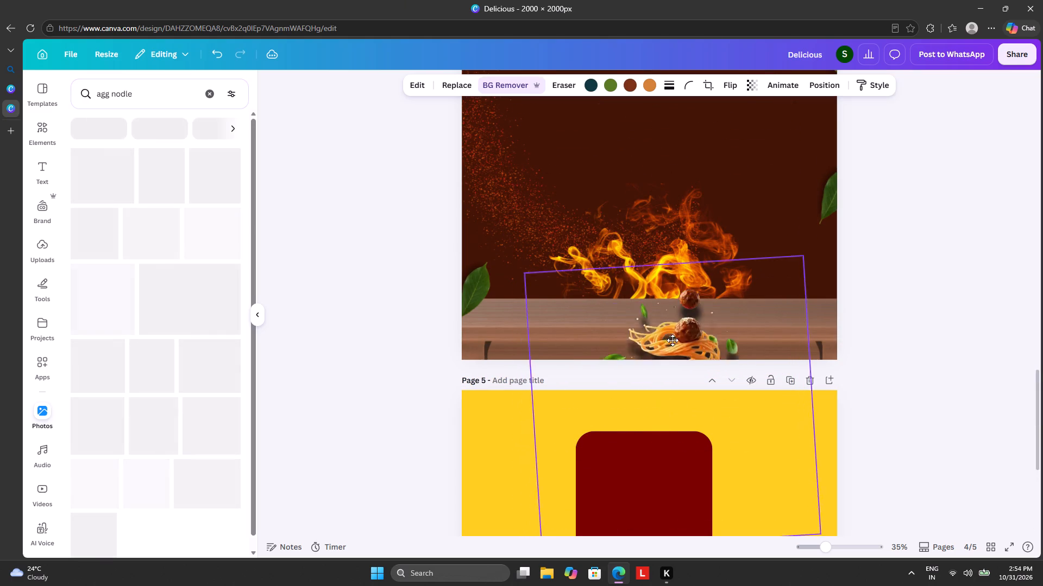
pyautogui.moveTo(673, 340); pyautogui.dragTo(680, 157)
pyautogui.rightClick(679, 157)
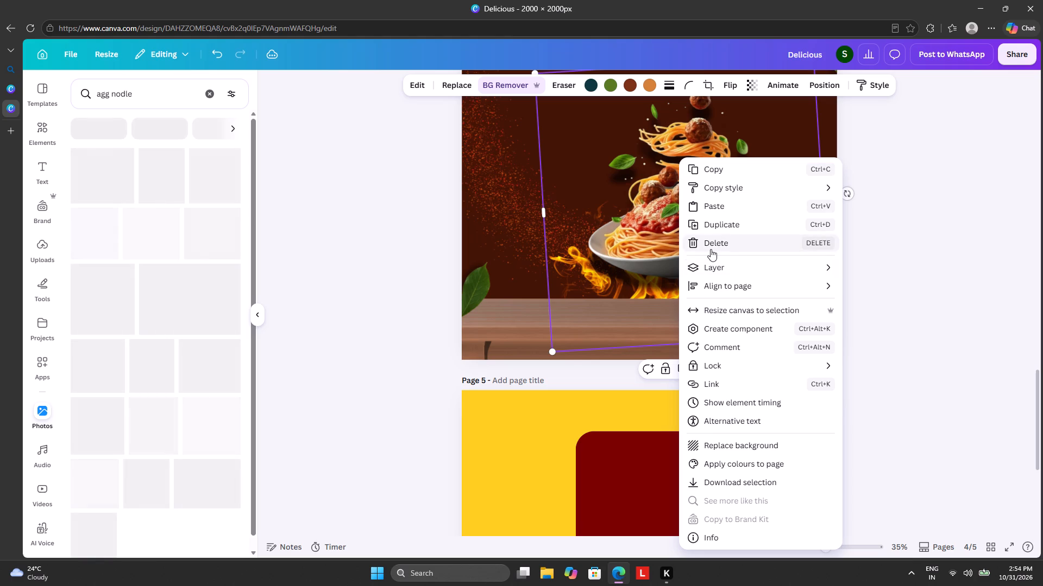
pyautogui.click(740, 175)
pyautogui.scroll(-4, 639, 394)
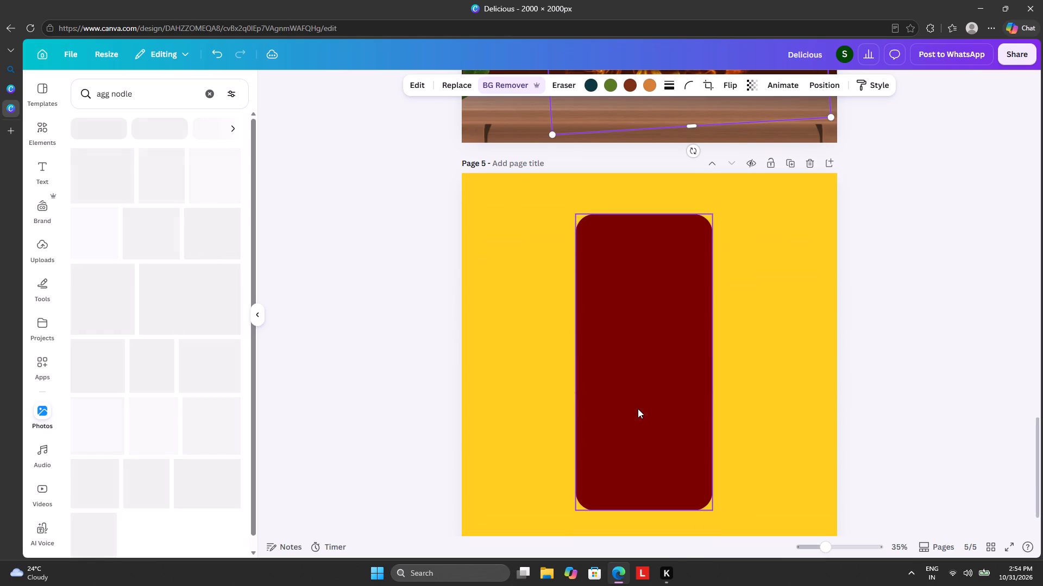
pyautogui.hotkey('ctrl', 'c')
pyautogui.hotkey('ctrl', 'v')
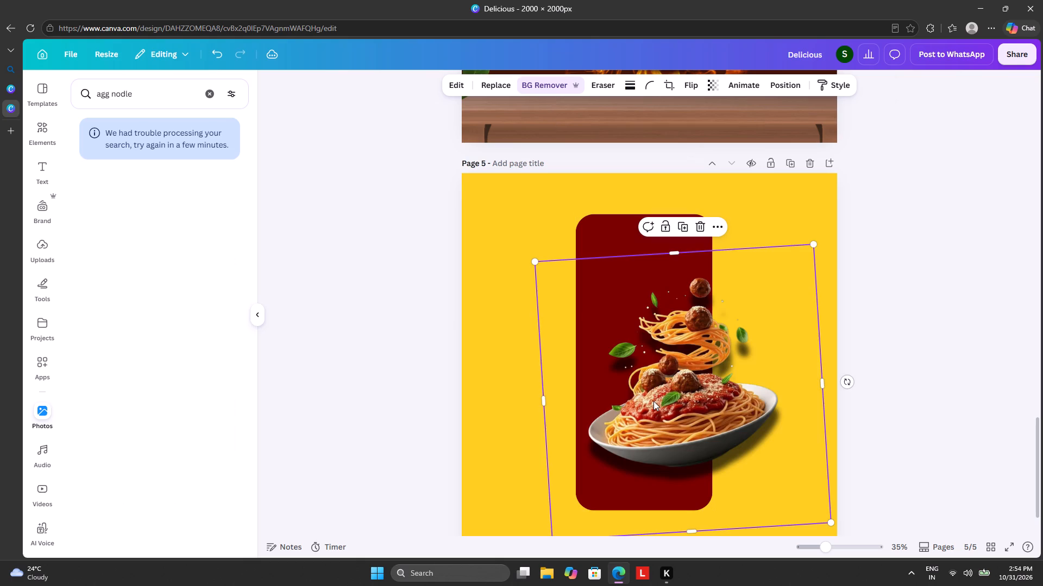
pyautogui.moveTo(659, 409); pyautogui.dragTo(635, 431)
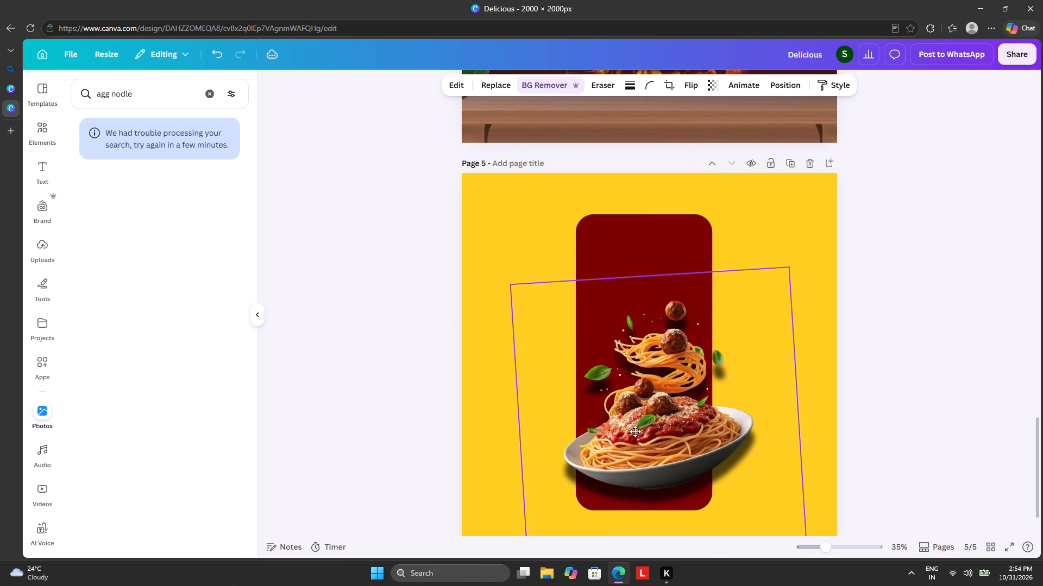
pyautogui.moveTo(635, 431); pyautogui.dragTo(632, 431)
# Copy the red spark particles from page 4 onto page 5 and align them with the page's left edge and the panel's top.
pyautogui.scroll(5, 743, 239)
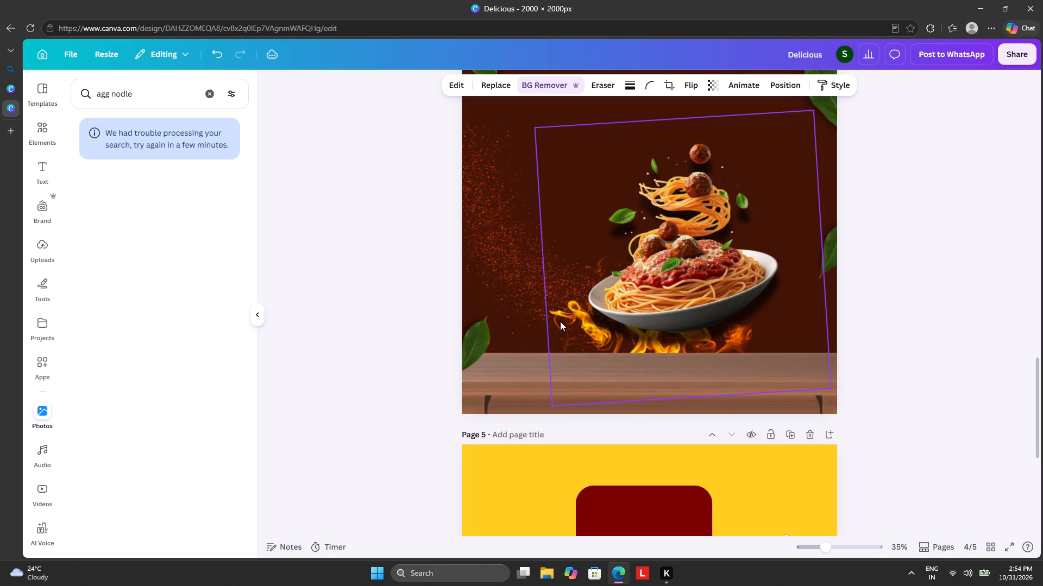
pyautogui.moveTo(500, 225); pyautogui.dragTo(580, 355)
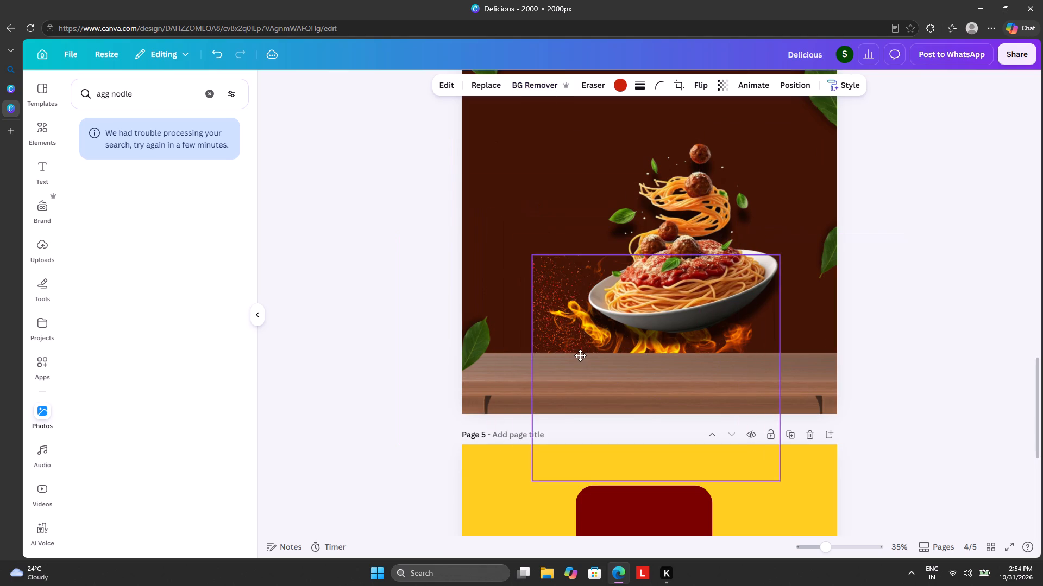
pyautogui.moveTo(580, 355); pyautogui.dragTo(538, 256)
pyautogui.rightClick(529, 252)
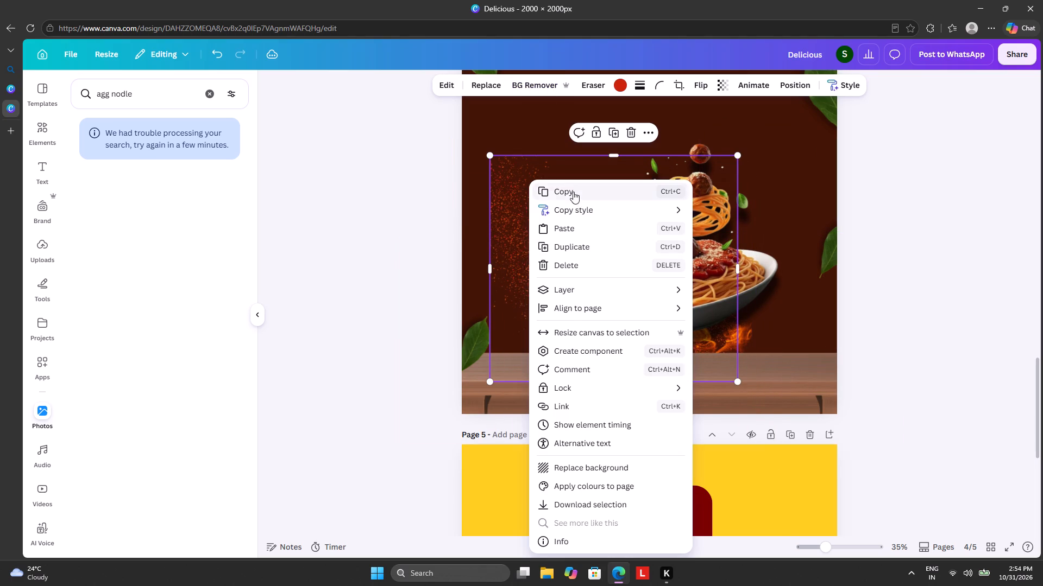
pyautogui.click(570, 184)
pyautogui.scroll(-1, 726, 538)
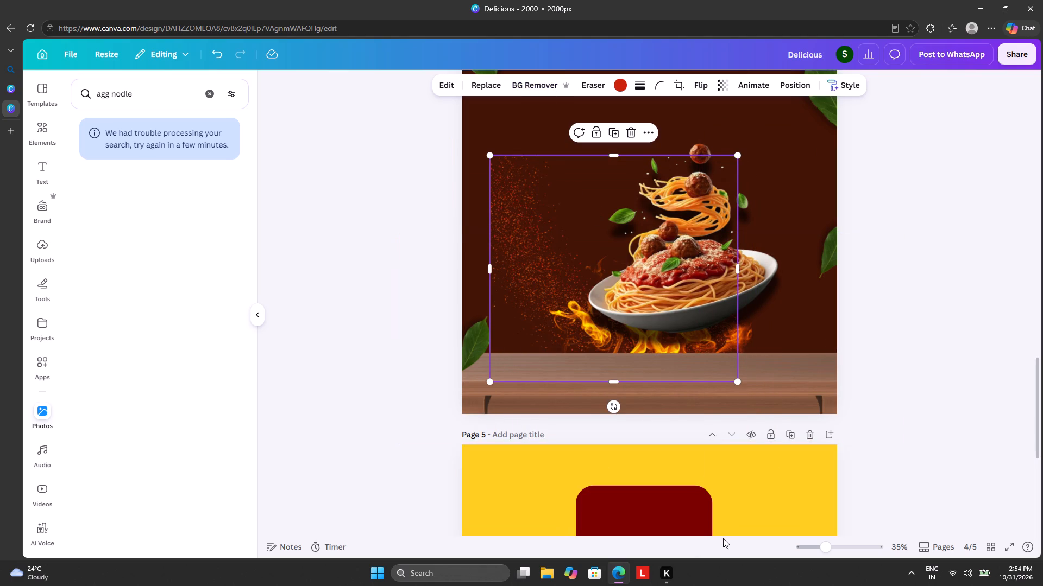
pyautogui.scroll(-1, 723, 538)
pyautogui.scroll(-6, 708, 421)
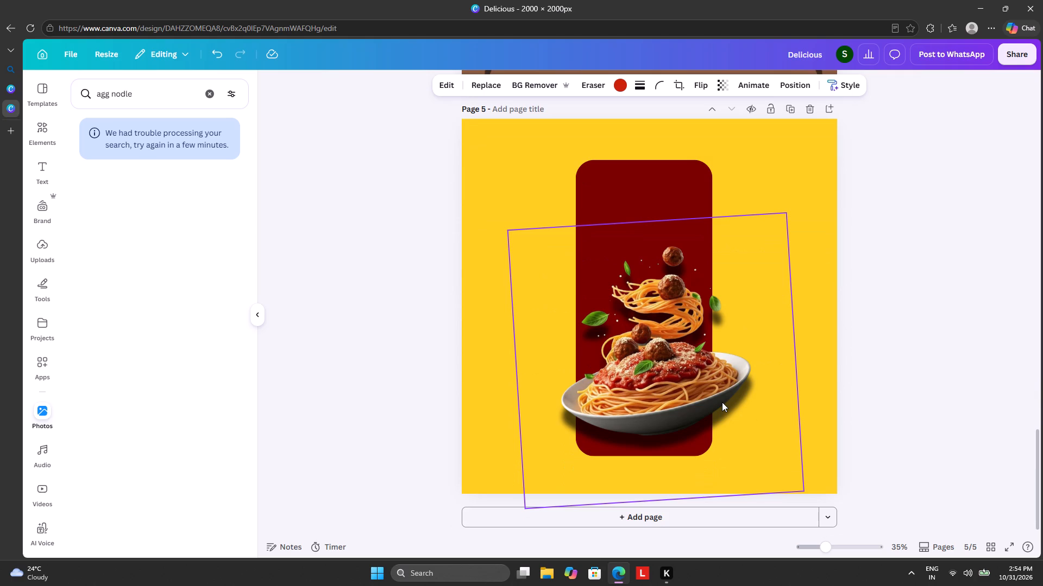
pyautogui.hotkey('ctrl', 'v')
pyautogui.moveTo(677, 408); pyautogui.dragTo(677, 408)
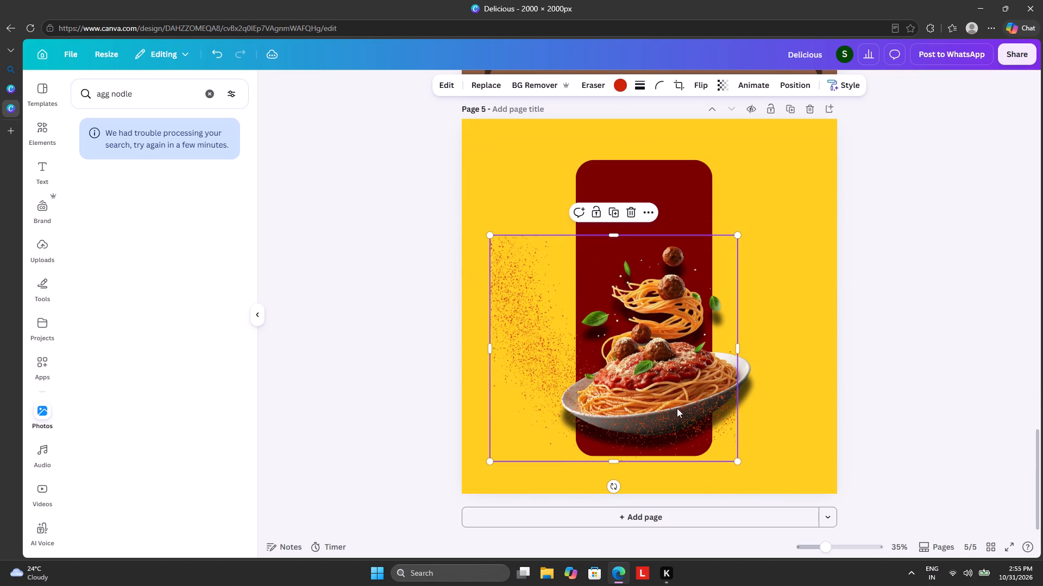
pyautogui.moveTo(677, 408); pyautogui.dragTo(650, 336)
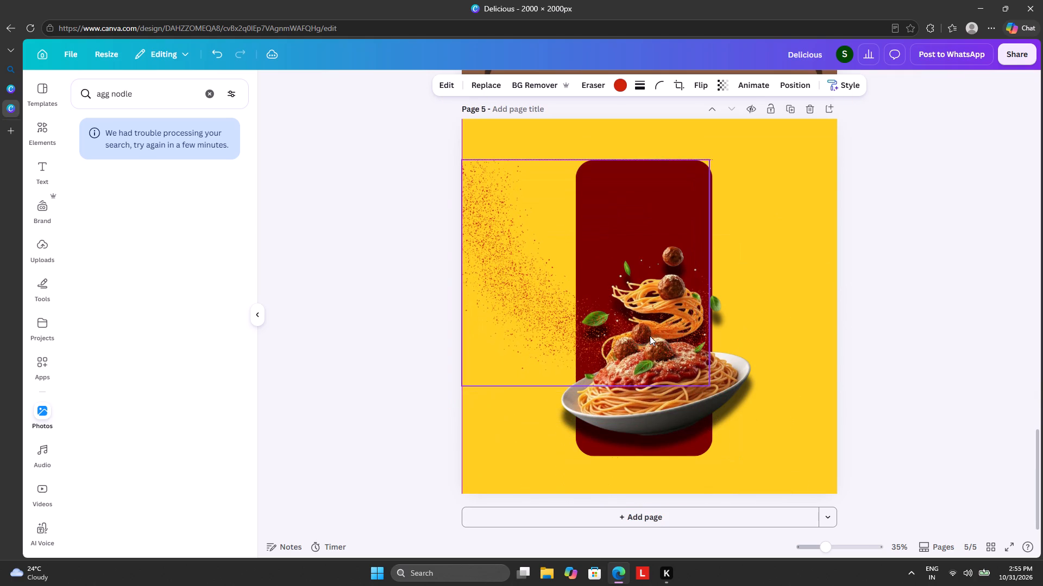
# Copy the large leaf from page 4's upper-right corner to the same corner of page 5.
pyautogui.scroll(8, 639, 316)
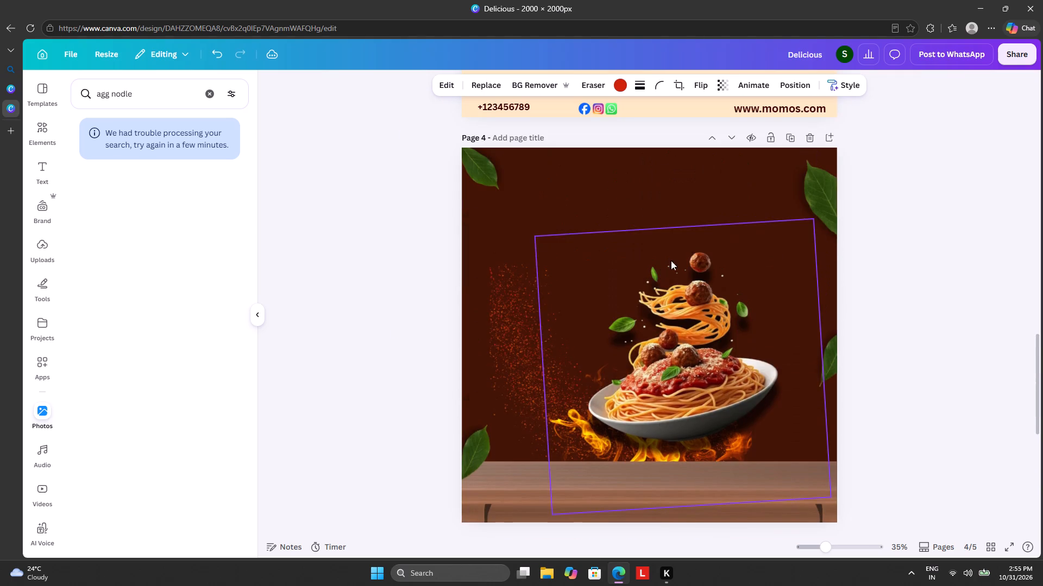
pyautogui.click(830, 193)
pyautogui.rightClick(830, 193)
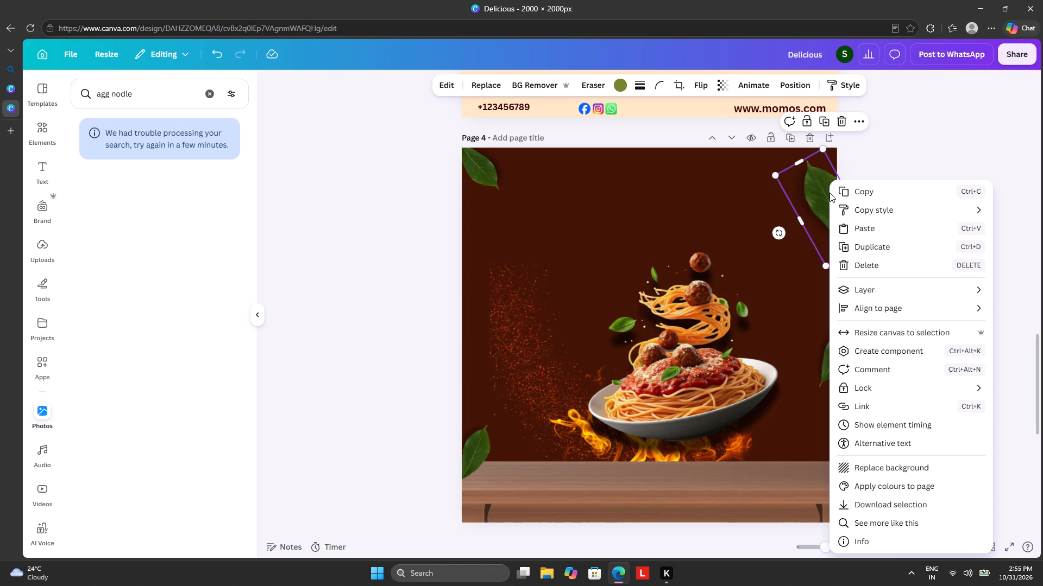
pyautogui.click(856, 188)
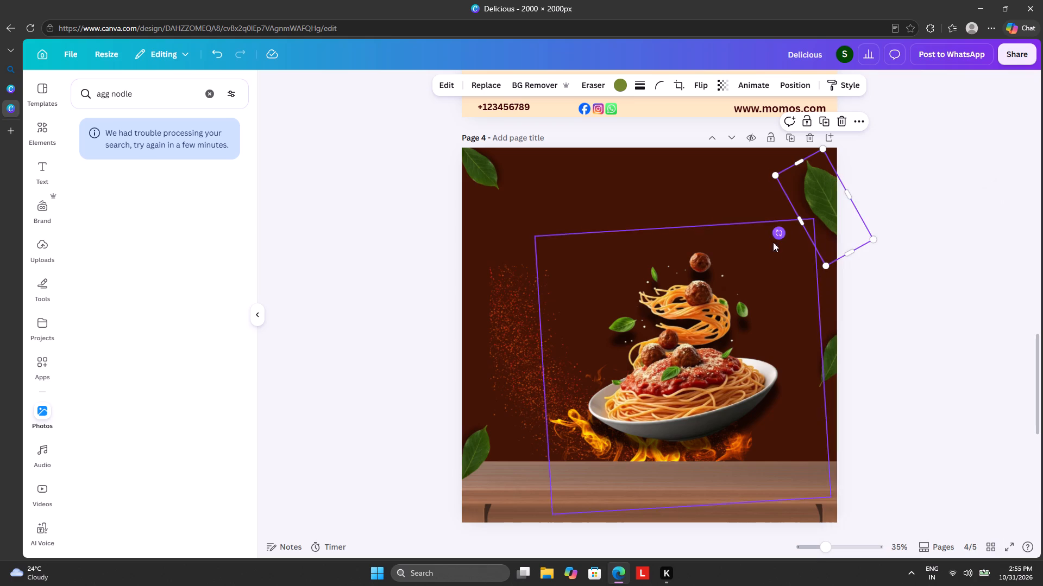
pyautogui.scroll(-8, 770, 253)
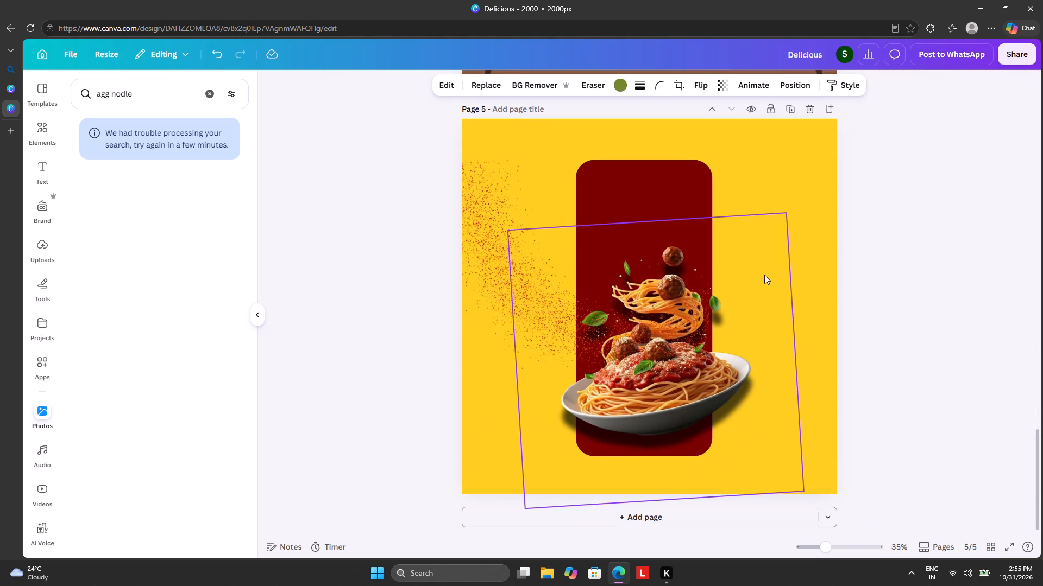
pyautogui.hotkey('ctrl', 'v')
# Copy the smaller leaf on page 4's right edge to the same place on page 5.
pyautogui.scroll(2, 776, 271)
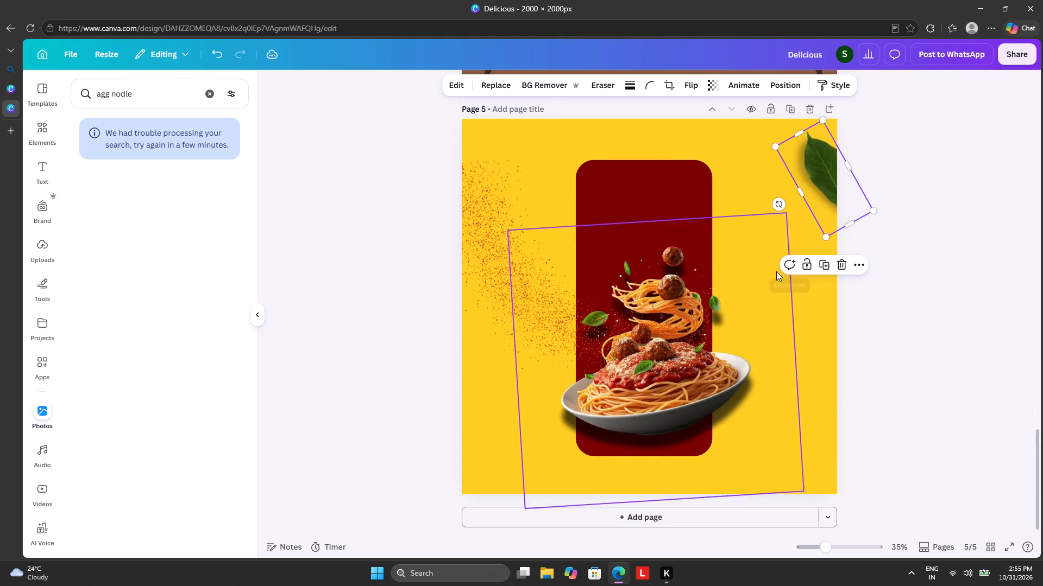
pyautogui.scroll(8, 776, 271)
pyautogui.click(831, 463)
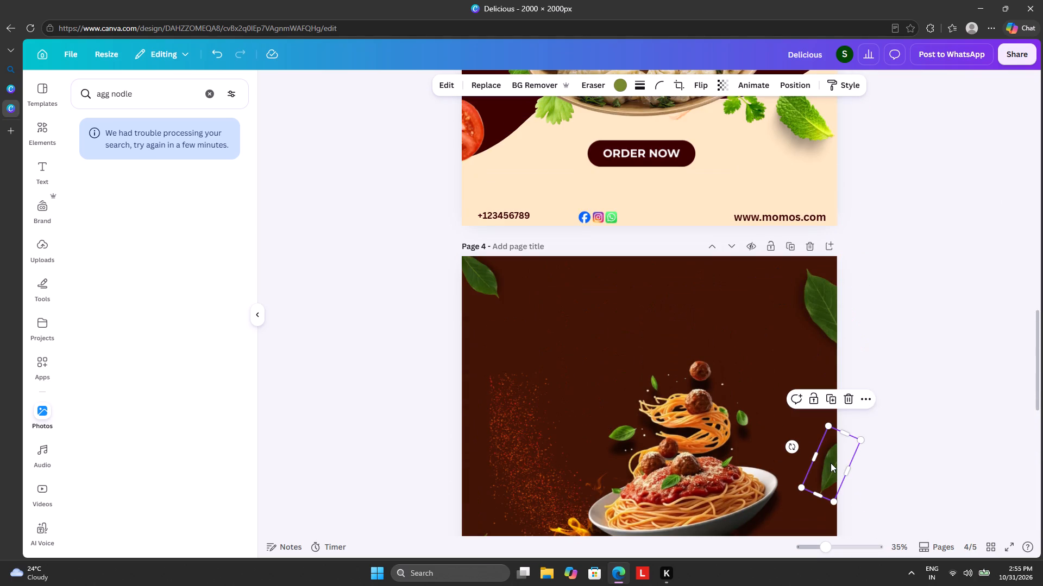
pyautogui.rightClick(831, 462)
pyautogui.click(876, 187)
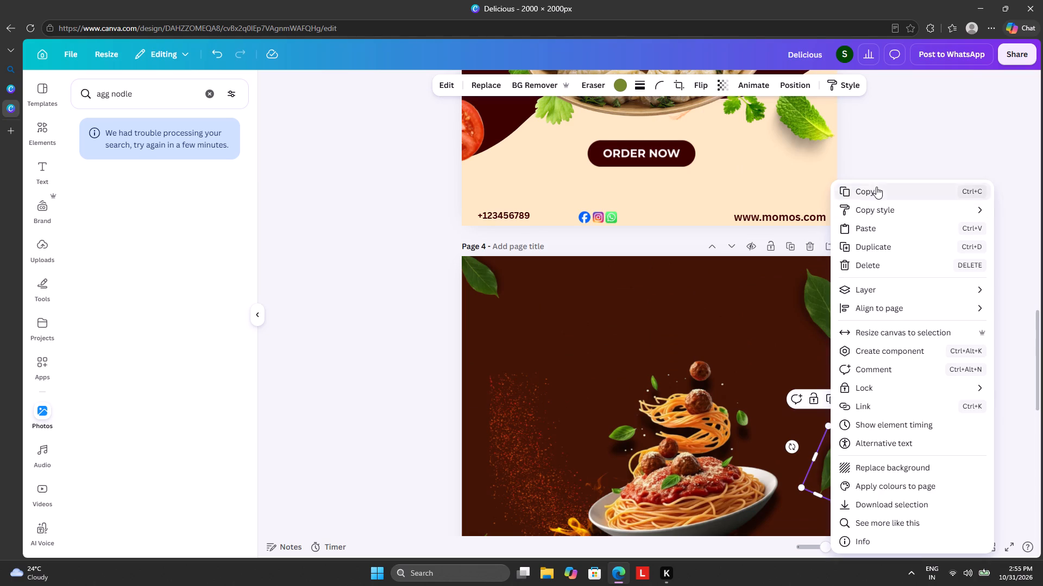
pyautogui.scroll(-9, 731, 386)
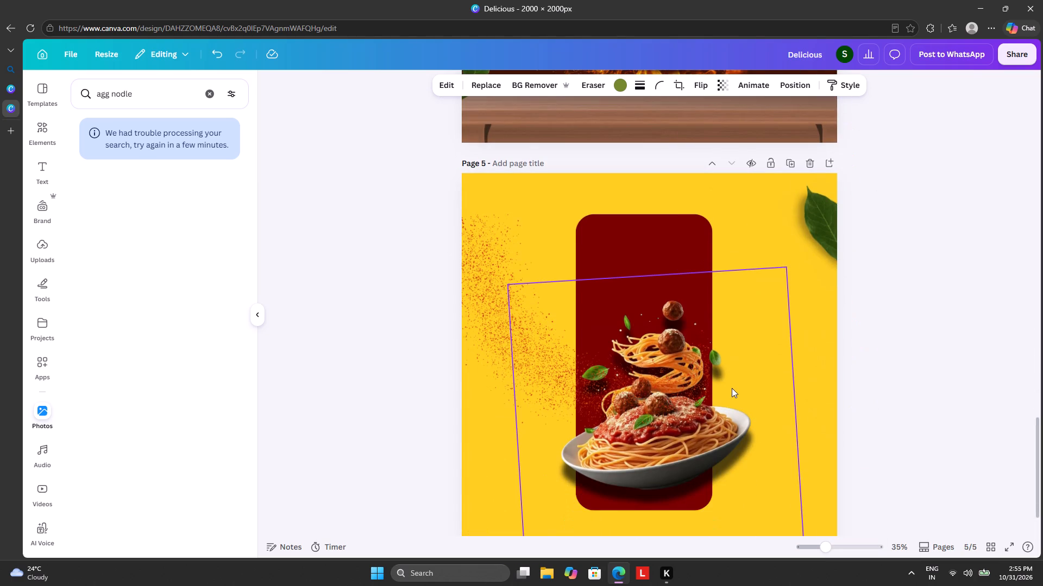
pyautogui.hotkey('ctrl', 'v')
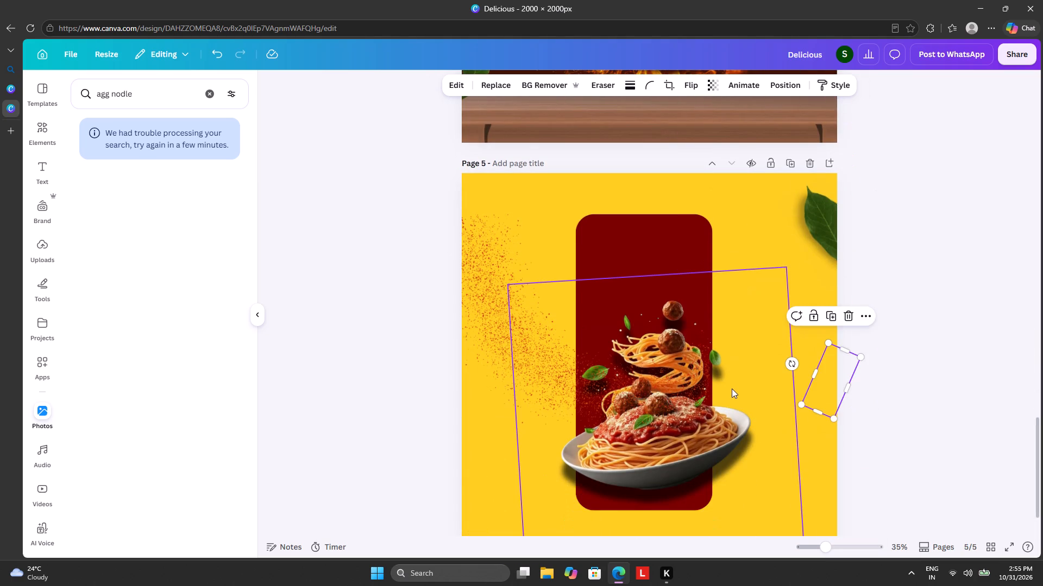
# Copy the leaf on page 4's lower-left edge to the same place on page 5.
pyautogui.scroll(6, 734, 388)
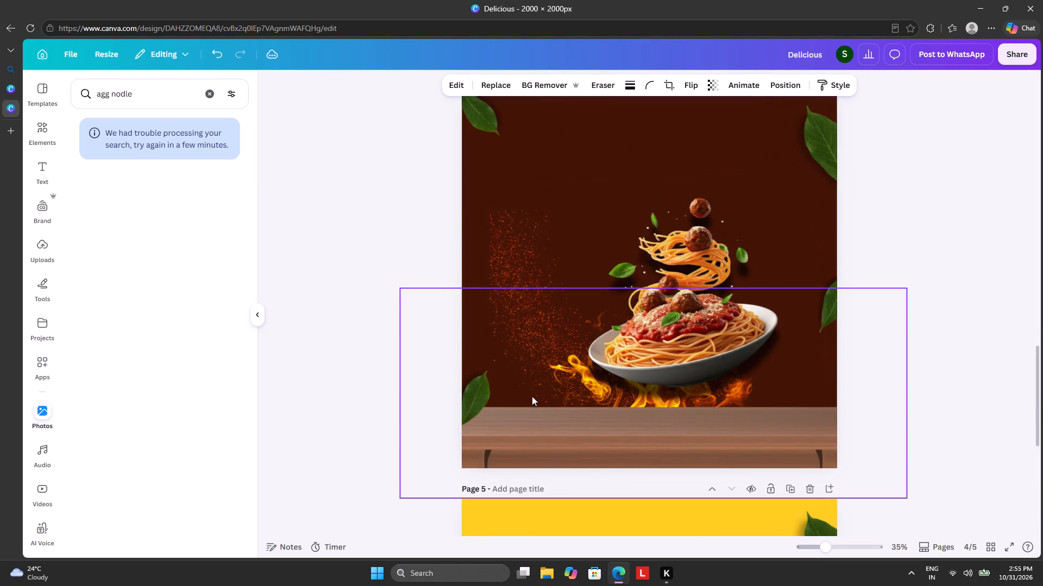
pyautogui.click(467, 406)
pyautogui.rightClick(468, 406)
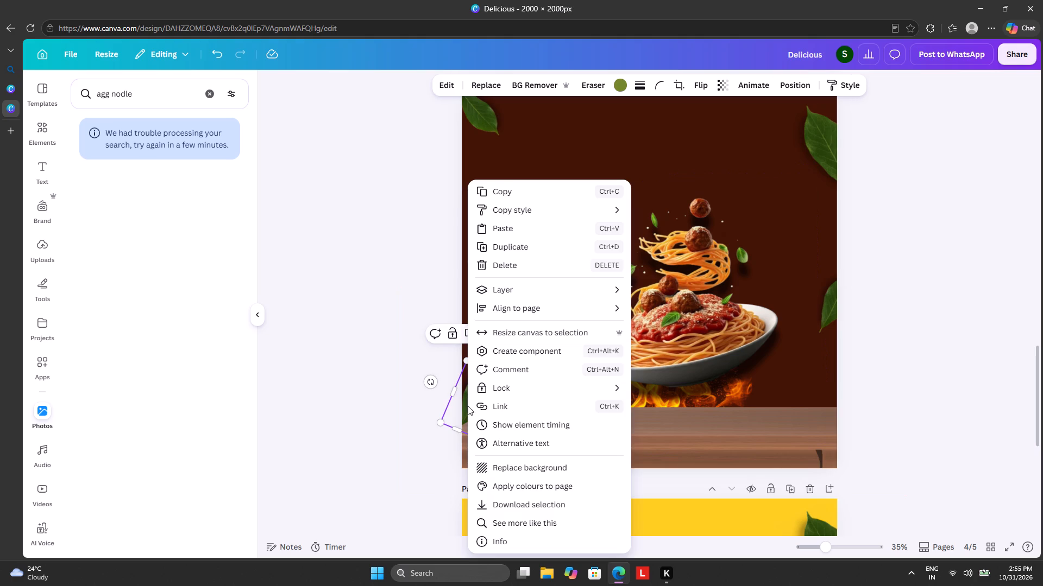
pyautogui.click(509, 193)
pyautogui.scroll(-7, 587, 381)
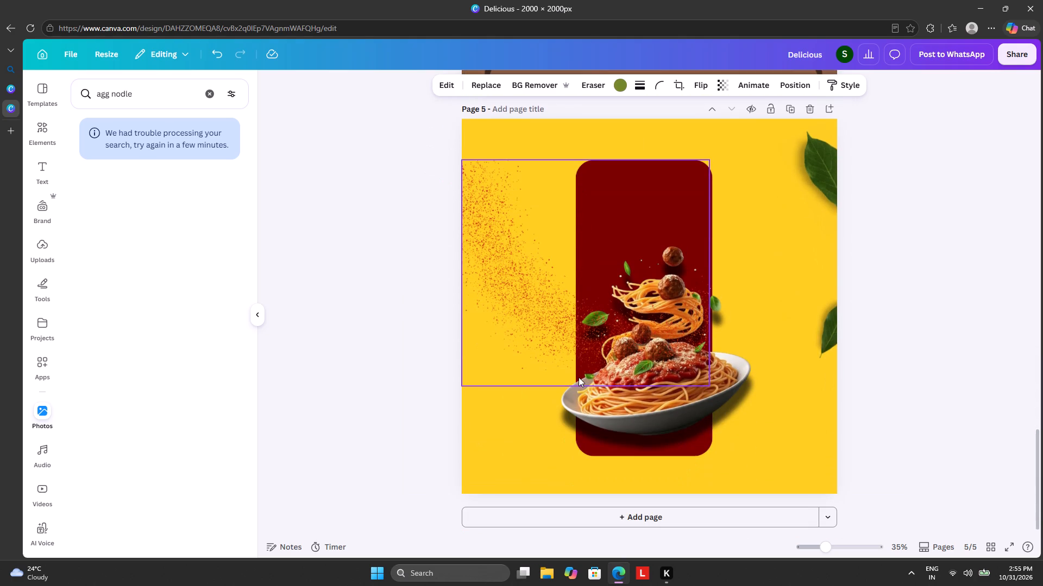
pyautogui.hotkey('ctrl', 'v')
# Copy the leaf at page 4's upper-left corner to the same corner of page 5.
pyautogui.scroll(5, 579, 349)
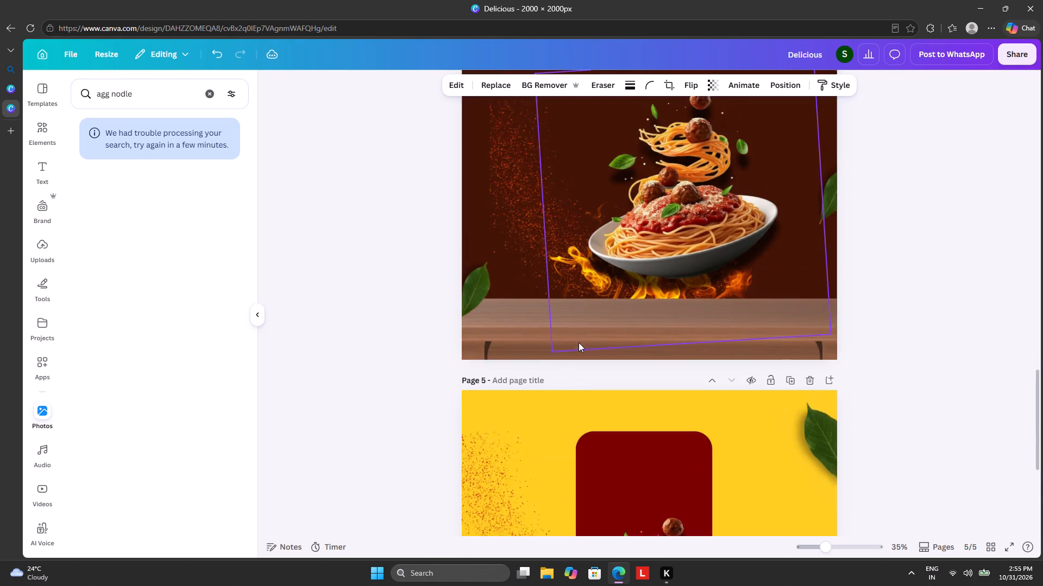
pyautogui.scroll(4, 579, 337)
pyautogui.click(490, 233)
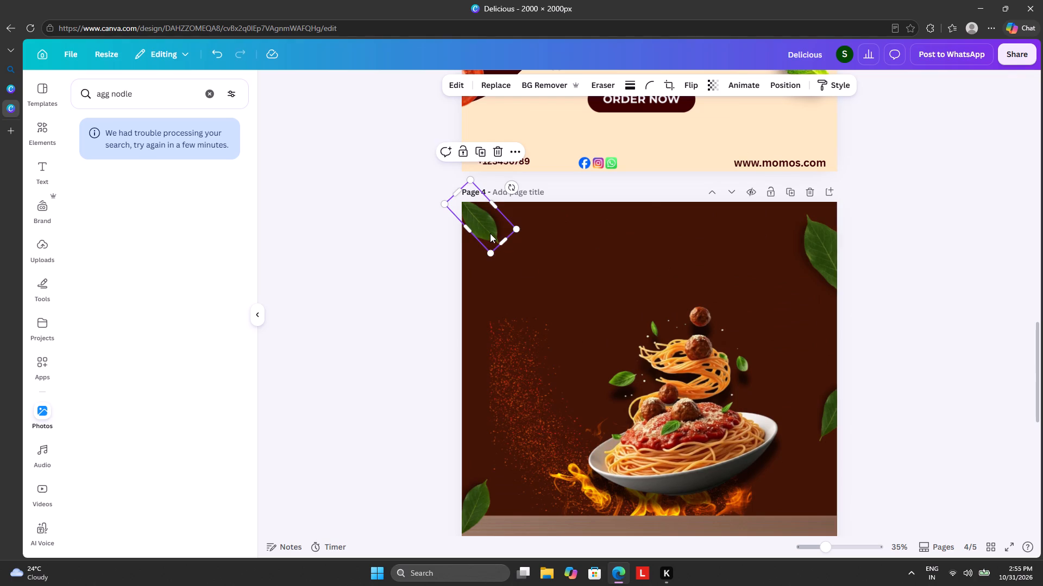
pyautogui.rightClick(490, 233)
pyautogui.click(537, 207)
pyautogui.scroll(-2, 556, 293)
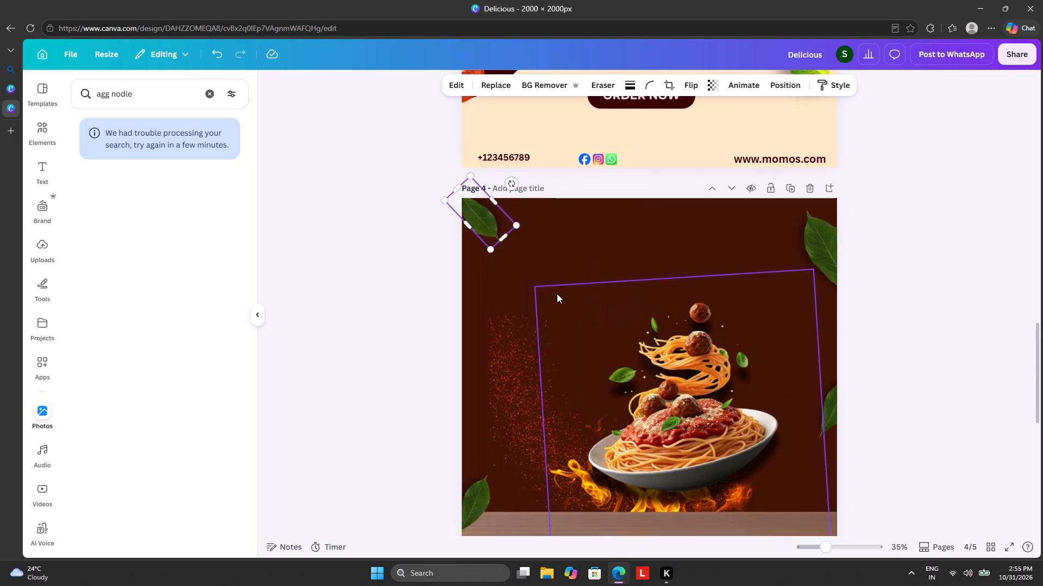
pyautogui.scroll(-7, 557, 294)
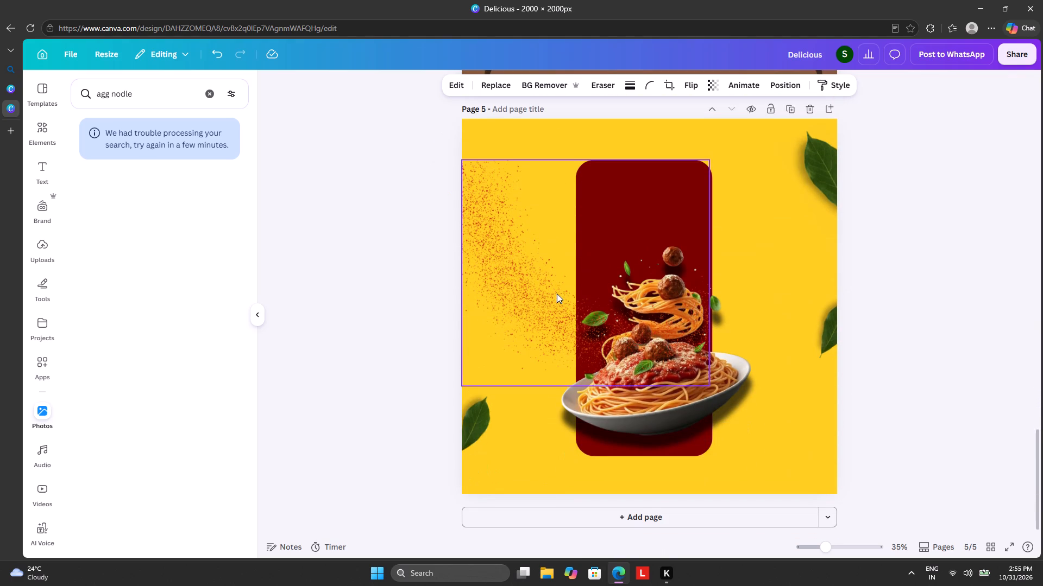
pyautogui.hotkey('ctrl', 'v')
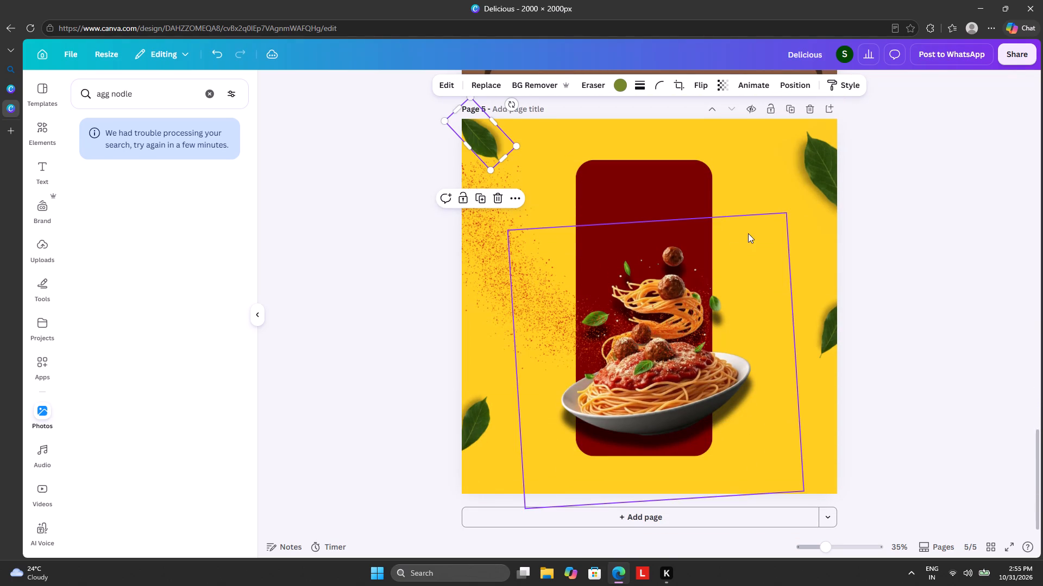
# Move the spaghetti plate on page 4 to the page's left edge, clear of the flames behind it.
pyautogui.scroll(3, 639, 350)
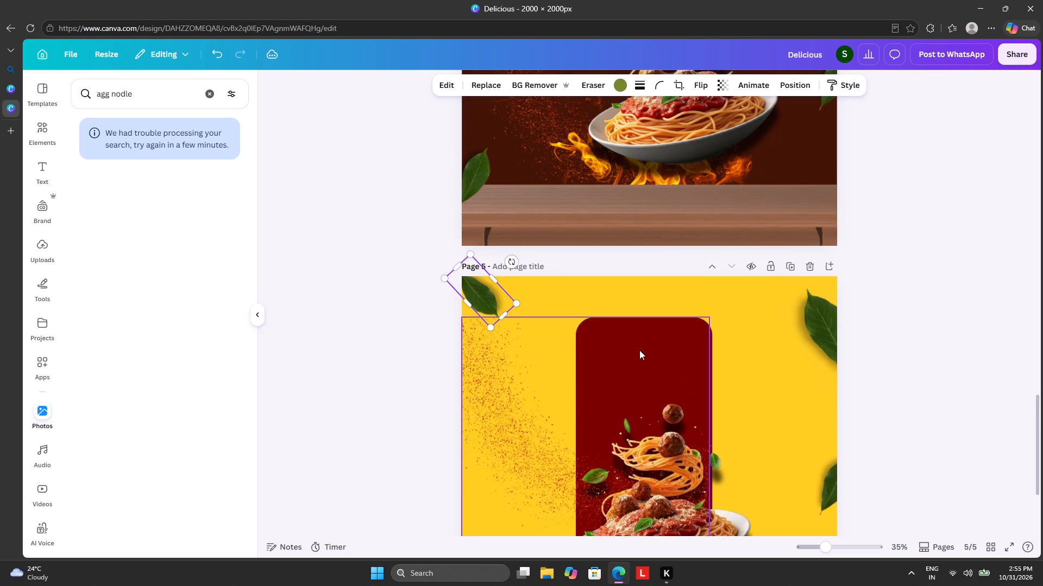
pyautogui.scroll(7, 639, 350)
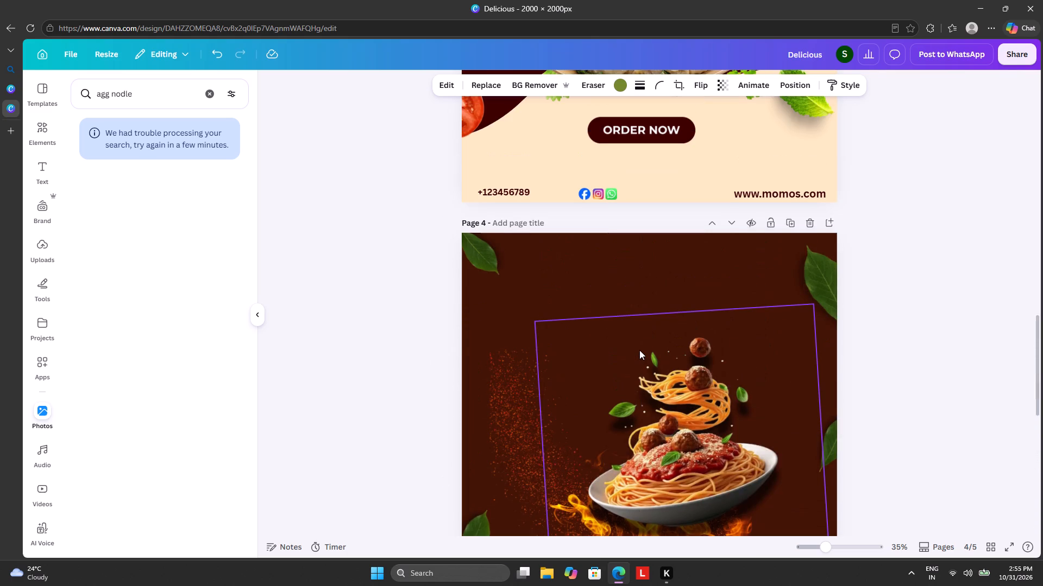
pyautogui.scroll(-3, 639, 350)
pyautogui.click(680, 411)
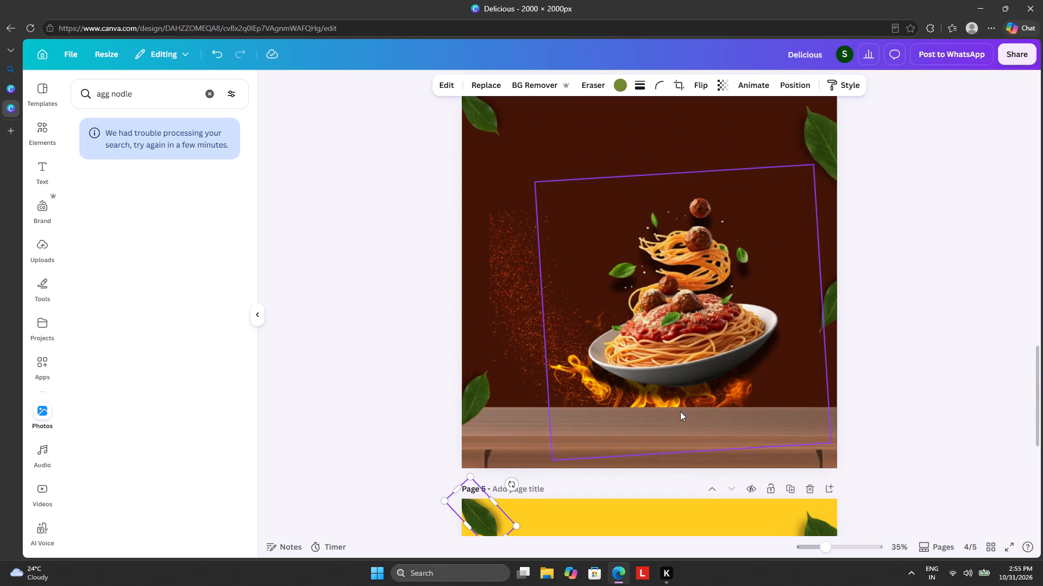
pyautogui.moveTo(688, 362); pyautogui.dragTo(503, 308)
# Duplicate the wooden table on page 4 and paste another copy of the leaf at page 5's upper-left corner.
pyautogui.click(719, 388)
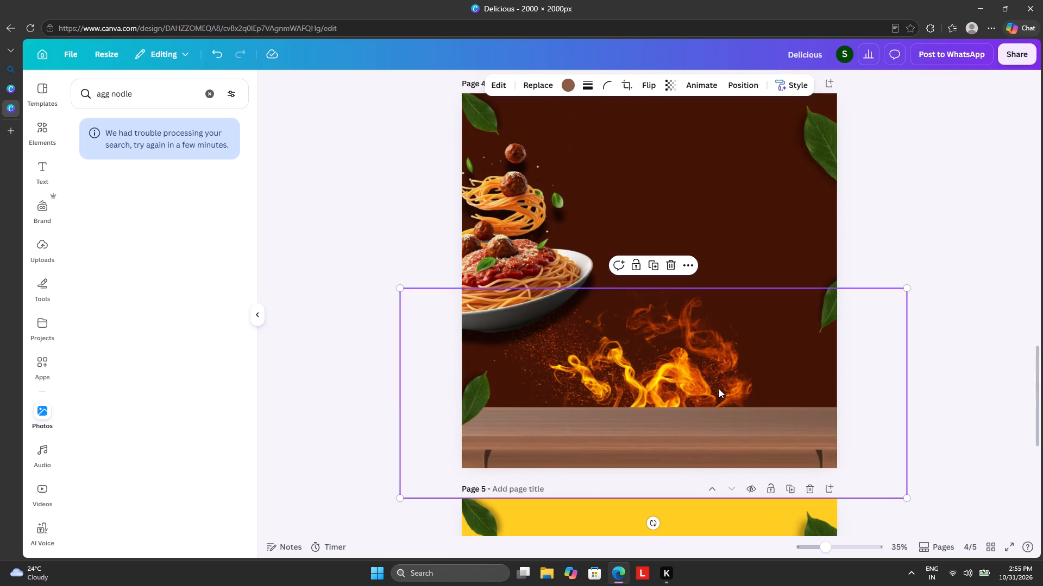
pyautogui.click(651, 262)
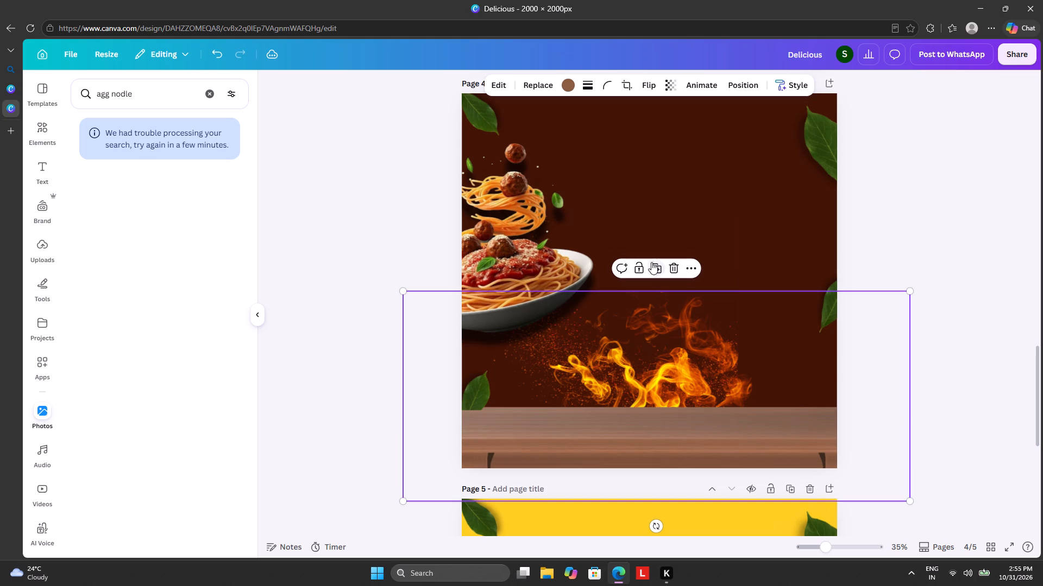
pyautogui.scroll(-5, 661, 399)
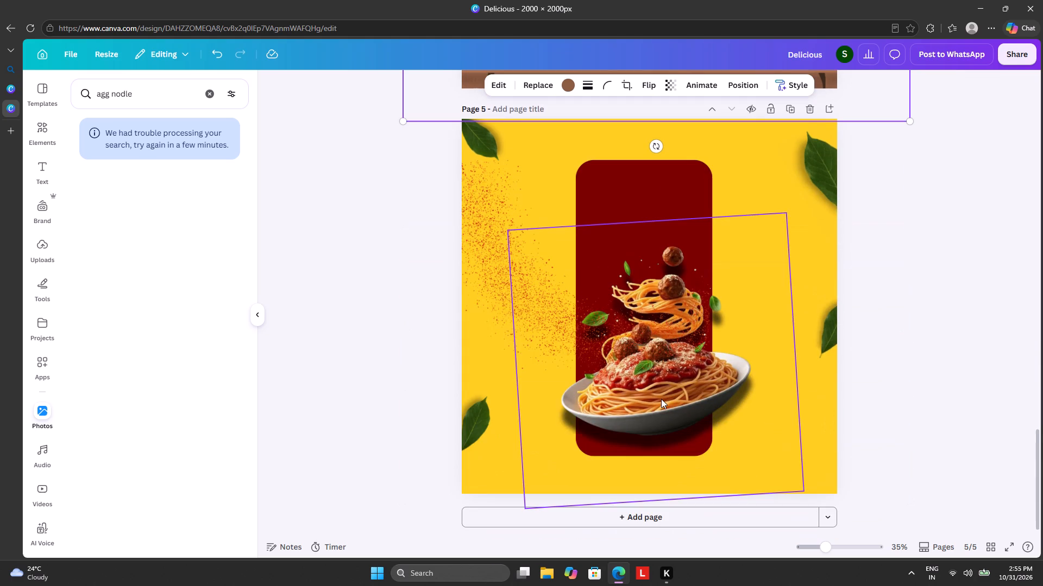
pyautogui.hotkey('ctrl', 'v')
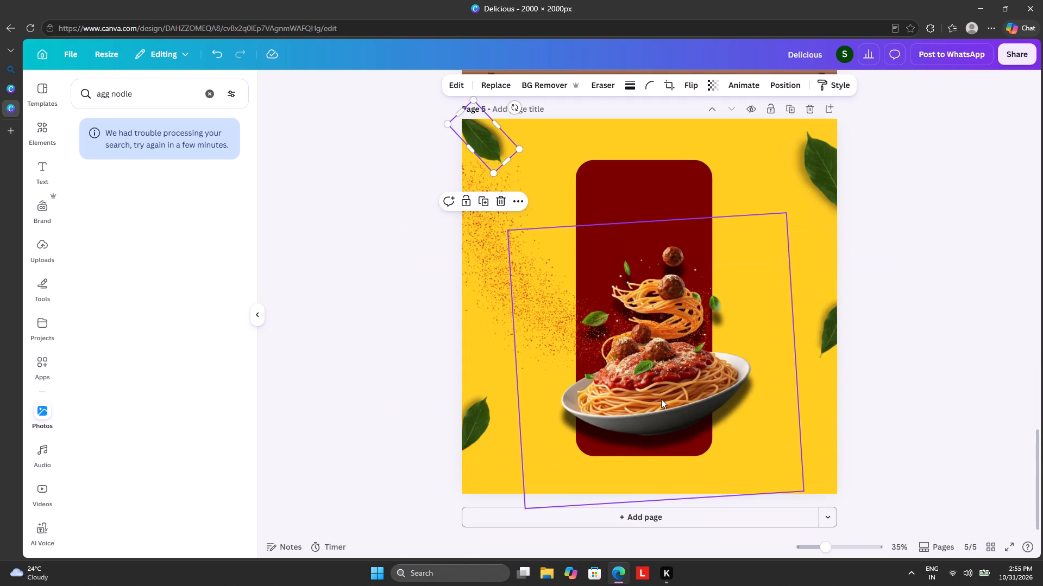
# Shift the spaghetti plate on page 5 slightly left and up over the red panel.
pyautogui.moveTo(762, 347); pyautogui.dragTo(744, 342)
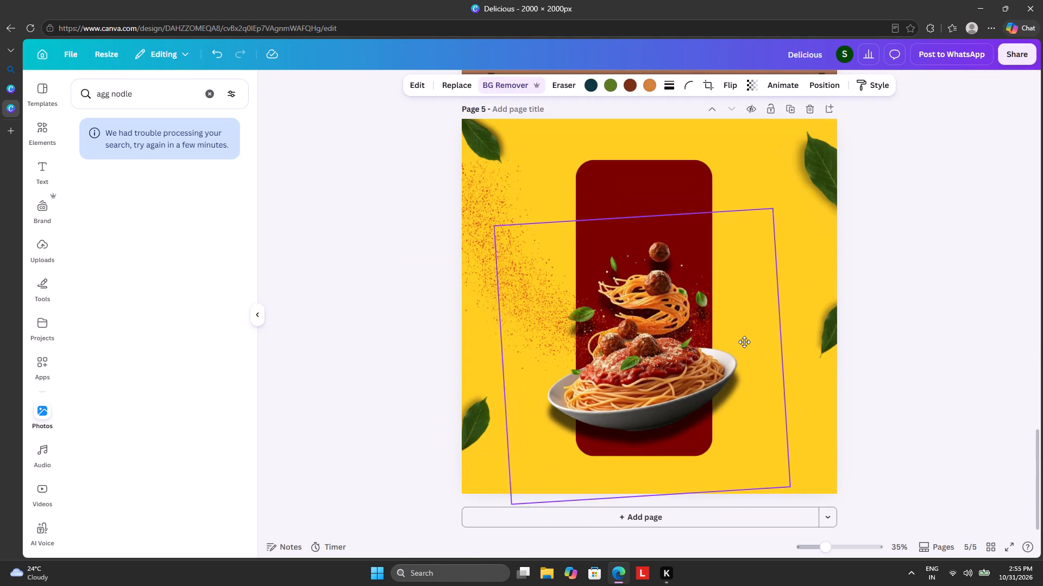
pyautogui.moveTo(744, 342); pyautogui.dragTo(747, 341)
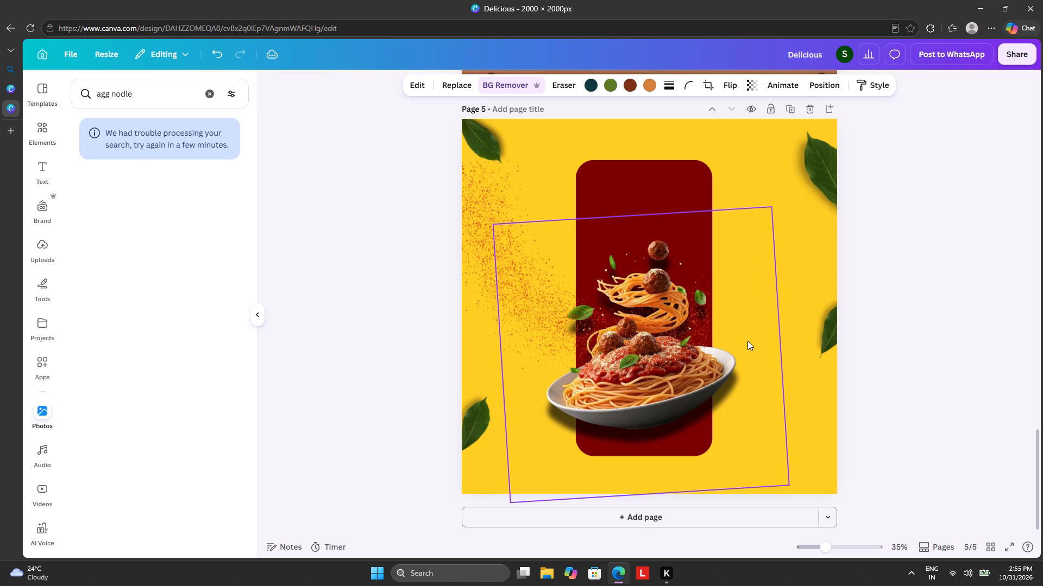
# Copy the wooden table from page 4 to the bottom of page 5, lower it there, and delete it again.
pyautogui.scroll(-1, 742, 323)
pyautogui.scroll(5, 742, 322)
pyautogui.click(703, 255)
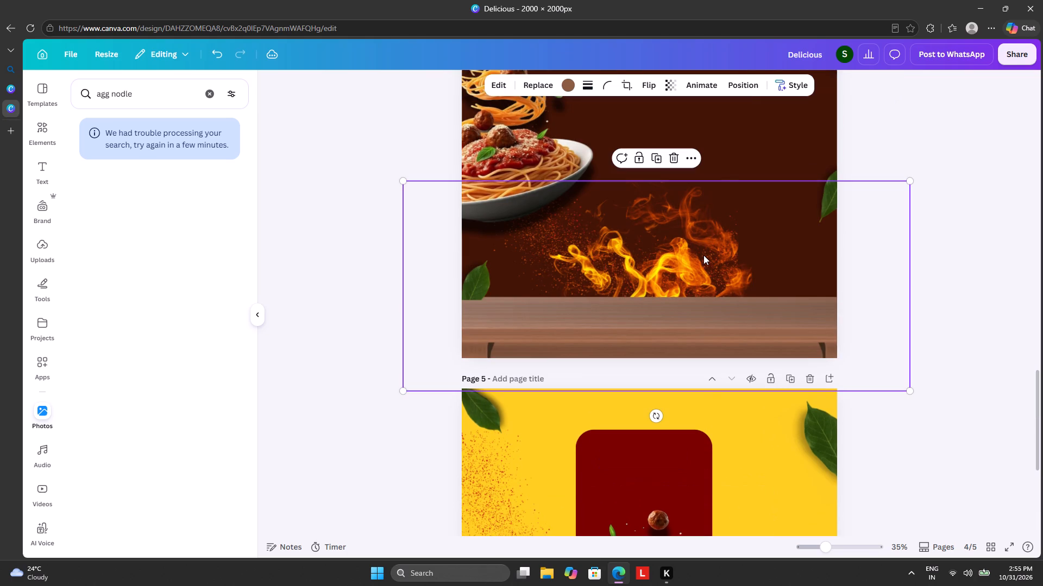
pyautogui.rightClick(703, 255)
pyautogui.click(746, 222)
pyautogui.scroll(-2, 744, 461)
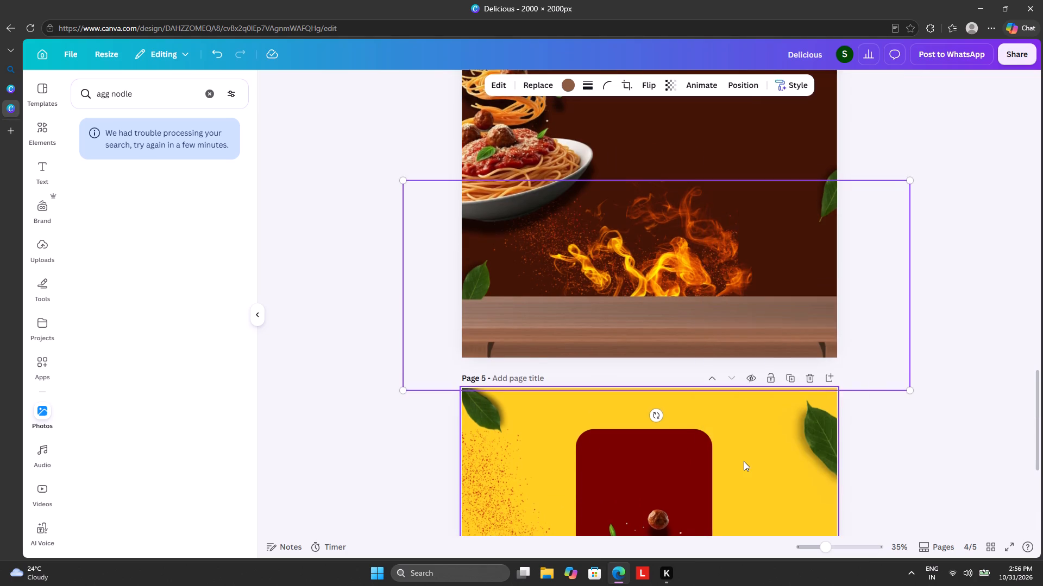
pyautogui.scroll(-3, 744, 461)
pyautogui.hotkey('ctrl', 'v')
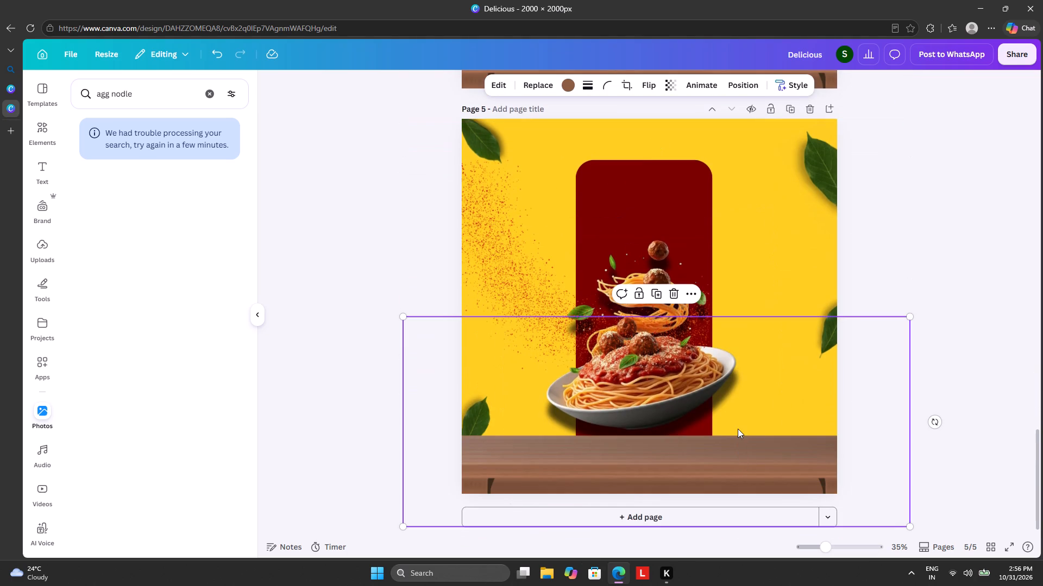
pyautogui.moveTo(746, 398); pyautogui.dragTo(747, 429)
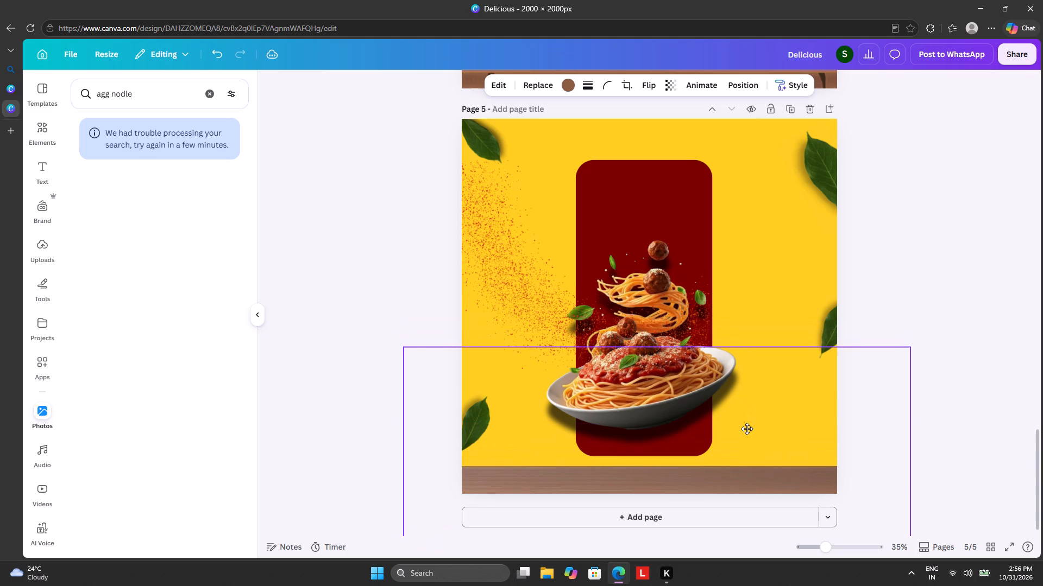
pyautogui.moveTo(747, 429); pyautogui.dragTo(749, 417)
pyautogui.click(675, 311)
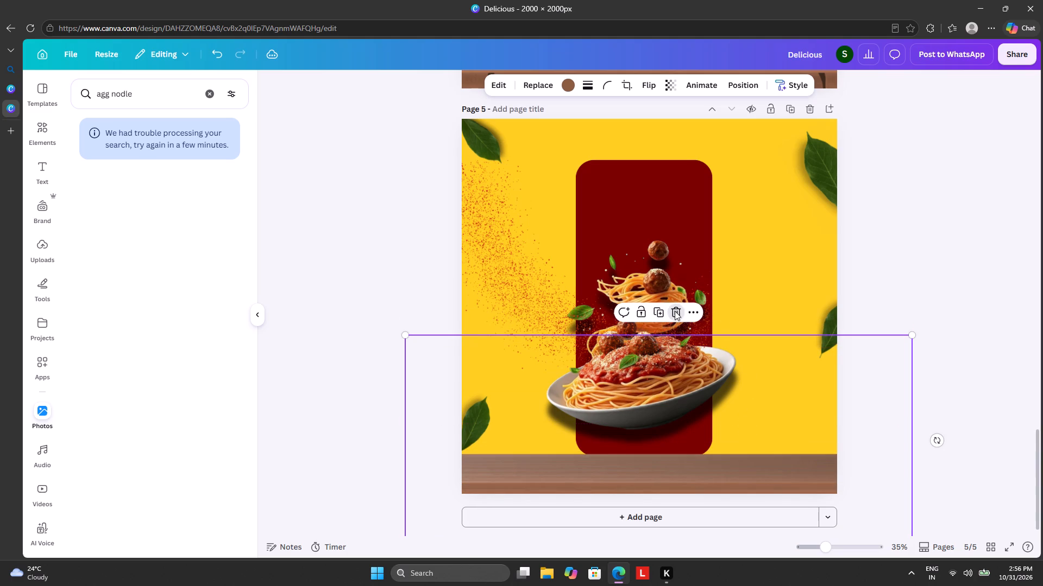
# Delete the duplicate and the original wooden table from page 4 to uncover the flames.
pyautogui.scroll(6, 675, 311)
pyautogui.click(675, 303)
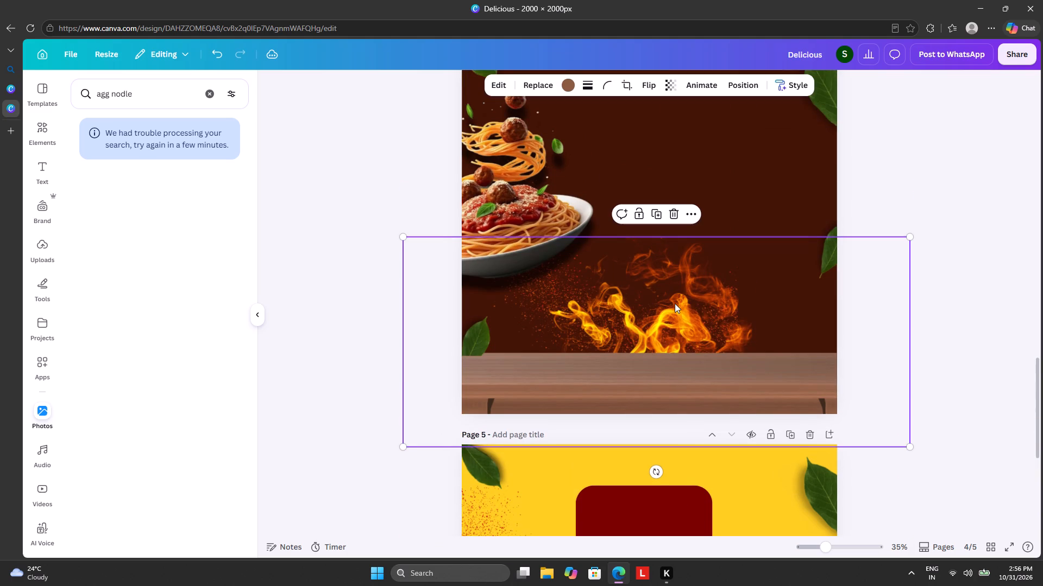
pyautogui.click(674, 212)
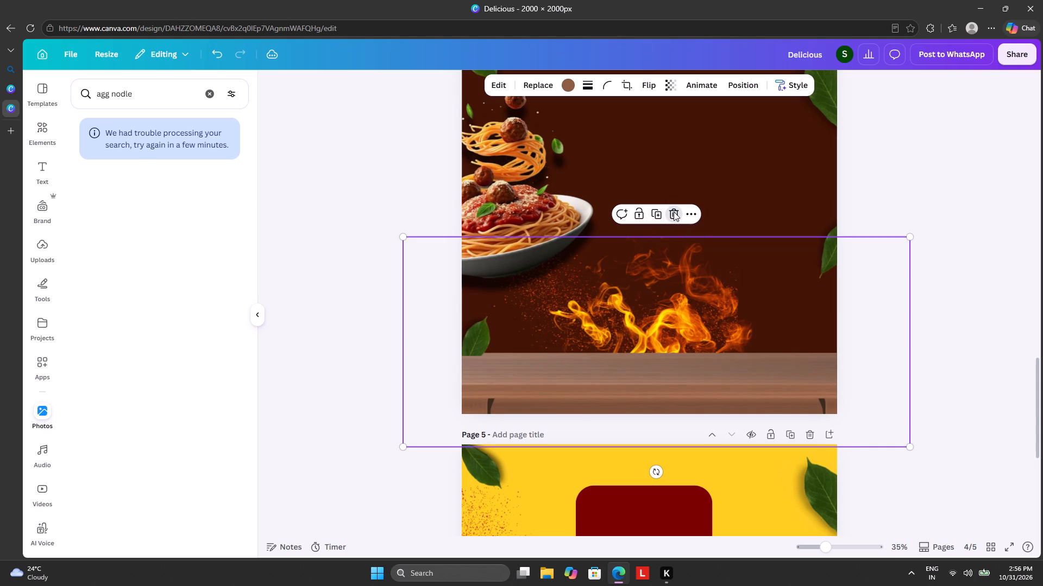
pyautogui.click(686, 282)
pyautogui.click(675, 212)
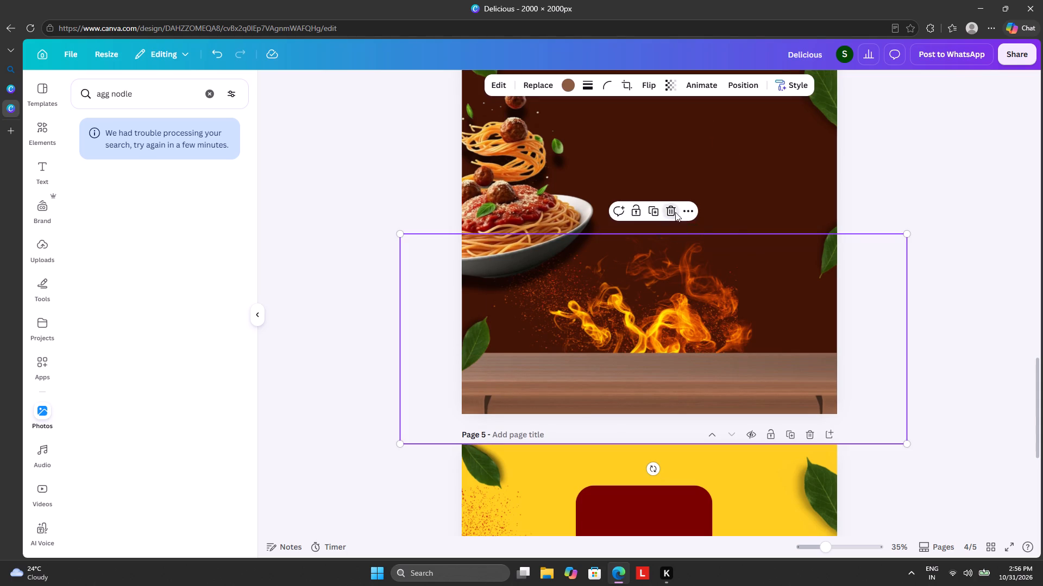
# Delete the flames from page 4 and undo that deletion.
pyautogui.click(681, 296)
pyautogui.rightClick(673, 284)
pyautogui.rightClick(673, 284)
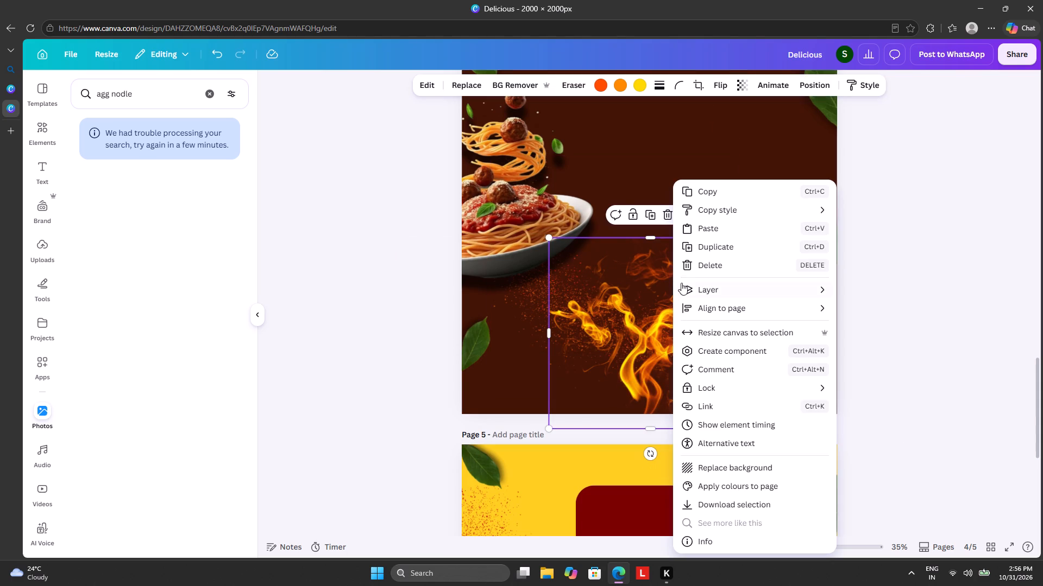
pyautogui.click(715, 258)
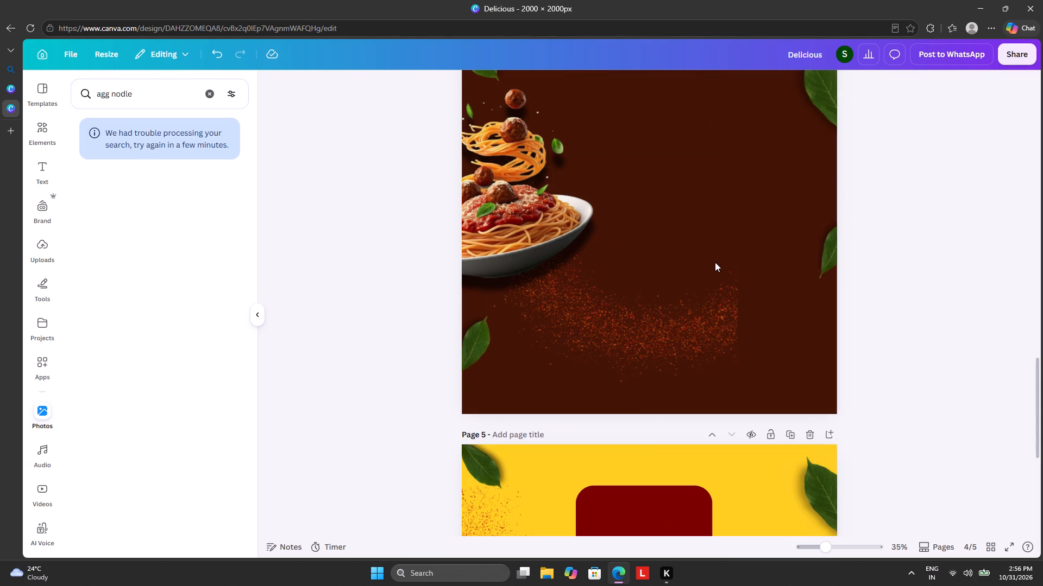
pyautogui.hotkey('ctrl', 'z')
# Copy the flames from page 4 onto page 5 and position them over the spaghetti plate.
pyautogui.rightClick(713, 272)
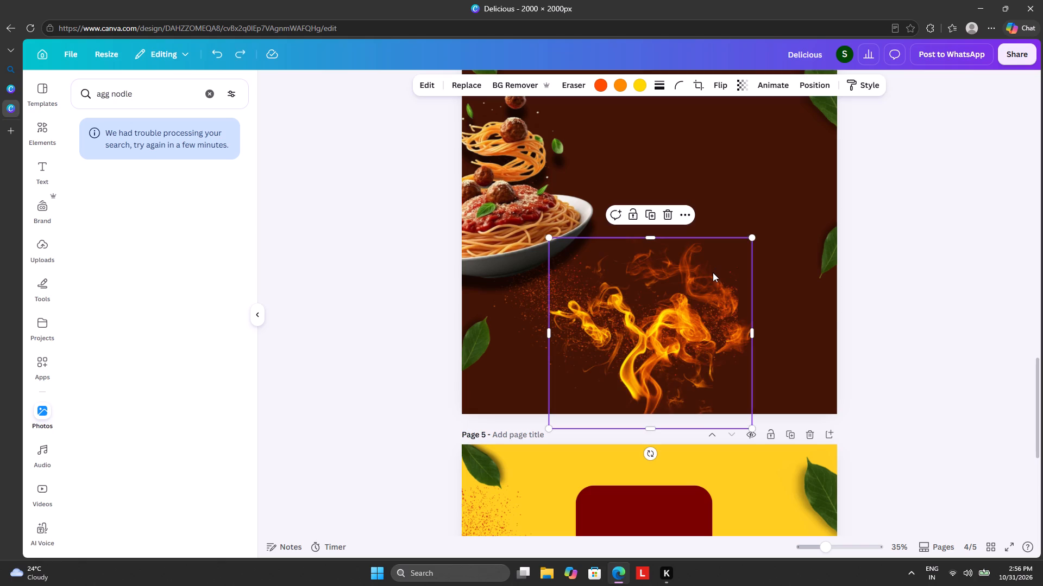
pyautogui.click(749, 194)
pyautogui.scroll(-5, 736, 430)
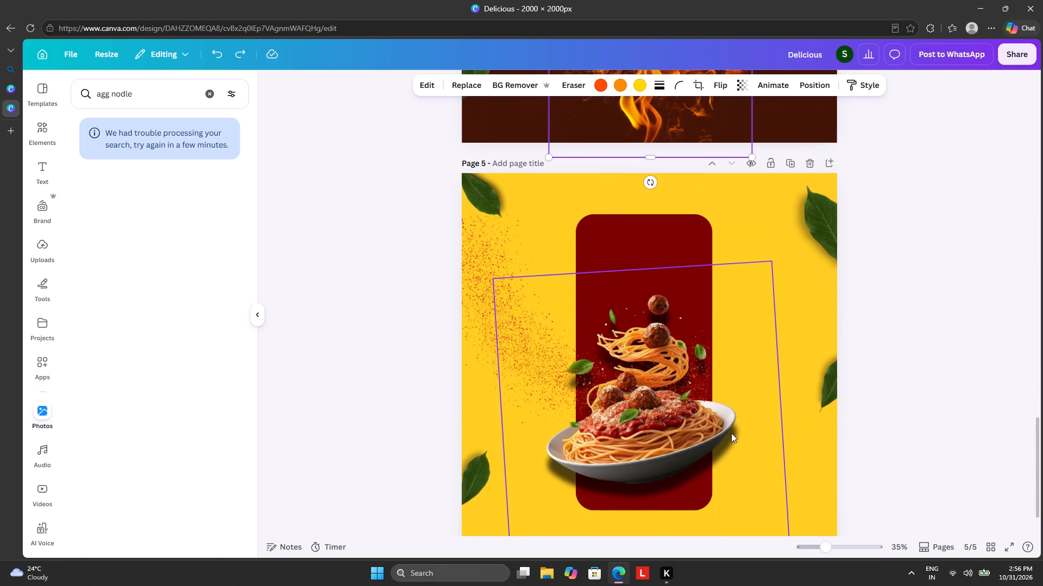
pyautogui.hotkey('ctrl', 'v')
pyautogui.moveTo(682, 444); pyautogui.dragTo(680, 422)
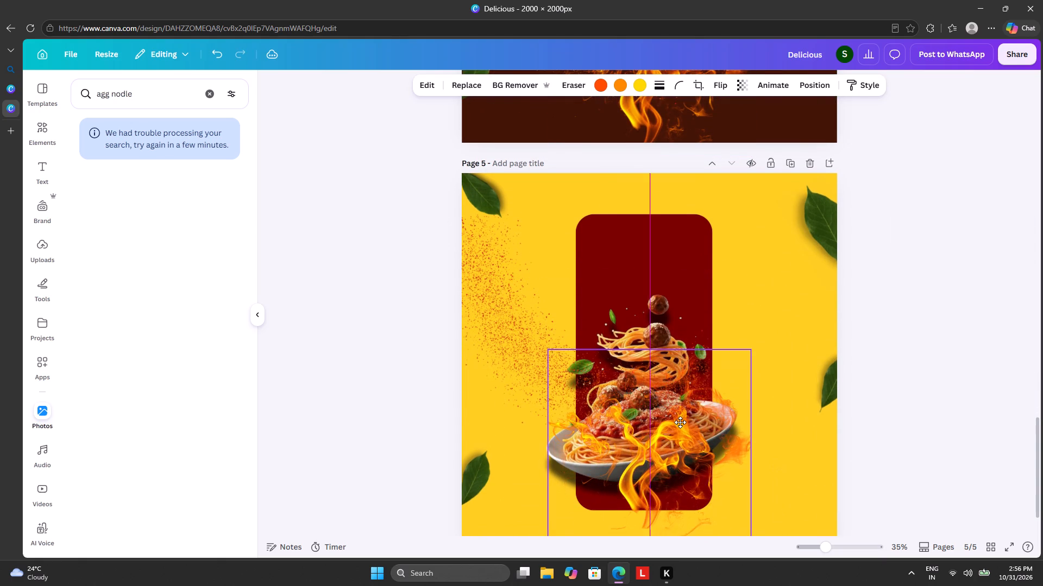
pyautogui.moveTo(680, 422); pyautogui.dragTo(672, 408)
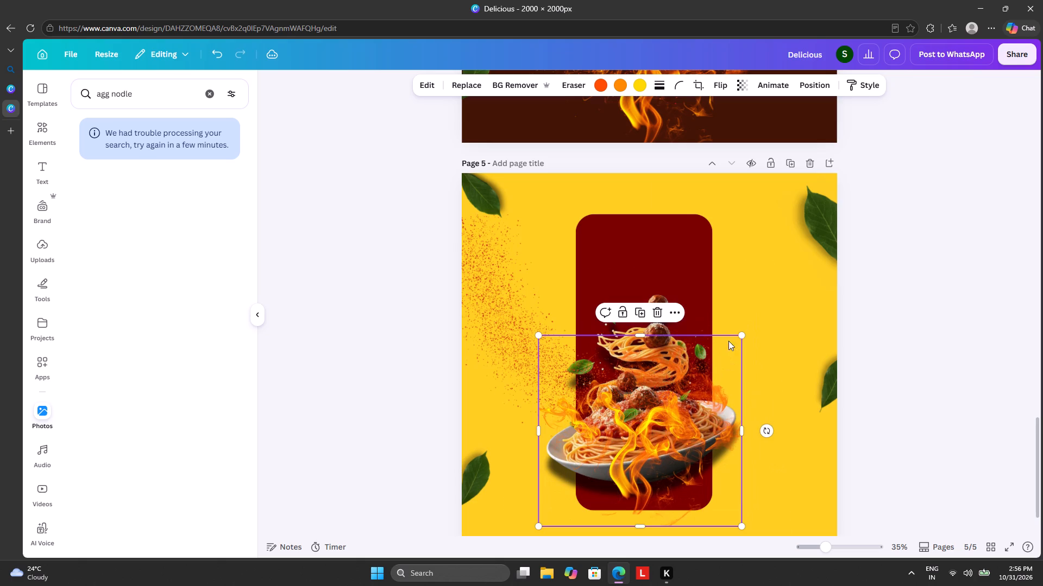
# Reorder page 5's layers so the flames sit behind the spaghetti plate and just above the red panel.
pyautogui.click(814, 80)
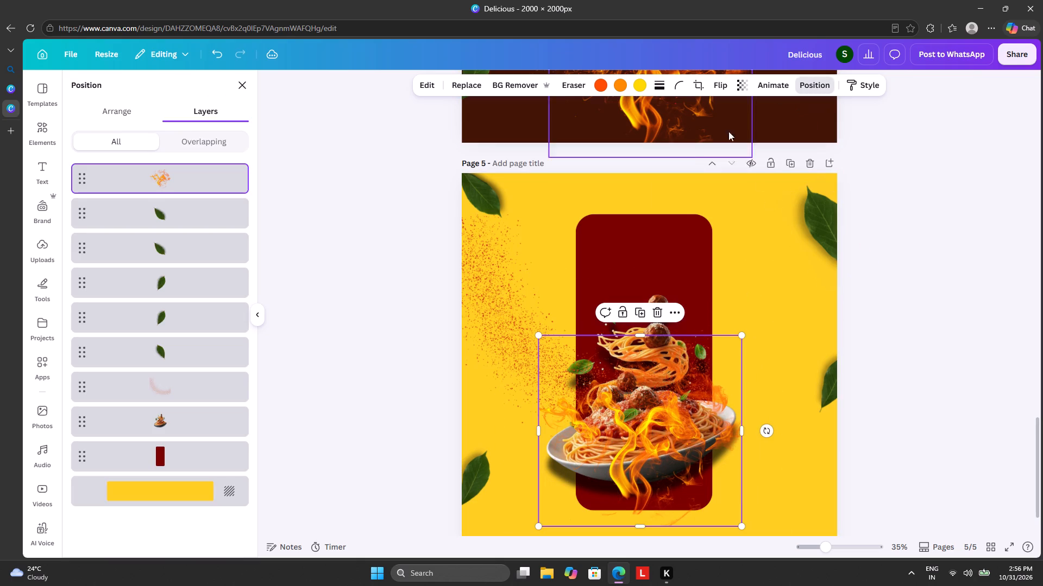
pyautogui.moveTo(186, 174); pyautogui.dragTo(178, 440)
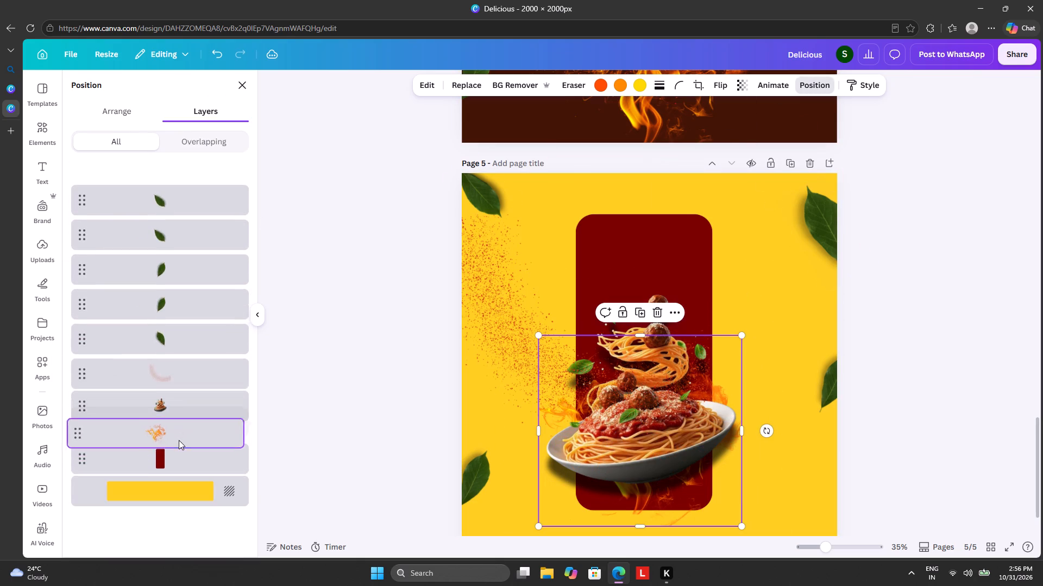
pyautogui.scroll(-3, 326, 335)
pyautogui.click(326, 335)
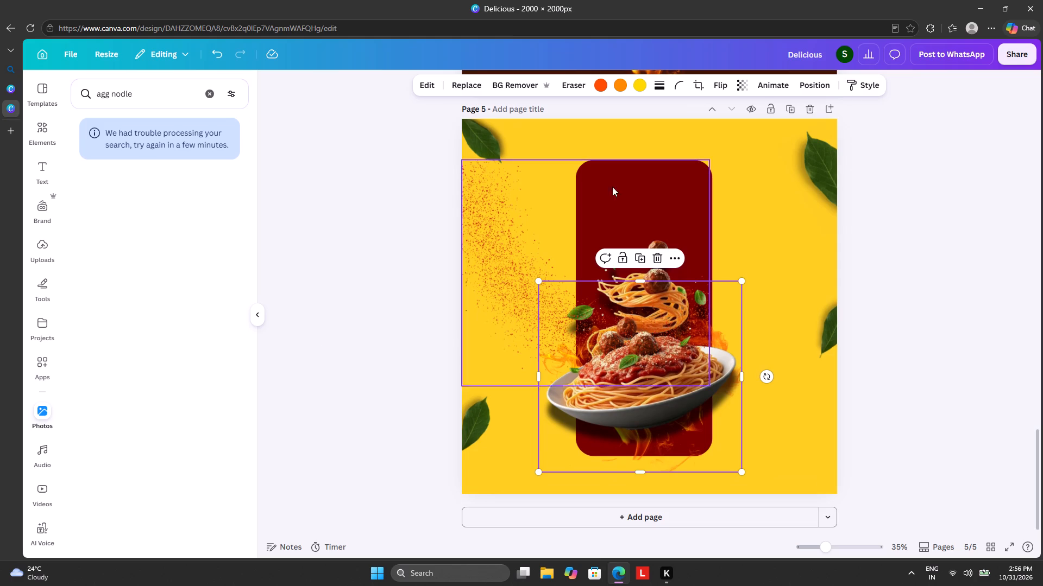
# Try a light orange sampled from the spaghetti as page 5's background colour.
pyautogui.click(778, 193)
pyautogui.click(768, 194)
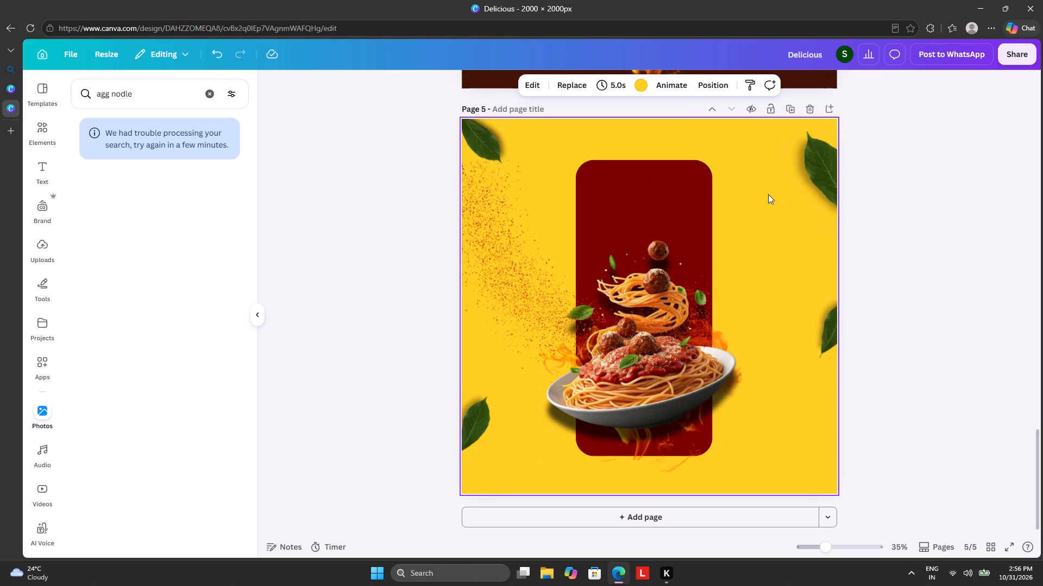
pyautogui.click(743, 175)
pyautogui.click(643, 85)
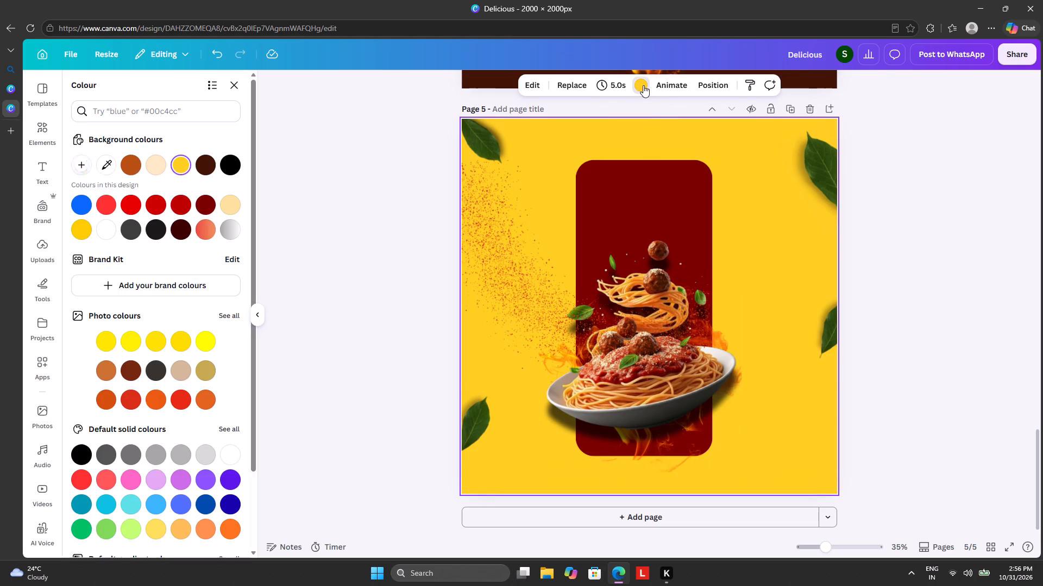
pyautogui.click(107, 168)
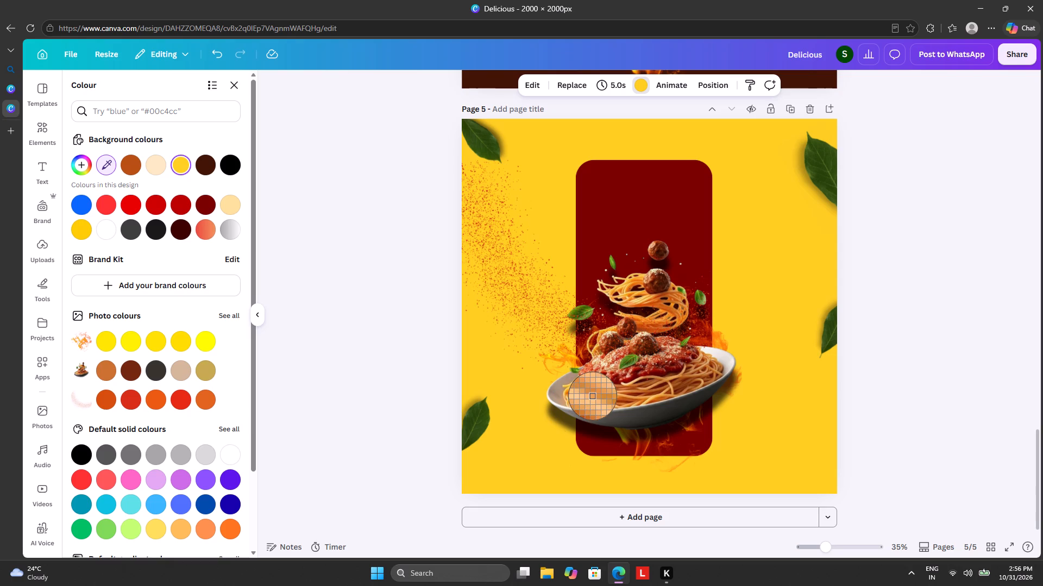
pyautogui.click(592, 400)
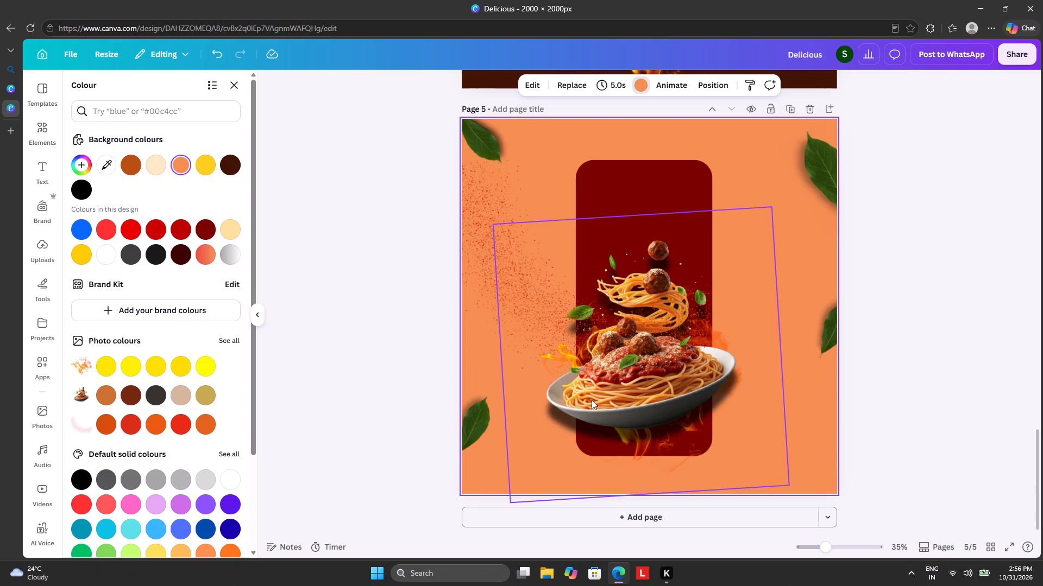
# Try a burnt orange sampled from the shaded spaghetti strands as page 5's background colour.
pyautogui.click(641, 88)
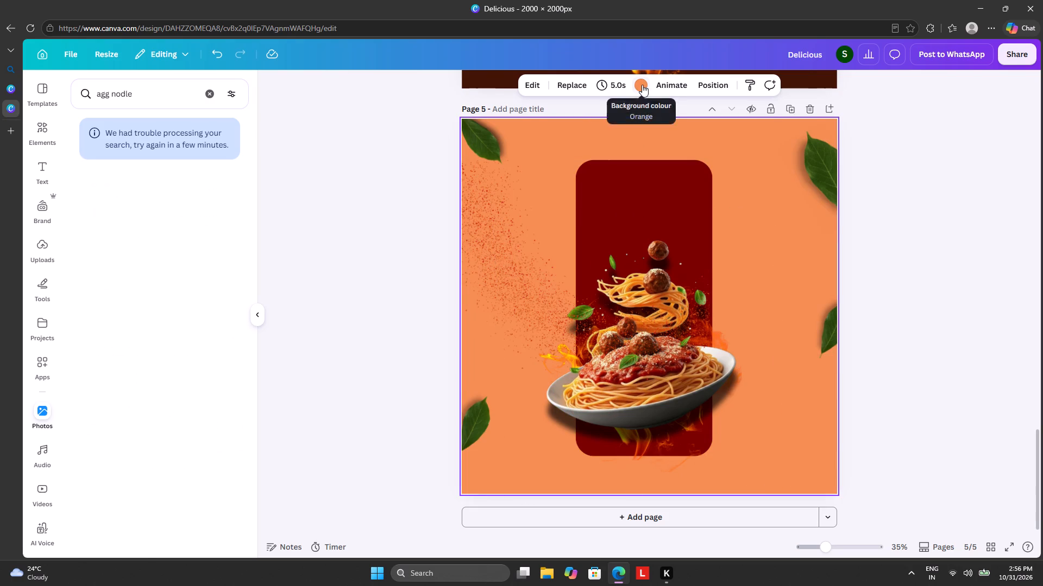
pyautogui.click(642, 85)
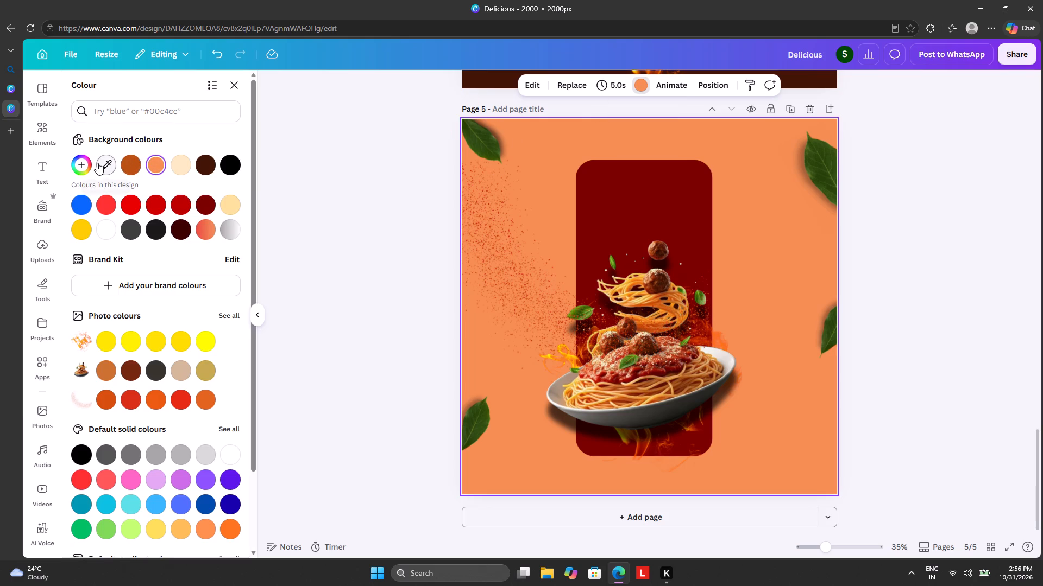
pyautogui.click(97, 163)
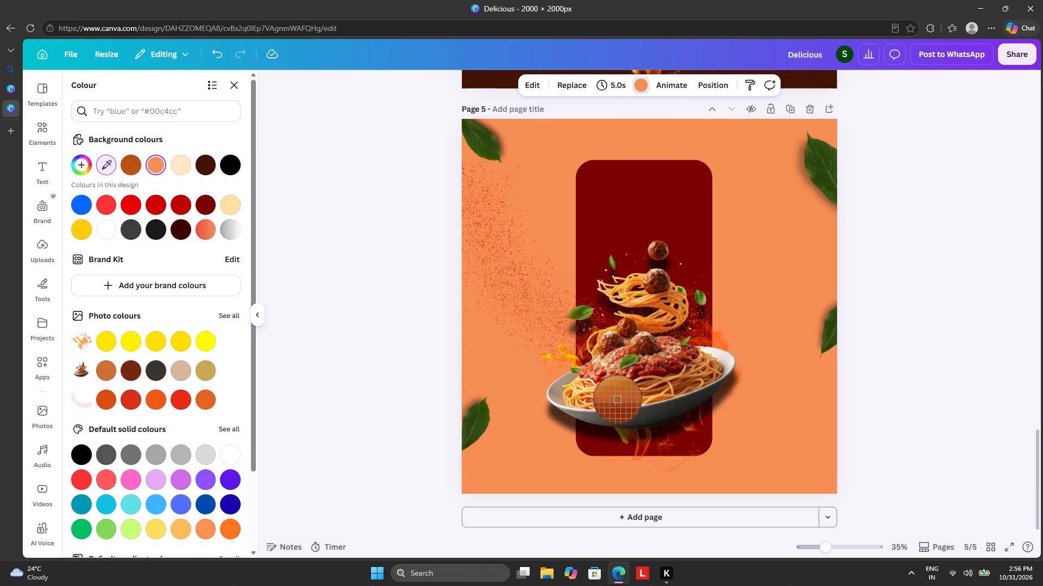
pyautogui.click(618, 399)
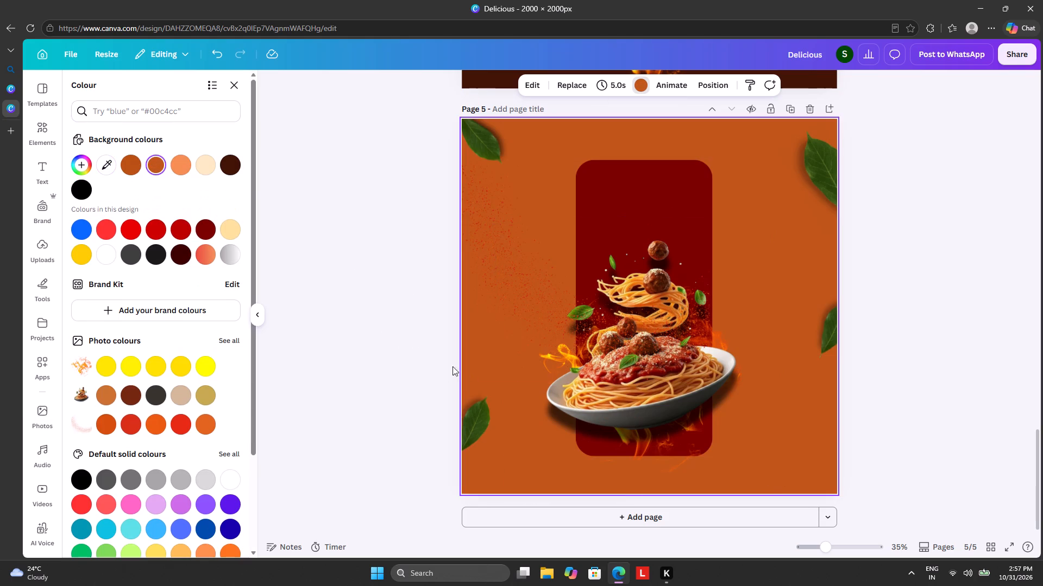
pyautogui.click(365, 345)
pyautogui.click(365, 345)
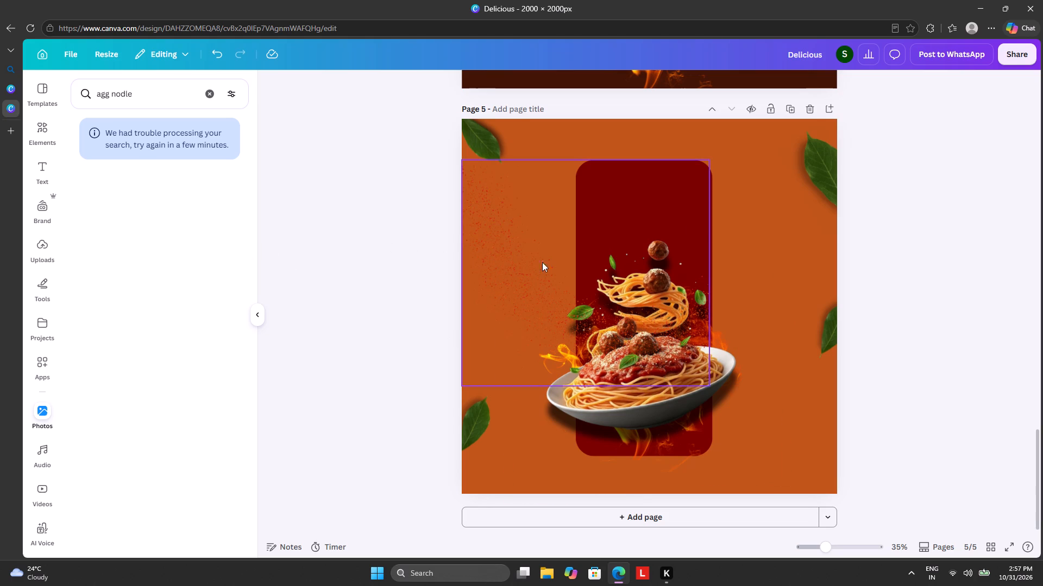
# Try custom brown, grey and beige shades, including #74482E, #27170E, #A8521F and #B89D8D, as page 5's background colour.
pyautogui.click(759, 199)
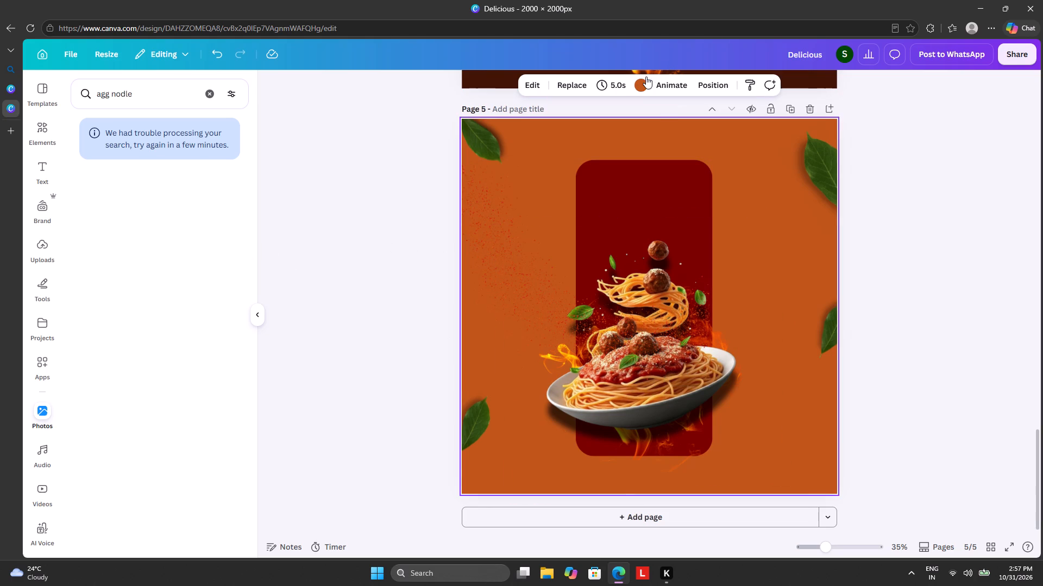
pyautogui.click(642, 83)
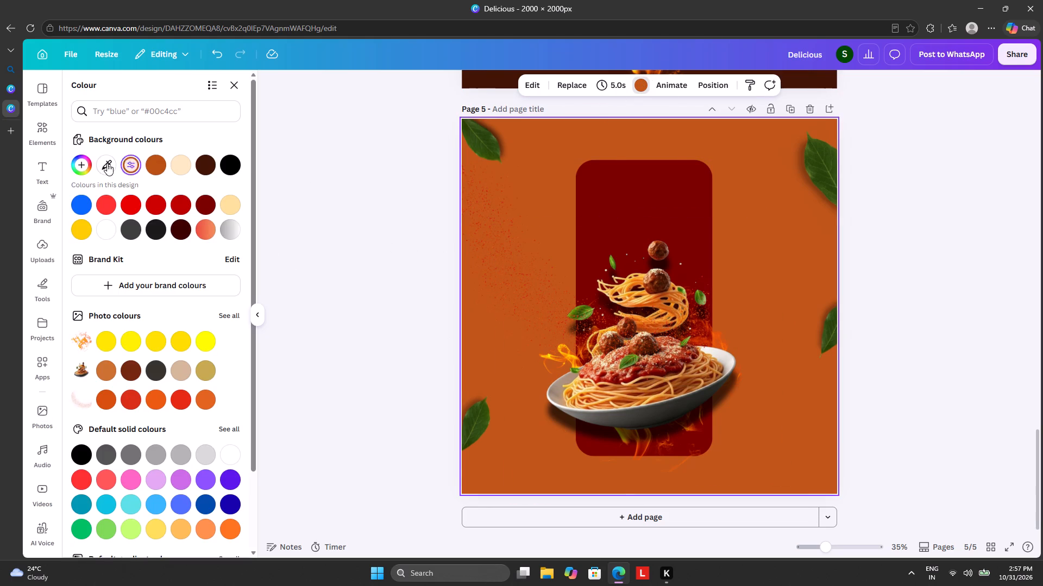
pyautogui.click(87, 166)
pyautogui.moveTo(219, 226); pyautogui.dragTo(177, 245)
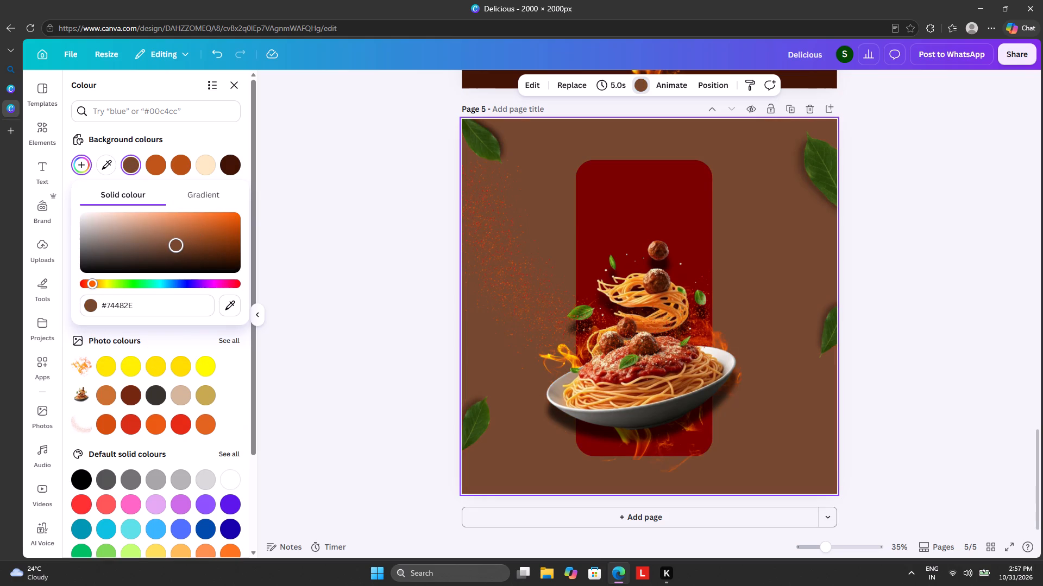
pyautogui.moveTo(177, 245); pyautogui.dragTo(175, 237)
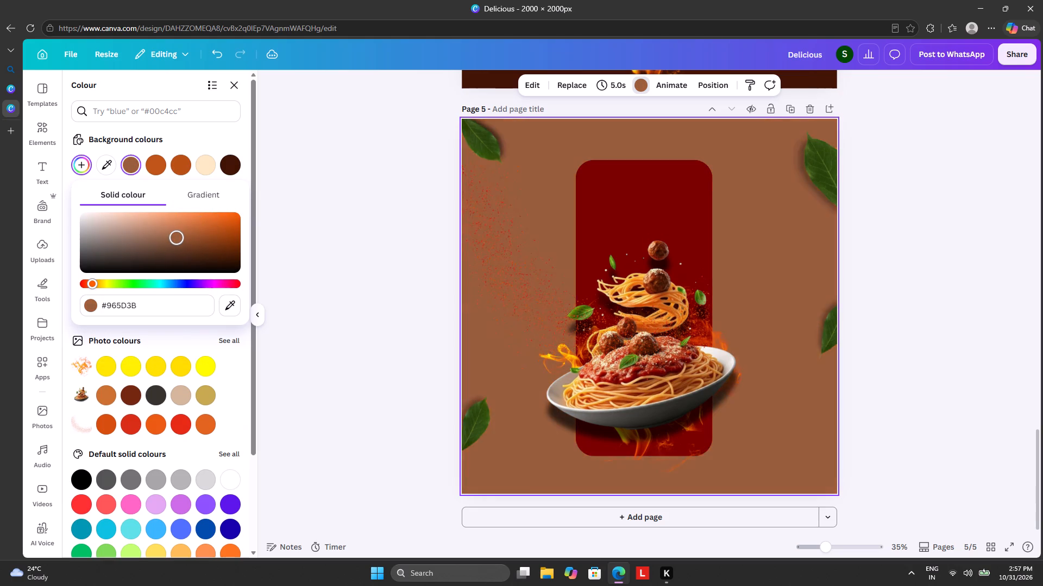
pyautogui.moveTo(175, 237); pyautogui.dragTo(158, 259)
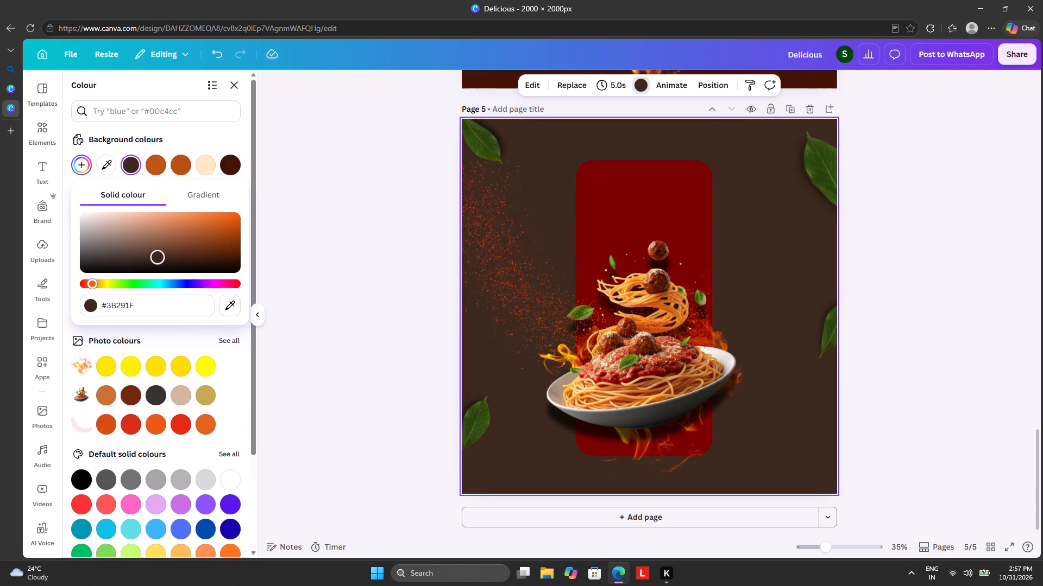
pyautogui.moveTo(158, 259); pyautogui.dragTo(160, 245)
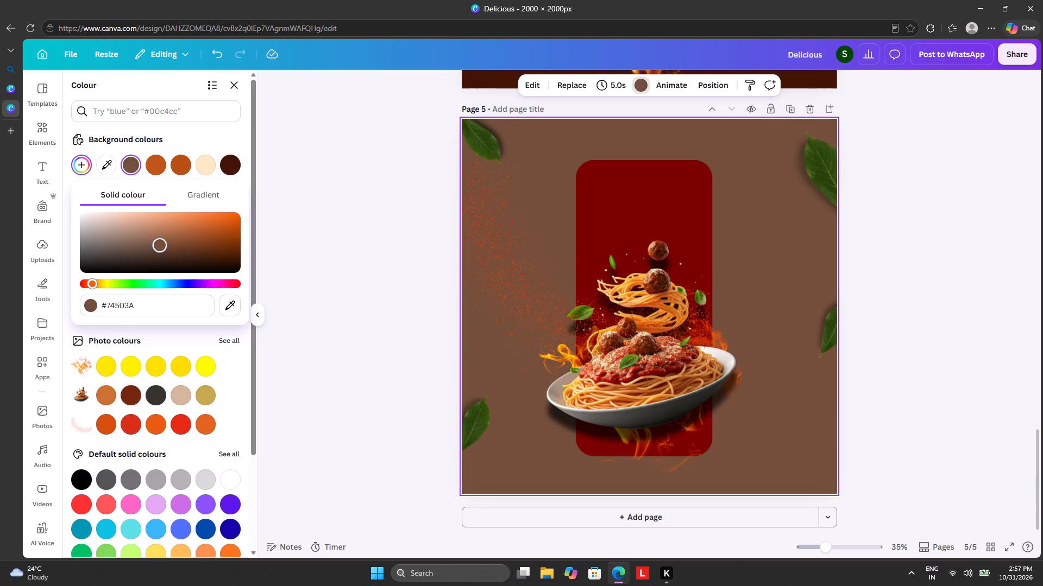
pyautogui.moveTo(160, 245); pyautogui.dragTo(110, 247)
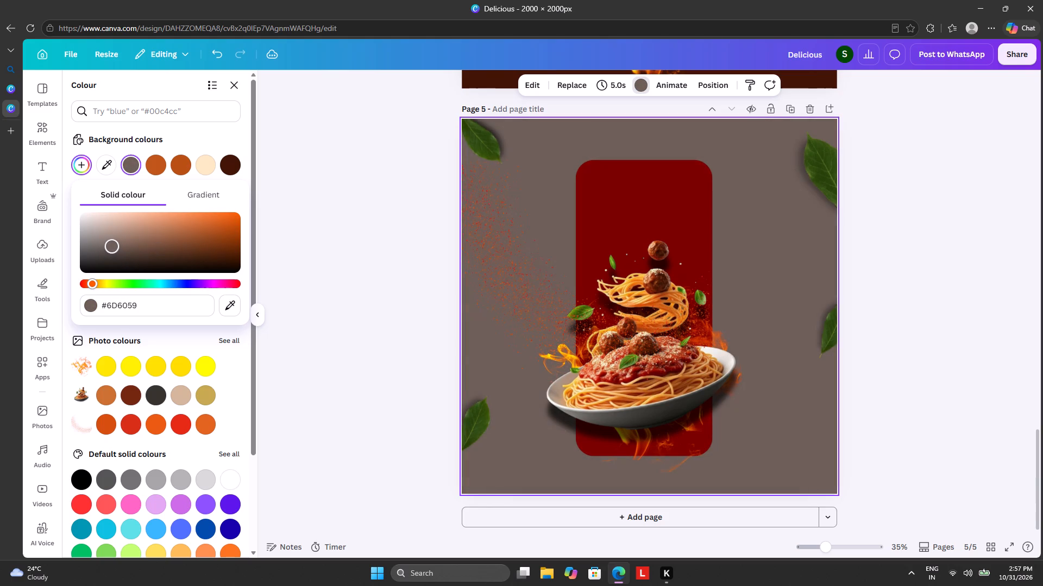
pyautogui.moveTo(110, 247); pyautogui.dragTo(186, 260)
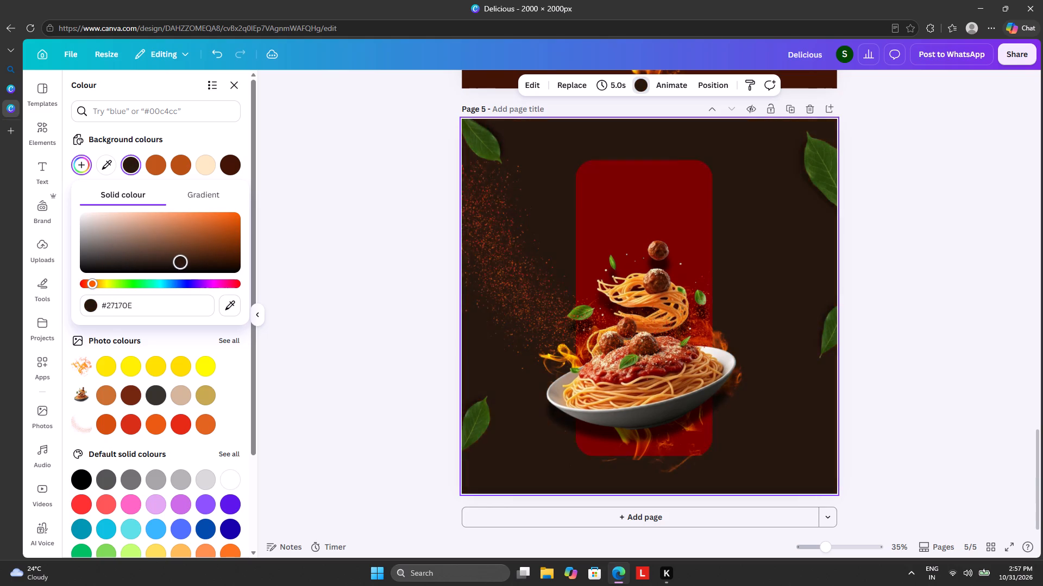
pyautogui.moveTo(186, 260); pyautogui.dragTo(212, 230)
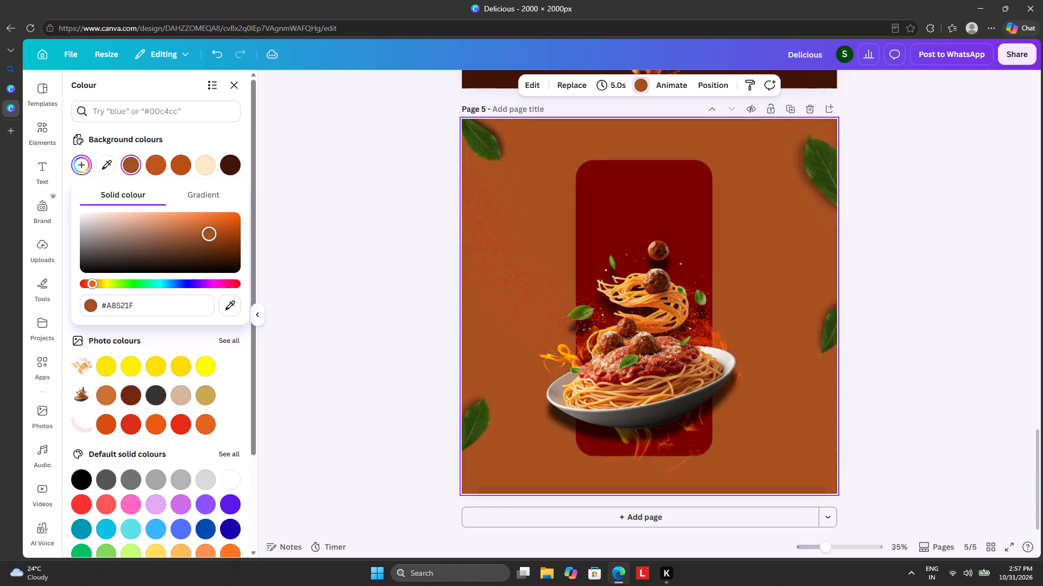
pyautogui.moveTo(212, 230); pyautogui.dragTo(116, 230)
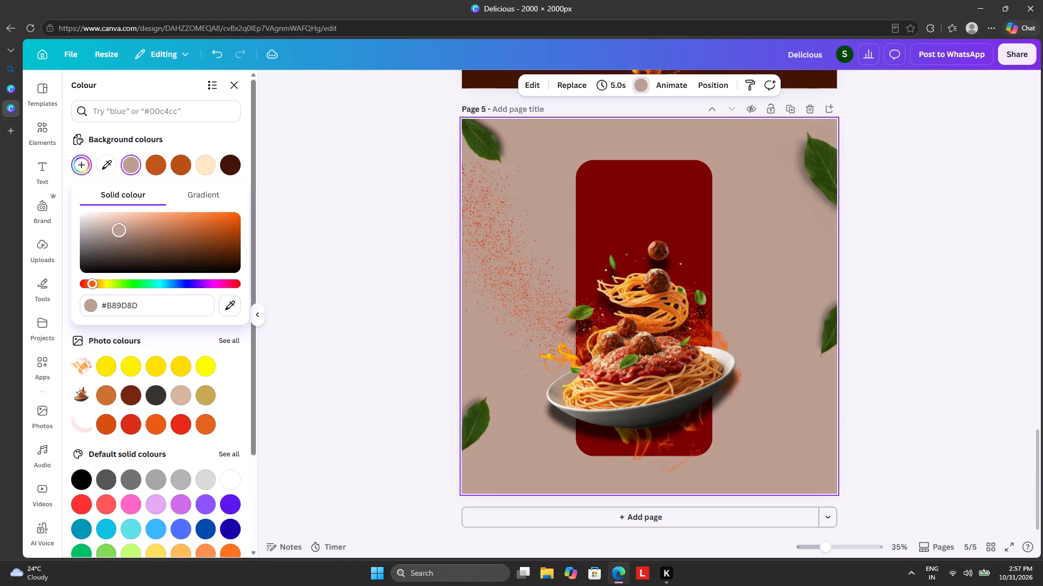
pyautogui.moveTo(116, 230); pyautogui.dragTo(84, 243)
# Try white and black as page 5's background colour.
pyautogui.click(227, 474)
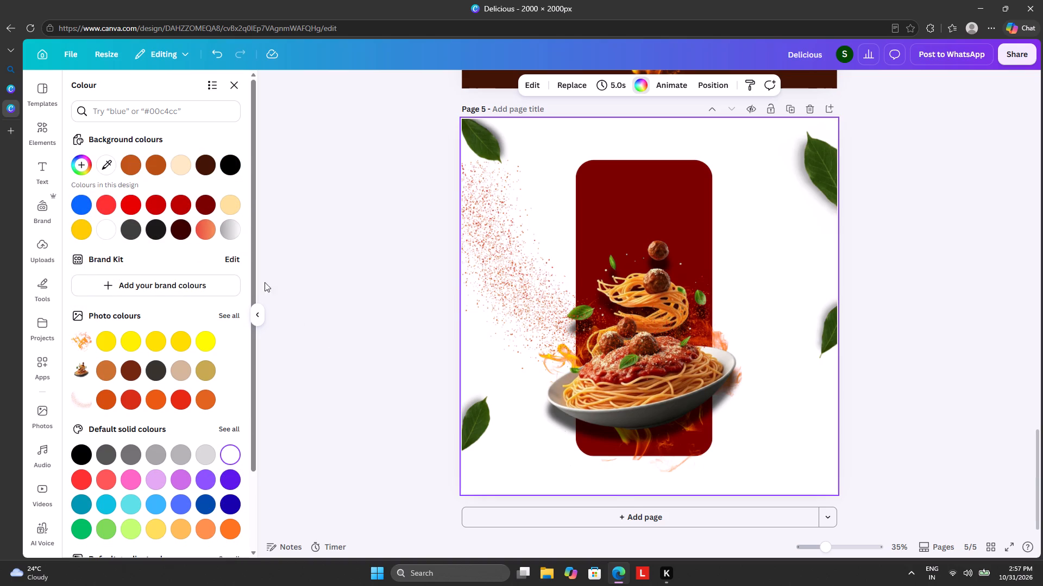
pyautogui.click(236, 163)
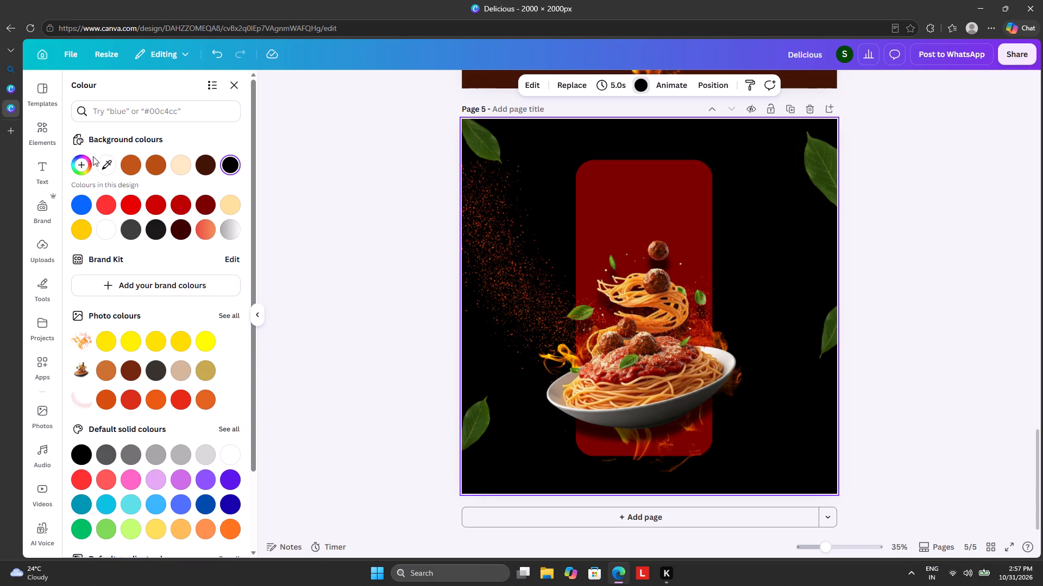
# Set page 5's background to a deep dark red sampled from the spaghetti dish.
pyautogui.click(109, 162)
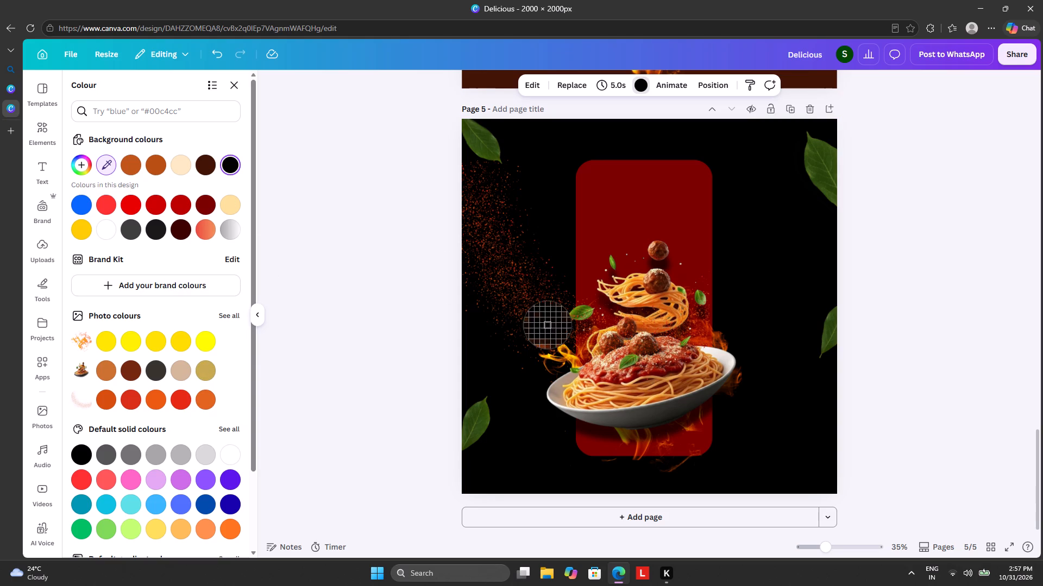
pyautogui.click(660, 386)
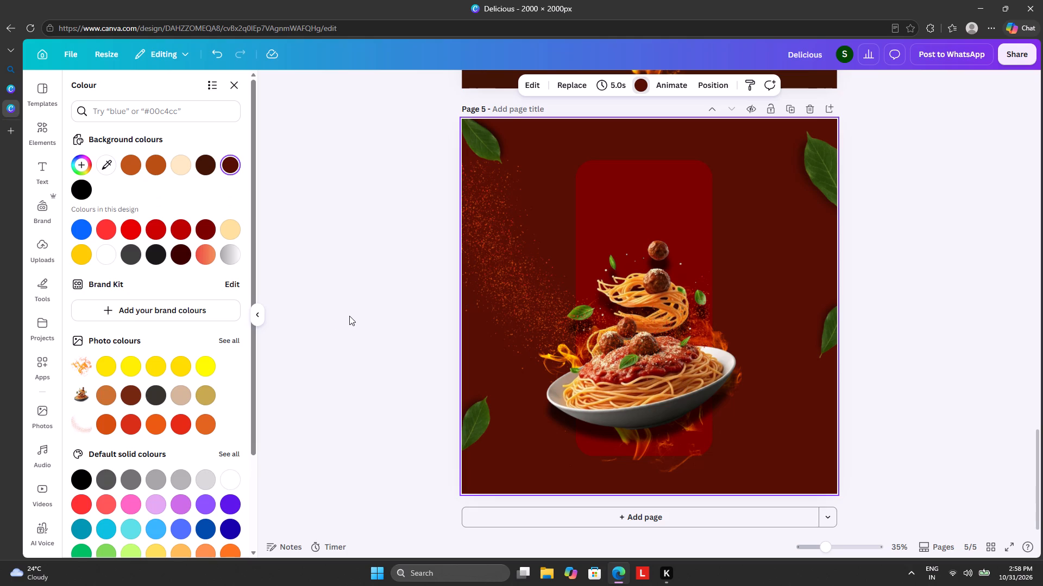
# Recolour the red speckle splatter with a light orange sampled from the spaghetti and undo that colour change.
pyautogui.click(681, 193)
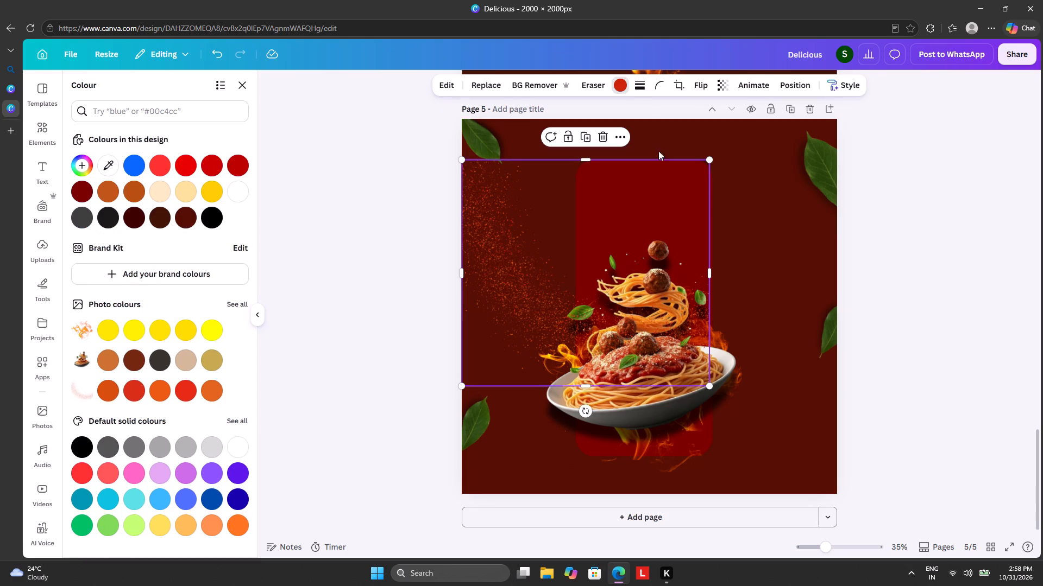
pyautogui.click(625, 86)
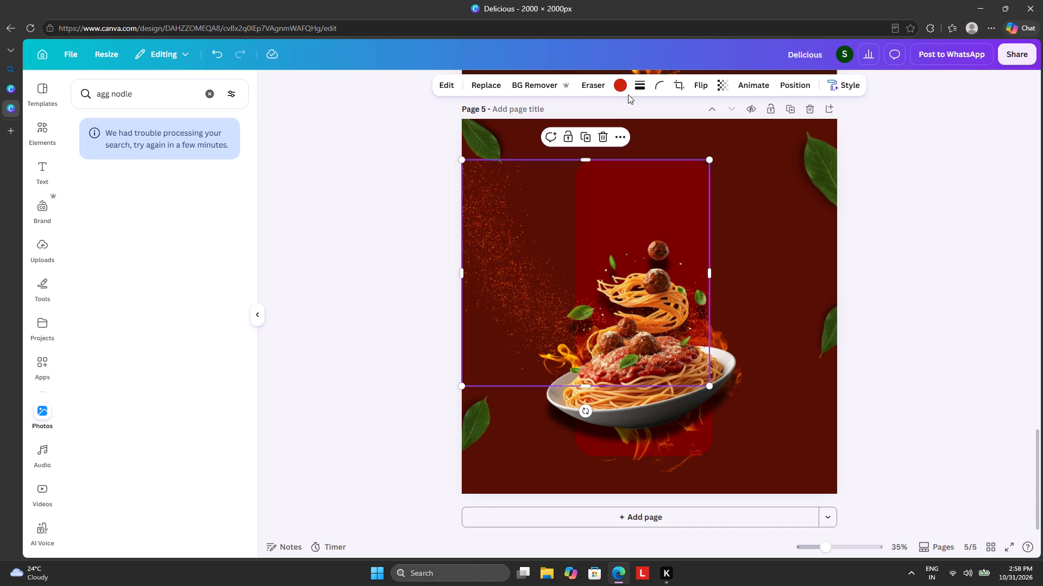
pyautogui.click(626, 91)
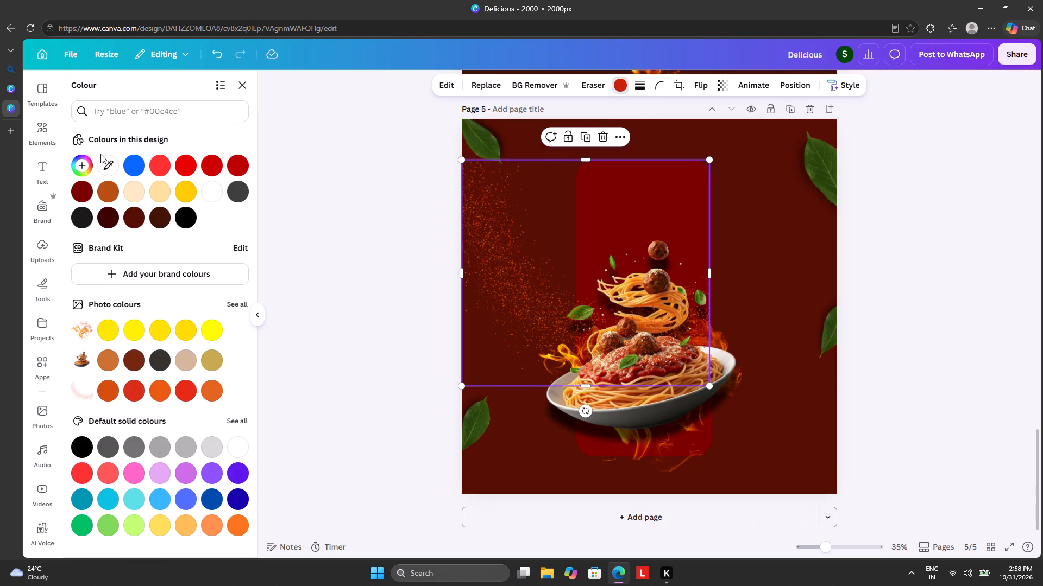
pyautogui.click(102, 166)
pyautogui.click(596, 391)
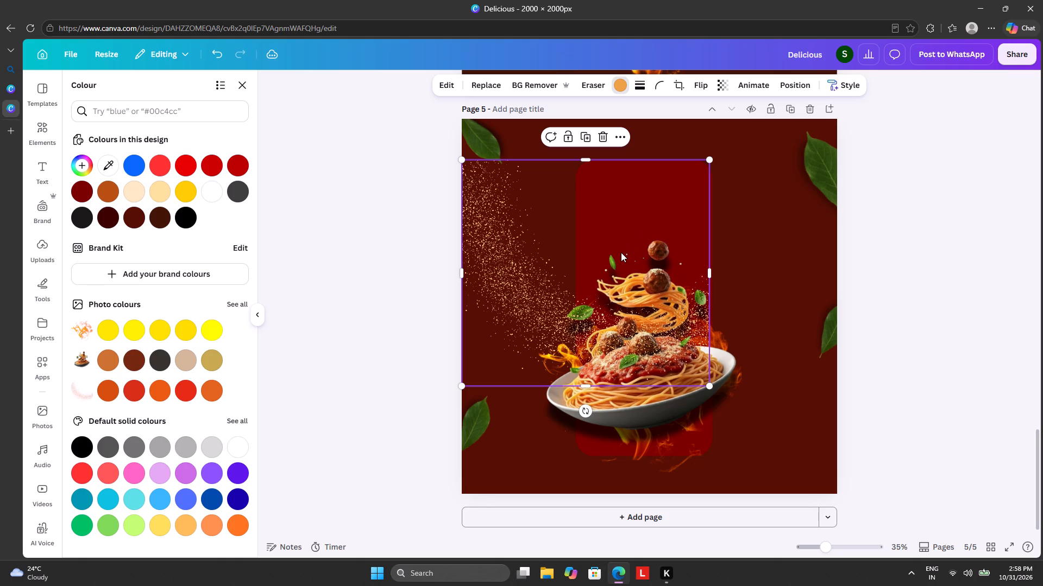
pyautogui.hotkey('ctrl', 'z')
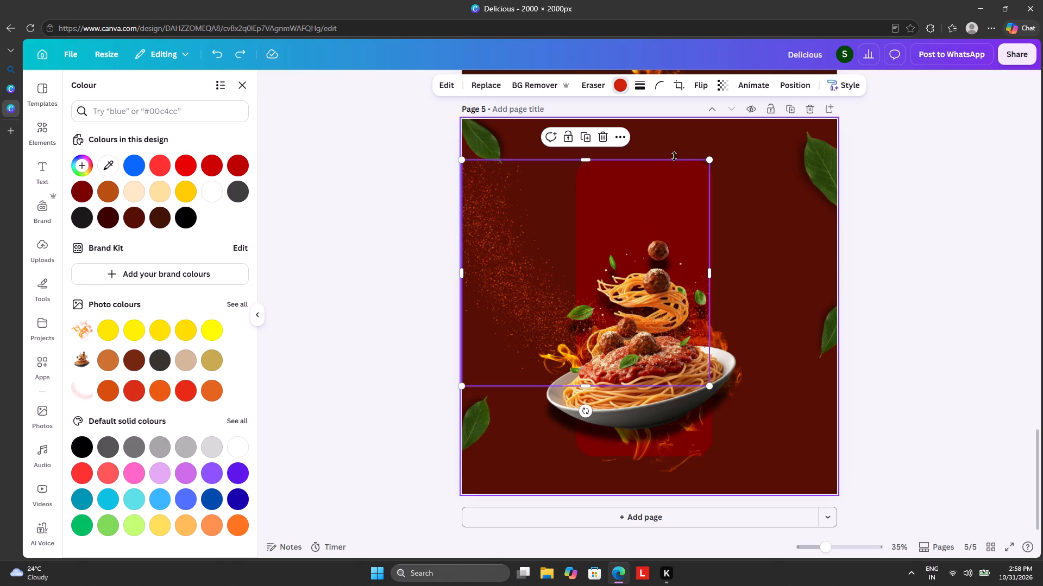
# Move the red speckle splatter outward, away from most of the dark red panel, so the panel can be selected.
pyautogui.click(663, 182)
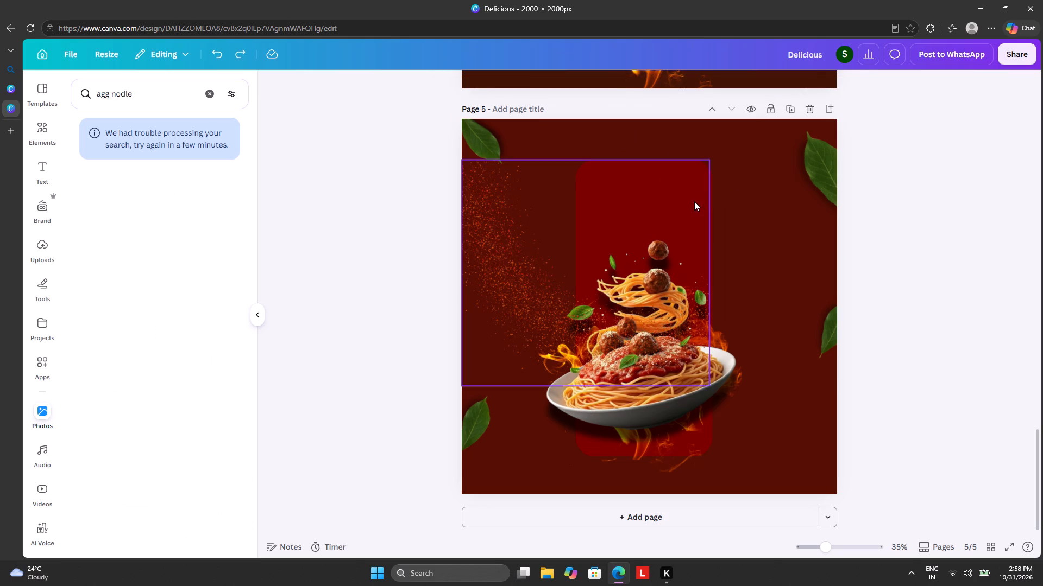
pyautogui.click(694, 201)
pyautogui.moveTo(652, 224); pyautogui.dragTo(592, 241)
# Recolour the rounded dark red panel behind the spaghetti with a peach tone sampled from the noodles.
pyautogui.click(675, 205)
pyautogui.click(560, 87)
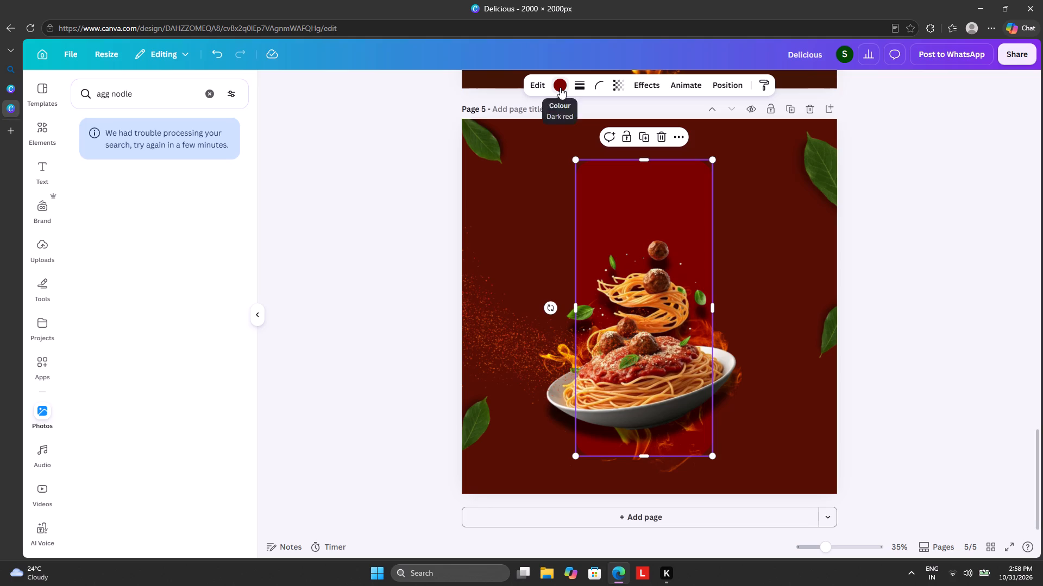
pyautogui.click(99, 165)
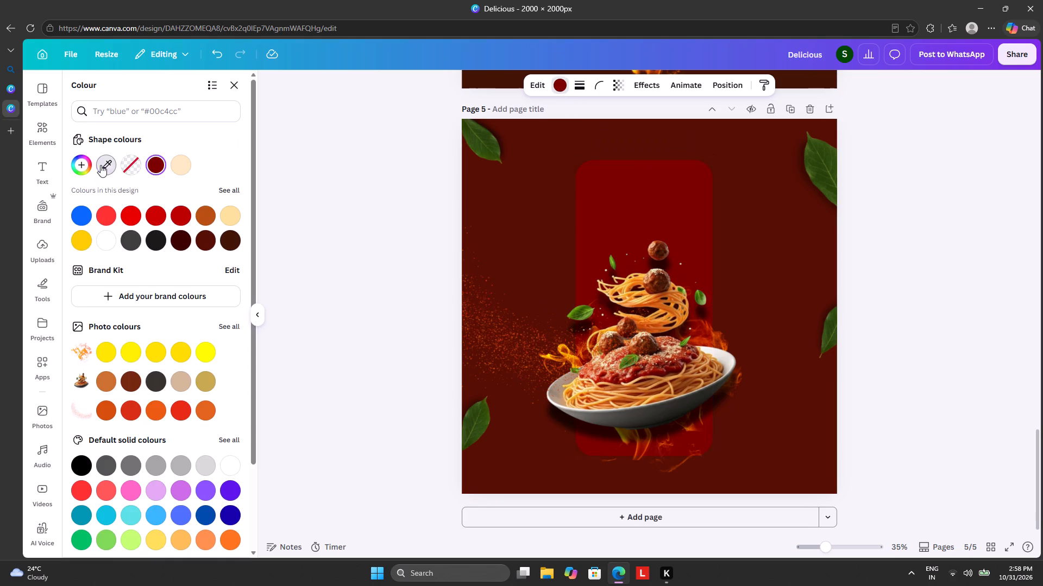
pyautogui.click(592, 386)
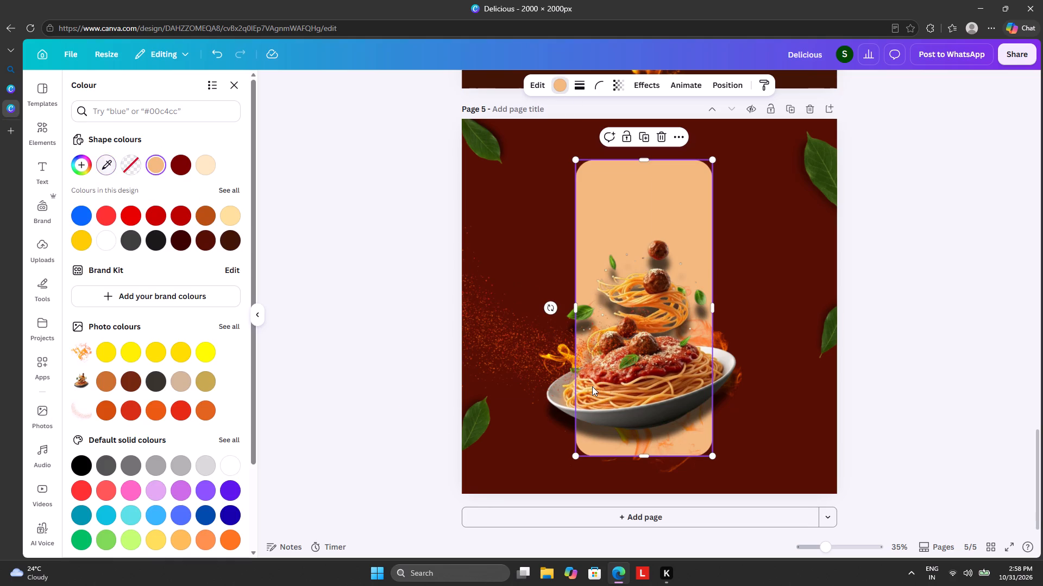
pyautogui.click(265, 313)
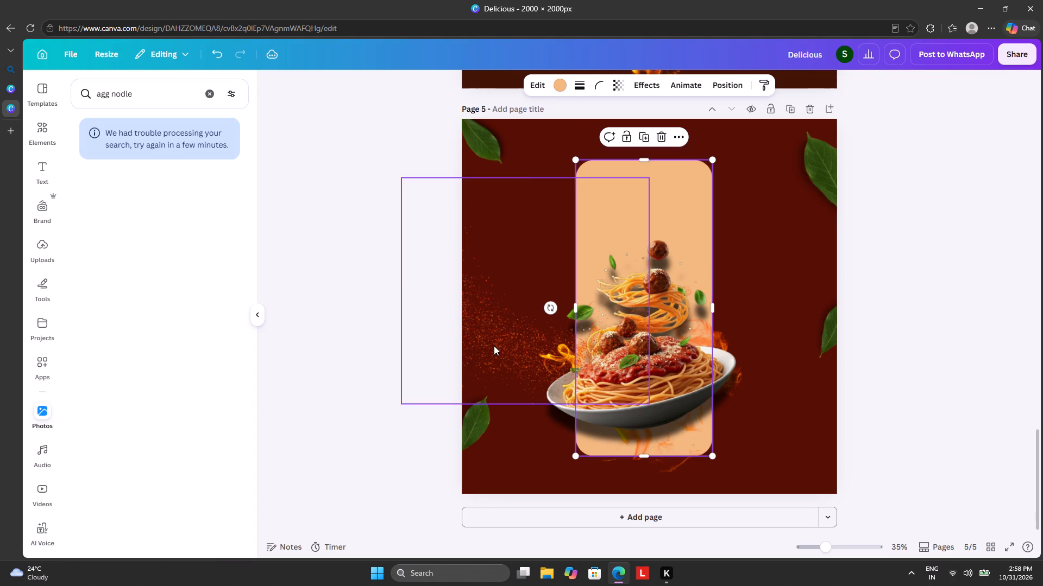
# Reposition the red speckle splatter so it runs from page 5's upper-left area down towards the spaghetti plate.
pyautogui.moveTo(494, 345); pyautogui.dragTo(537, 308)
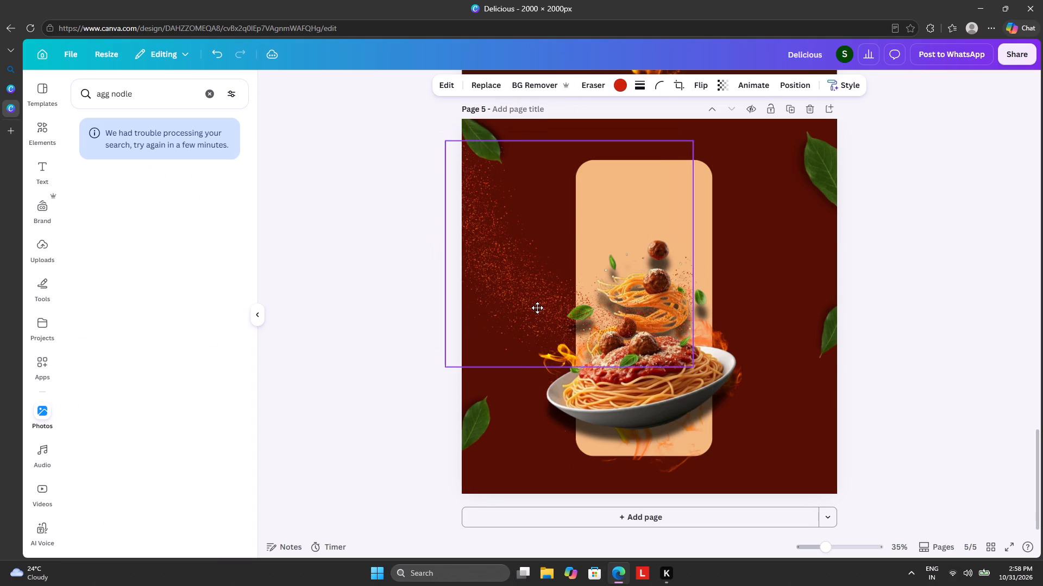
pyautogui.moveTo(537, 308); pyautogui.dragTo(520, 307)
# Recolour the rounded peach panel behind the spaghetti with a dark brown sampled from the floating meatball.
pyautogui.click(698, 186)
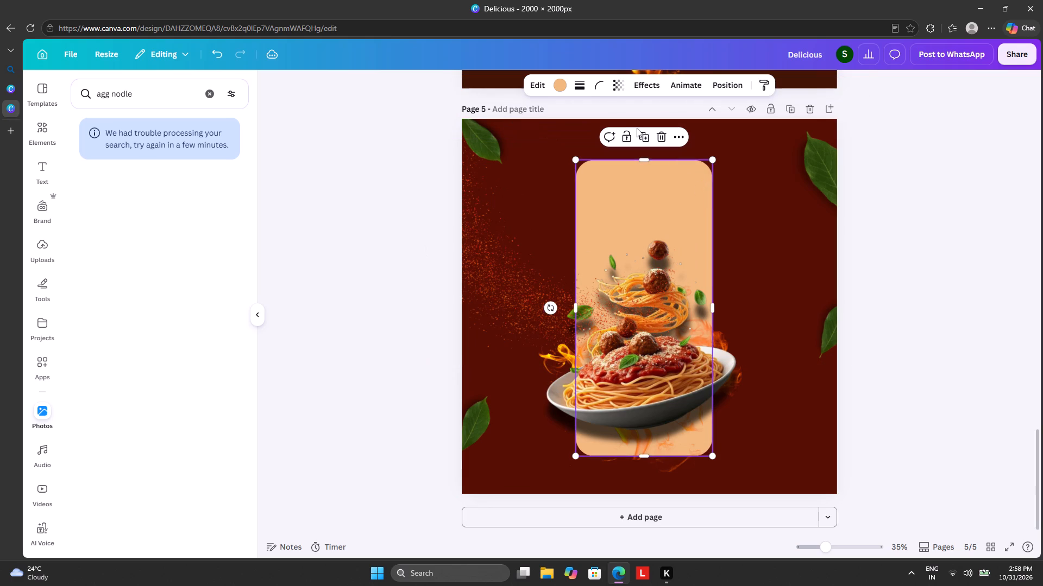
pyautogui.click(558, 82)
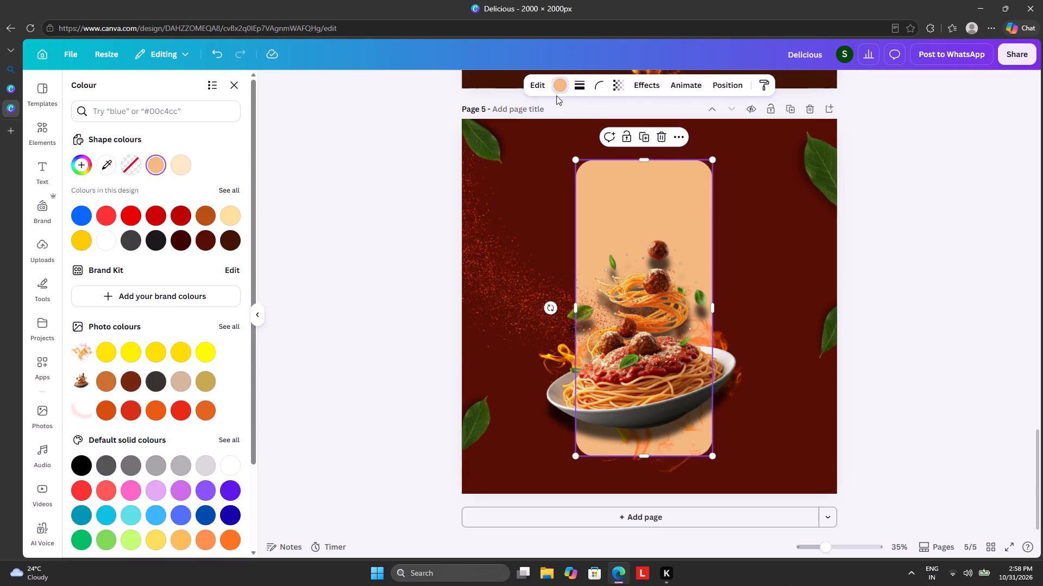
pyautogui.click(106, 164)
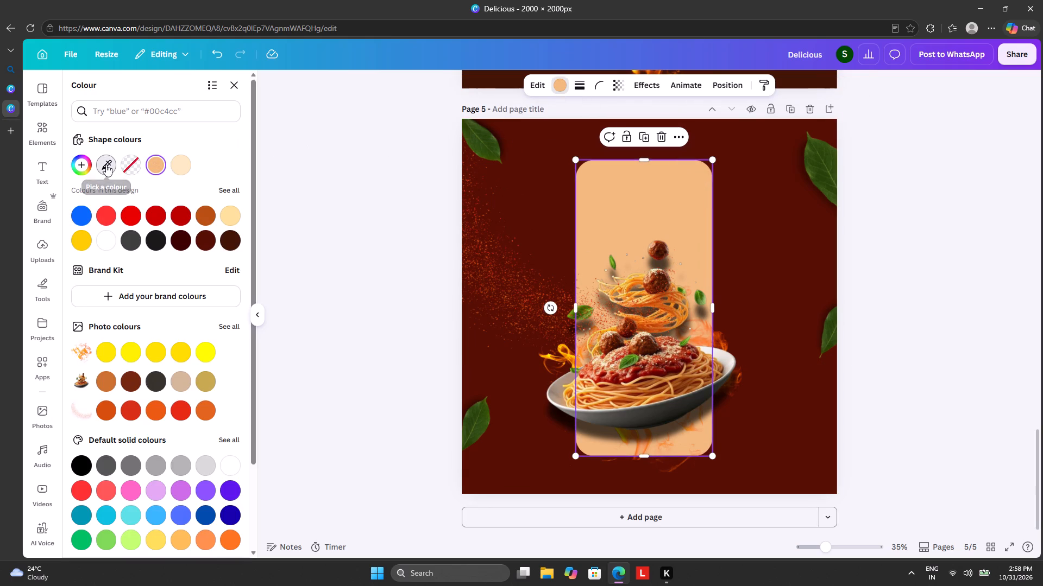
pyautogui.click(663, 283)
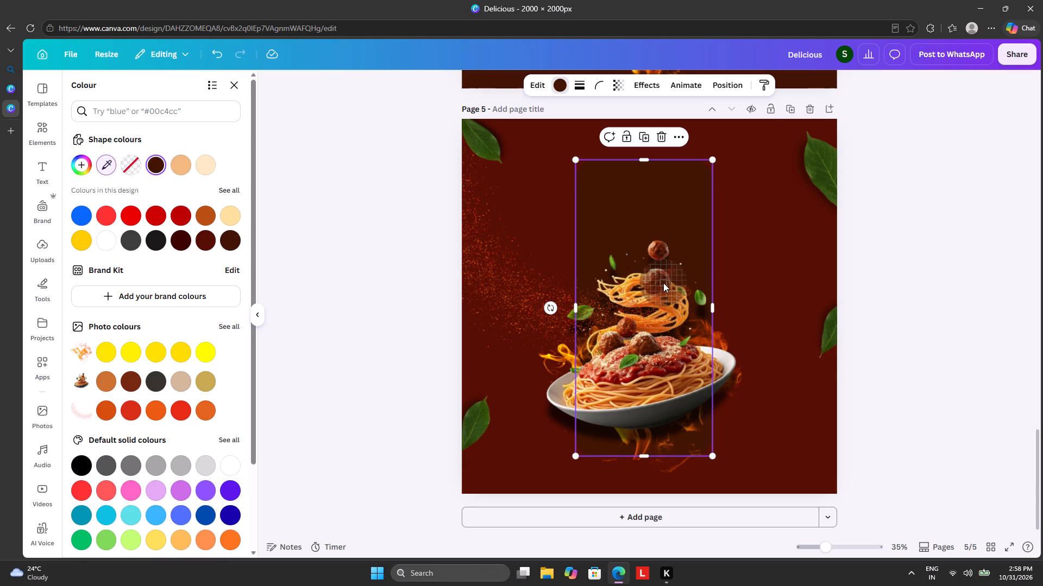
pyautogui.click(392, 300)
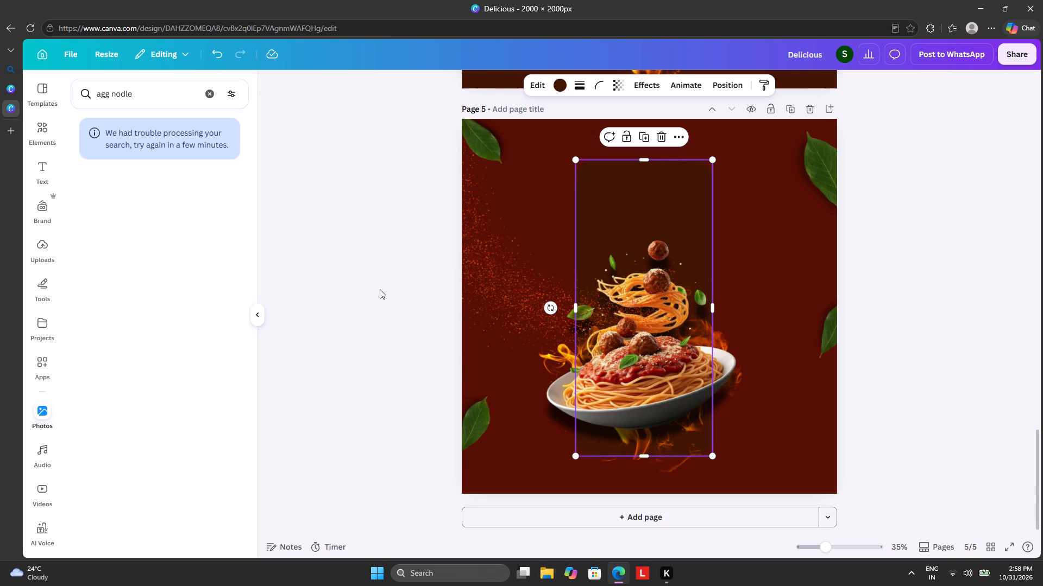
pyautogui.click(380, 289)
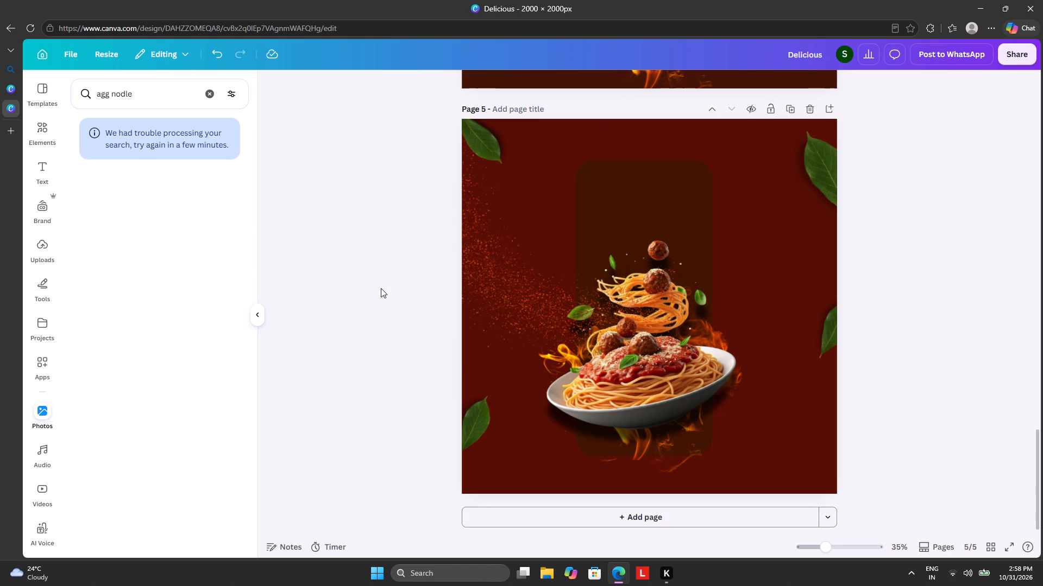
# Shift the dark brown rounded panel slightly down and to the right behind page 5's spaghetti plate.
pyautogui.moveTo(677, 203); pyautogui.dragTo(680, 194)
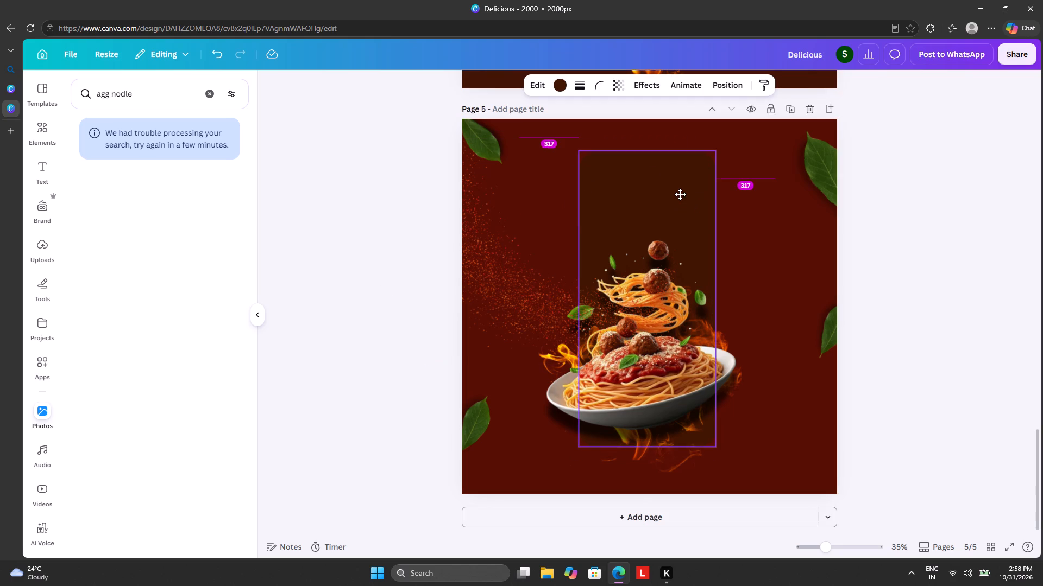
pyautogui.moveTo(680, 194); pyautogui.dragTo(680, 212)
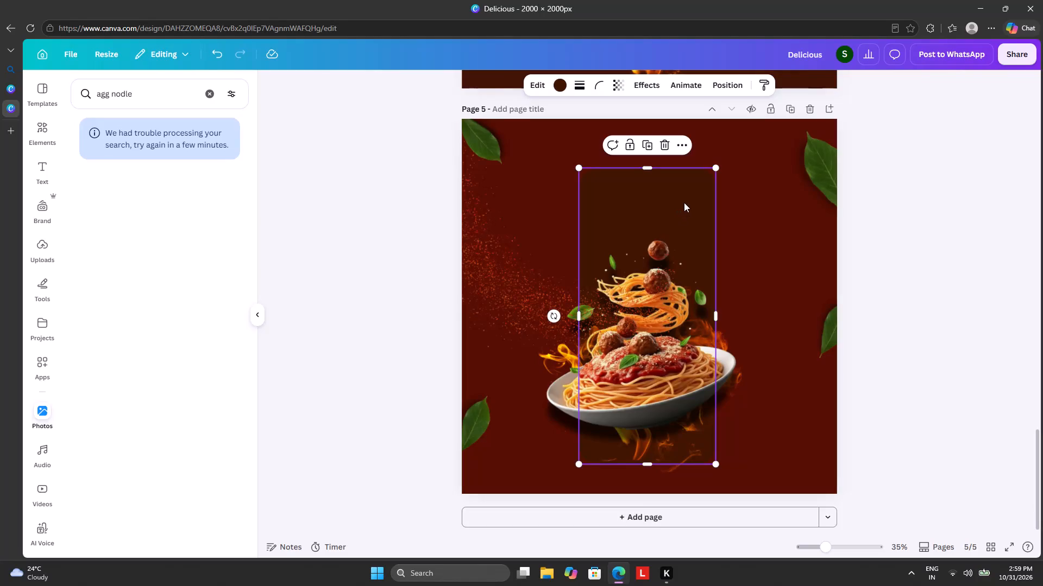
pyautogui.click(926, 323)
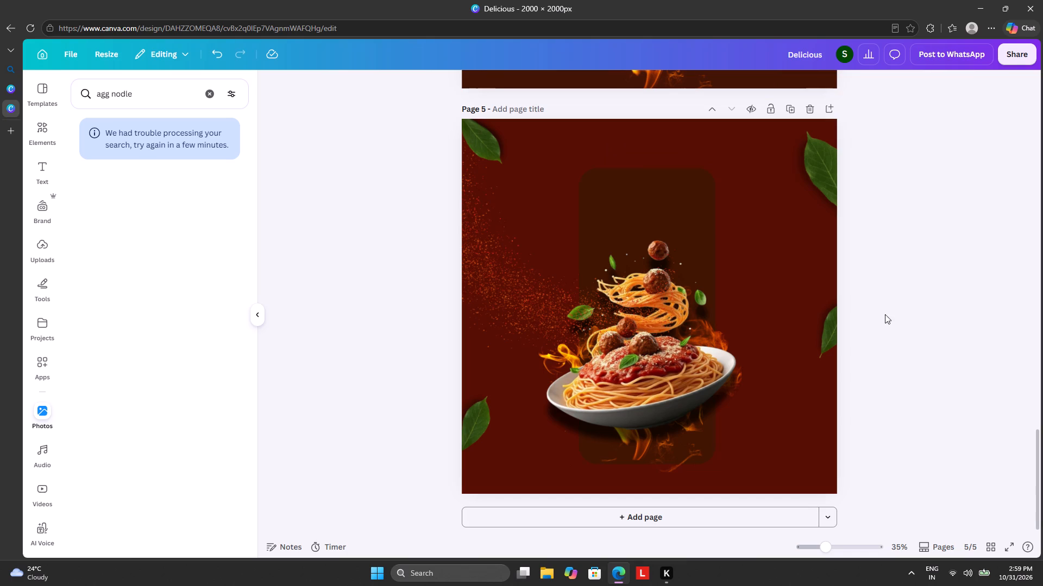
# Delete the spaghetti plate, the flames and the red speckle splatter from page 4.
pyautogui.scroll(7, 787, 291)
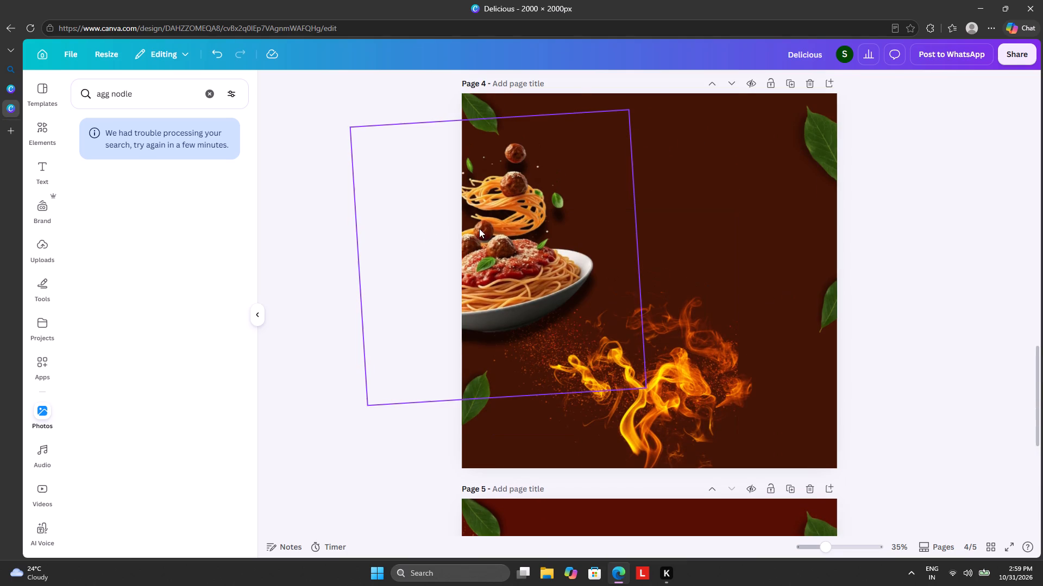
pyautogui.click(530, 233)
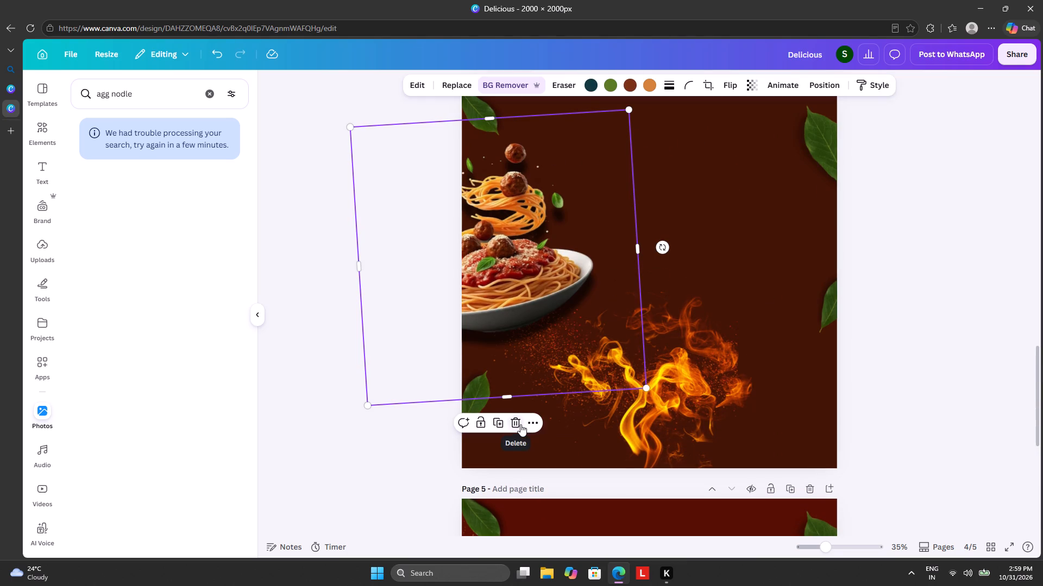
pyautogui.click(511, 424)
pyautogui.click(620, 392)
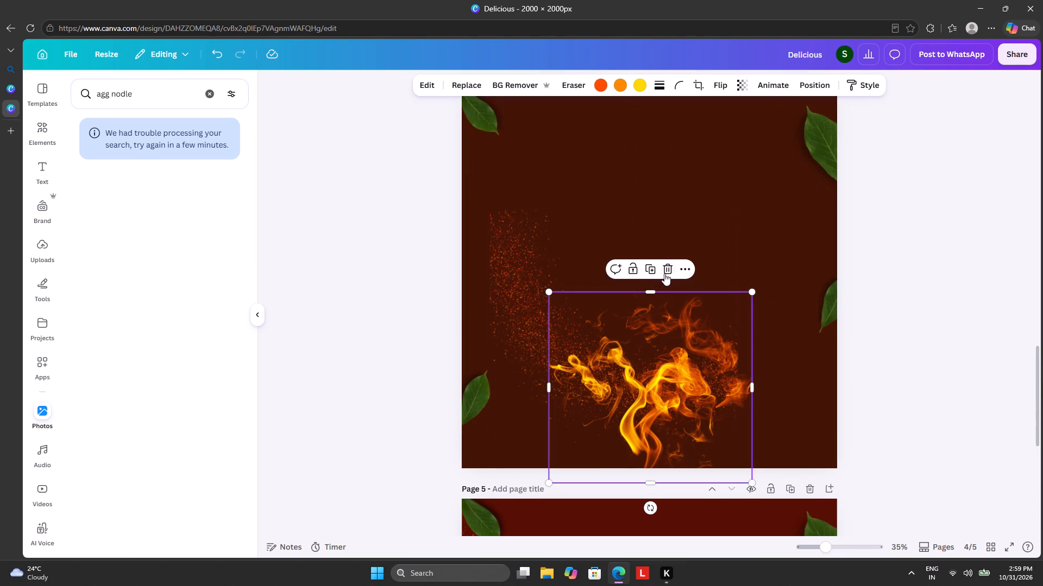
pyautogui.click(668, 269)
pyautogui.click(543, 307)
pyautogui.click(628, 185)
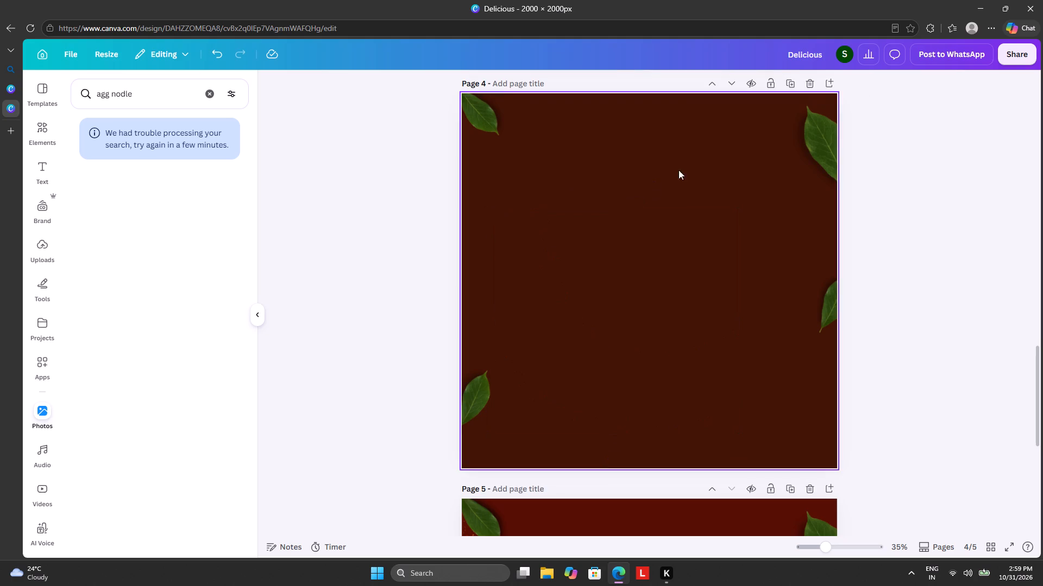
# Delete the four green leaves around the edges of page 4, leaving only its dark brown background.
pyautogui.click(830, 159)
pyautogui.click(839, 245)
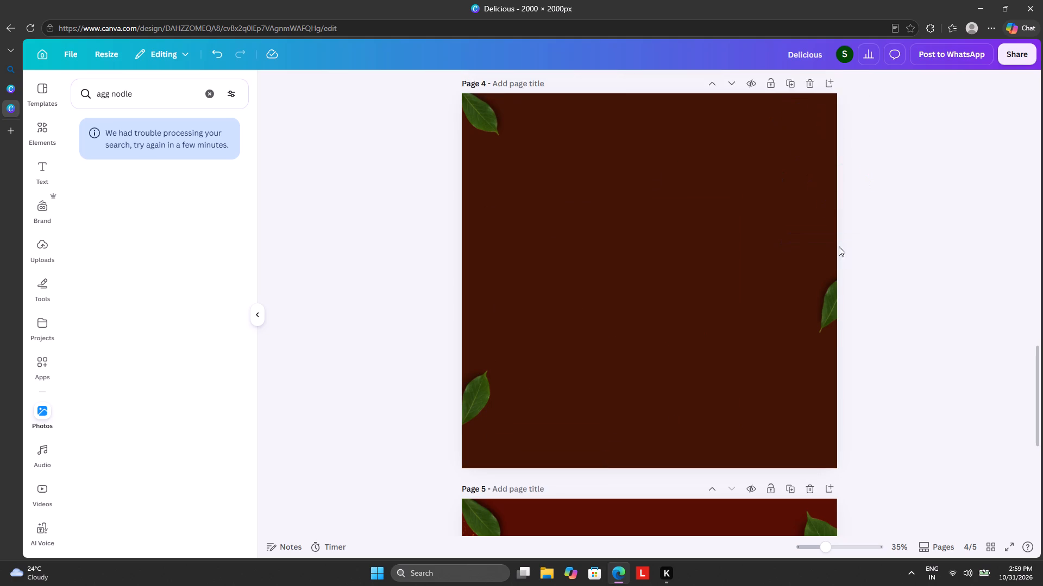
pyautogui.click(831, 297)
pyautogui.click(849, 239)
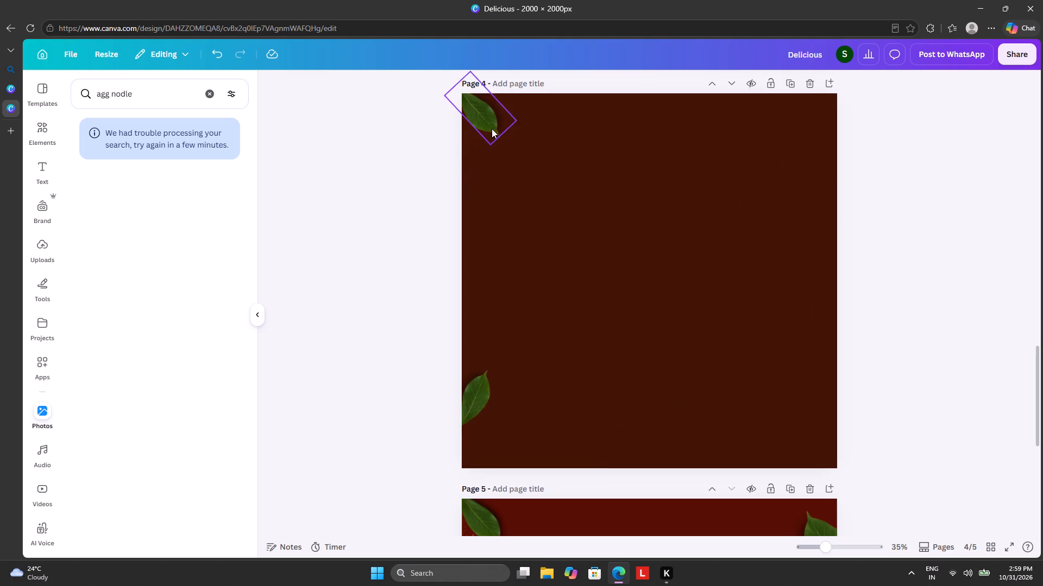
pyautogui.click(492, 129)
pyautogui.click(500, 174)
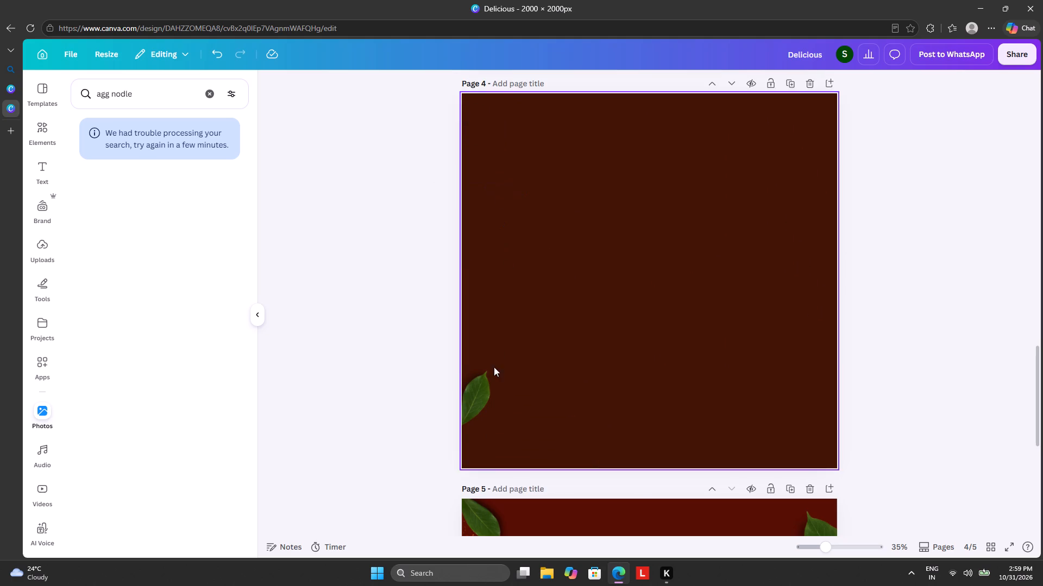
pyautogui.click(483, 387)
pyautogui.click(488, 329)
# Search the elements library for "shimla mirch".
pyautogui.scroll(-4, 507, 320)
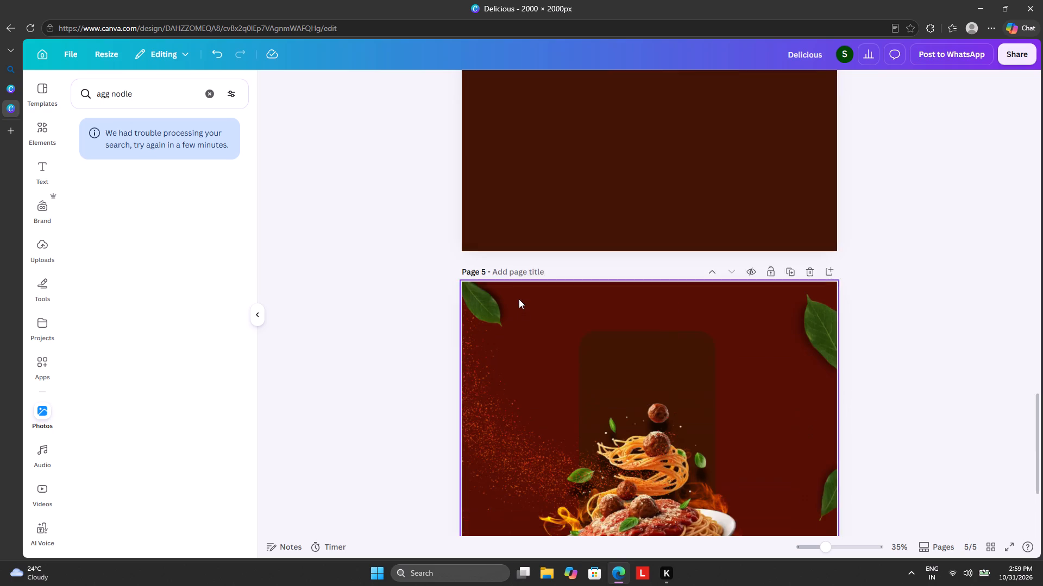
pyautogui.scroll(-4, 519, 299)
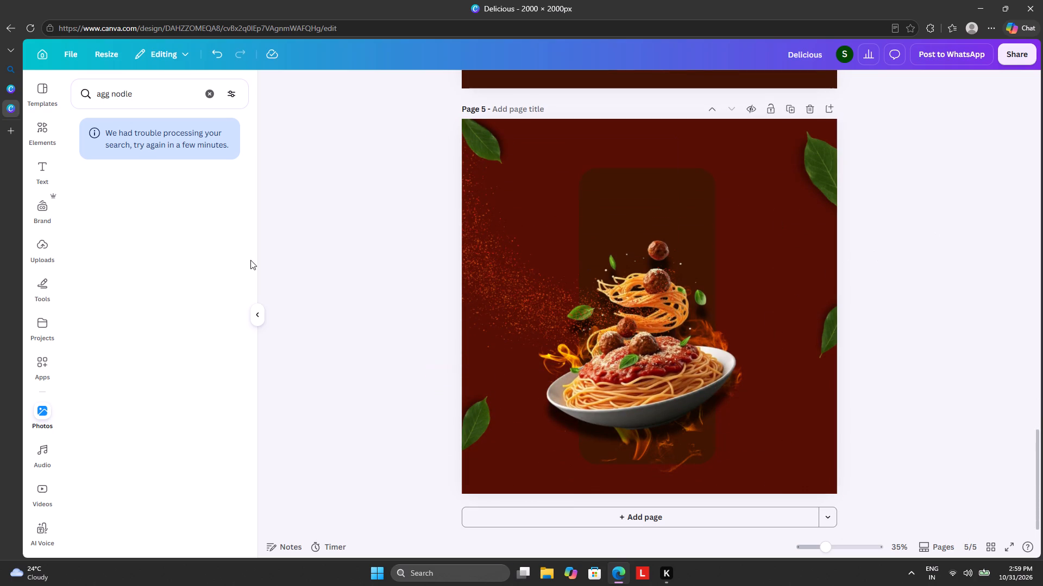
pyautogui.click(45, 146)
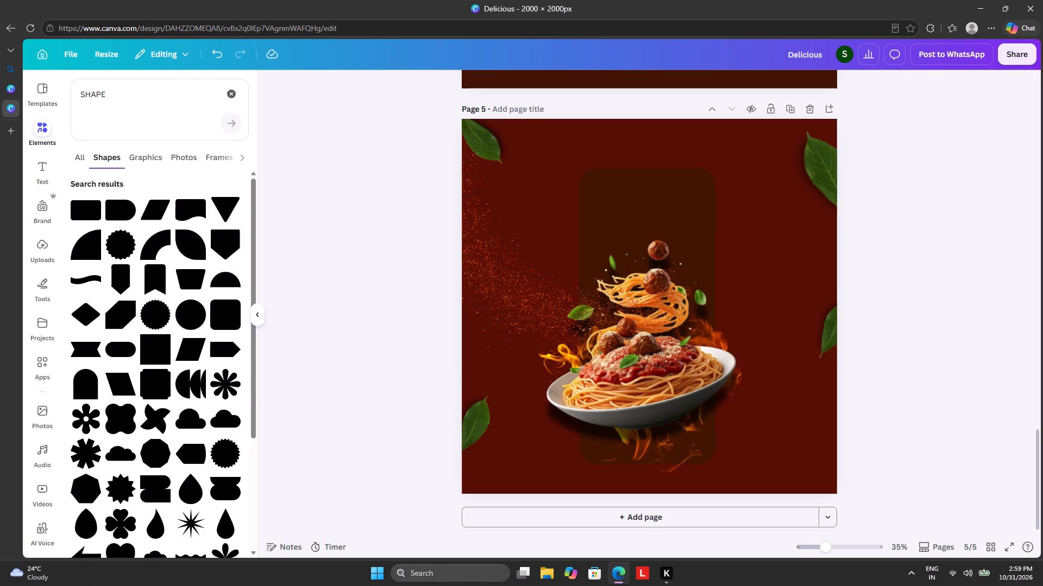
pyautogui.click(236, 92)
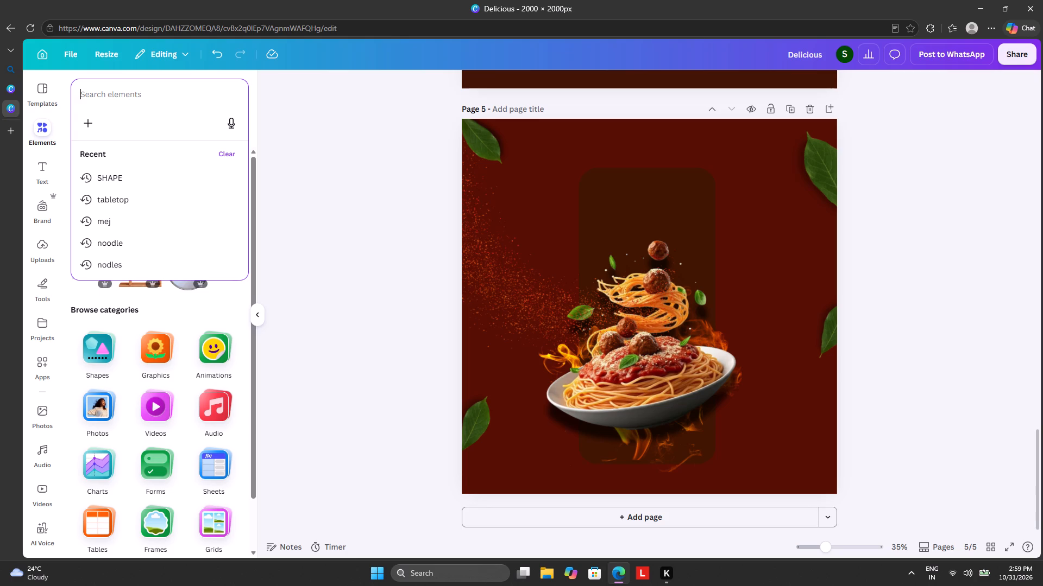
pyautogui.write('shi')
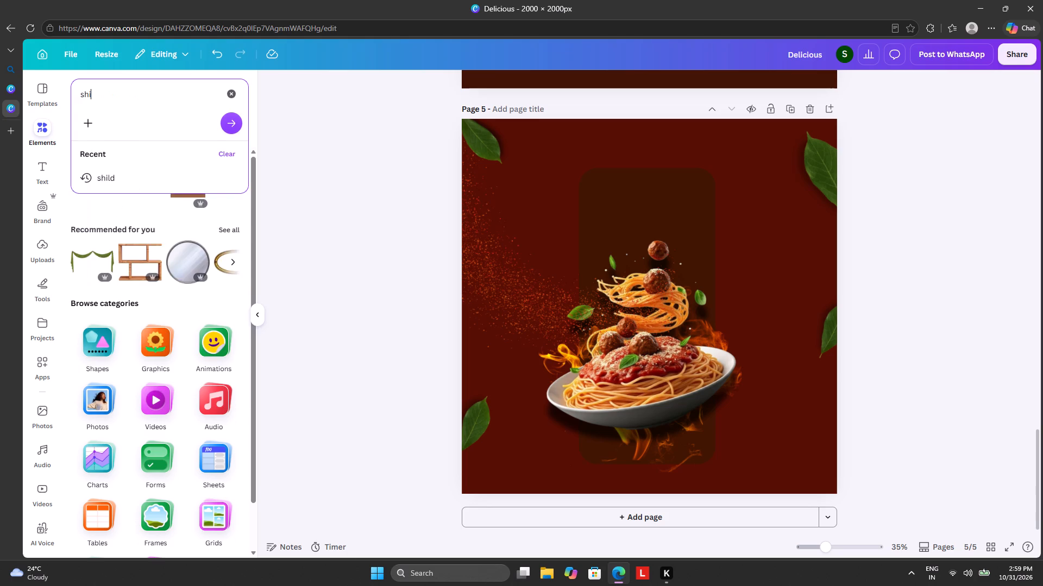
pyautogui.write('mla')
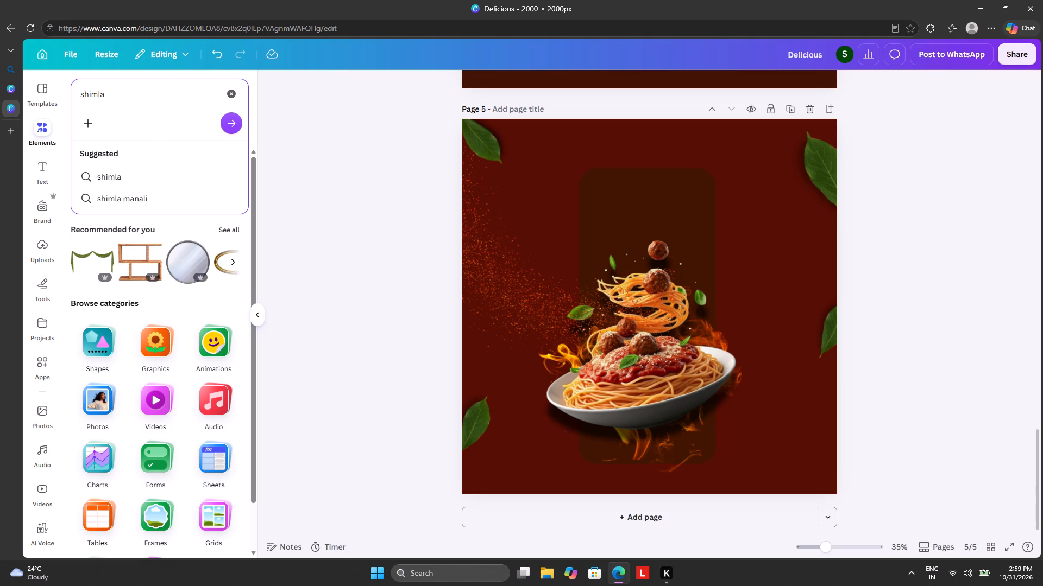
pyautogui.press('space')
pyautogui.write('mi')
pyautogui.write('rc')
pyautogui.press('h')
pyautogui.press('Return')
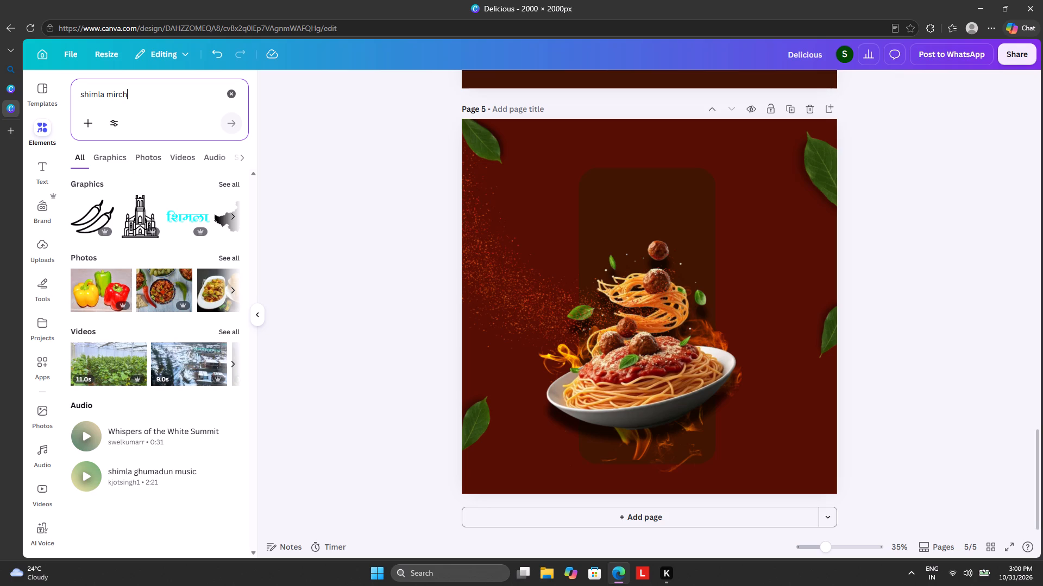
# Search the element graphics for "capsicum slice" and place the green capsicum rings over the leaf in page 5's upper-right corner.
pyautogui.click(233, 91)
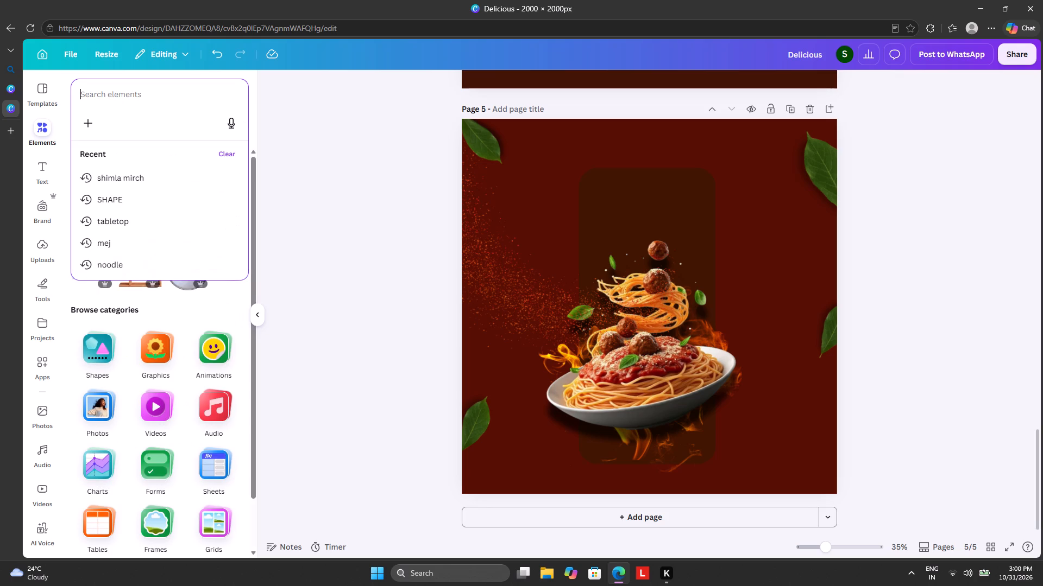
pyautogui.write('ca')
pyautogui.press('p')
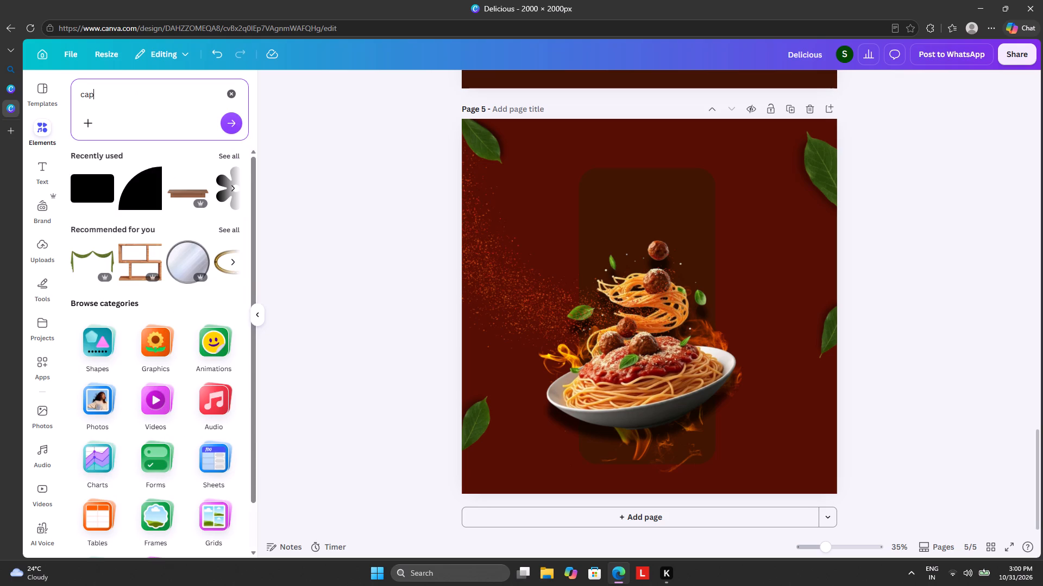
pyautogui.press('s')
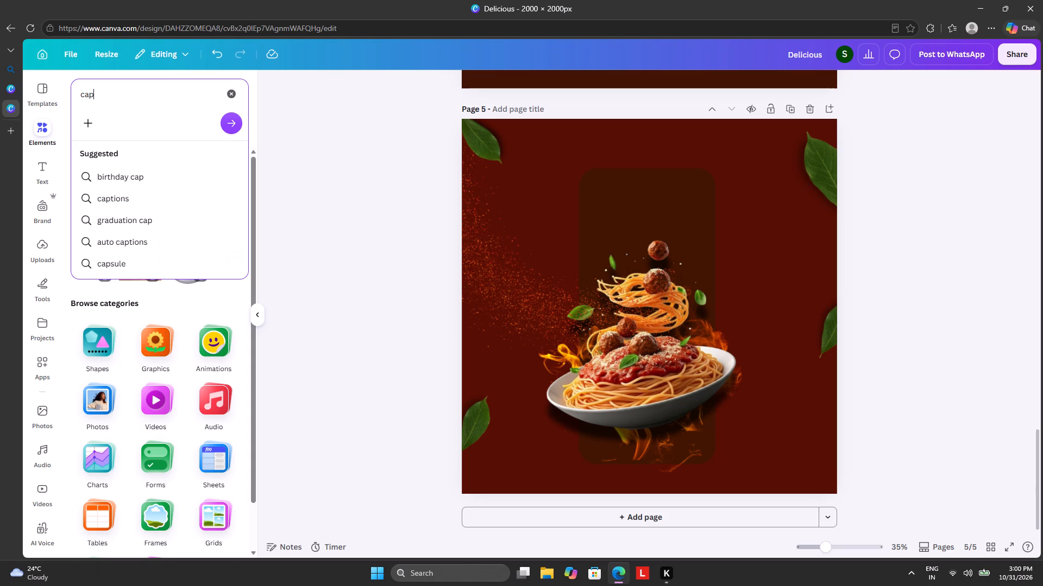
pyautogui.press('i')
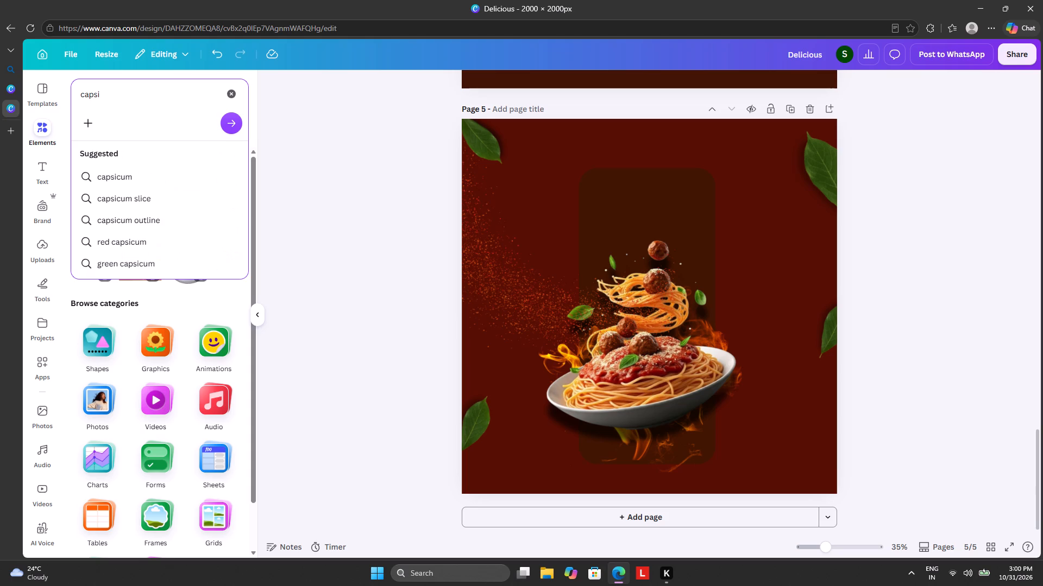
pyautogui.press('c')
pyautogui.write('um slice')
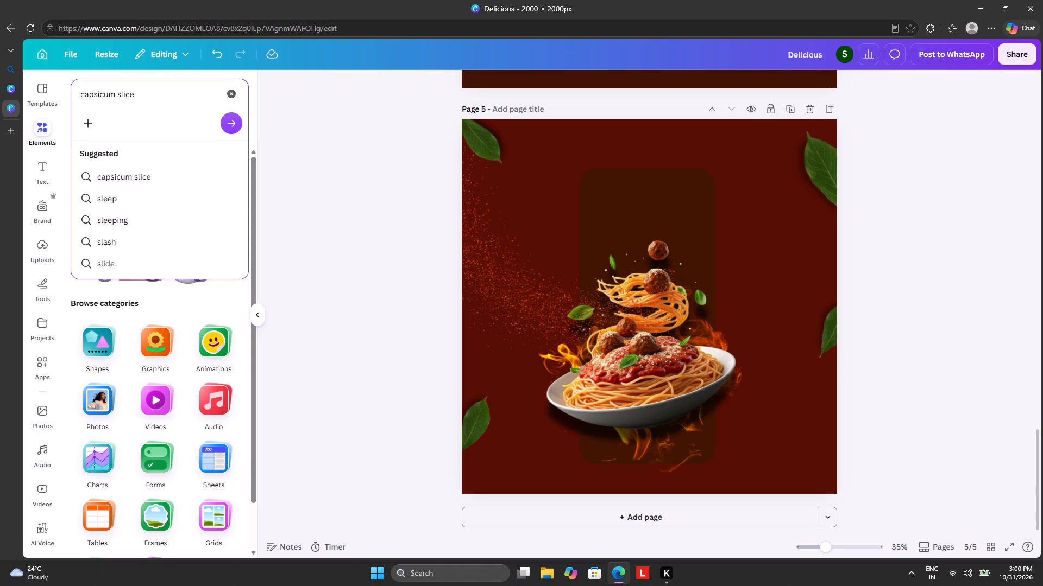
pyautogui.press('Return')
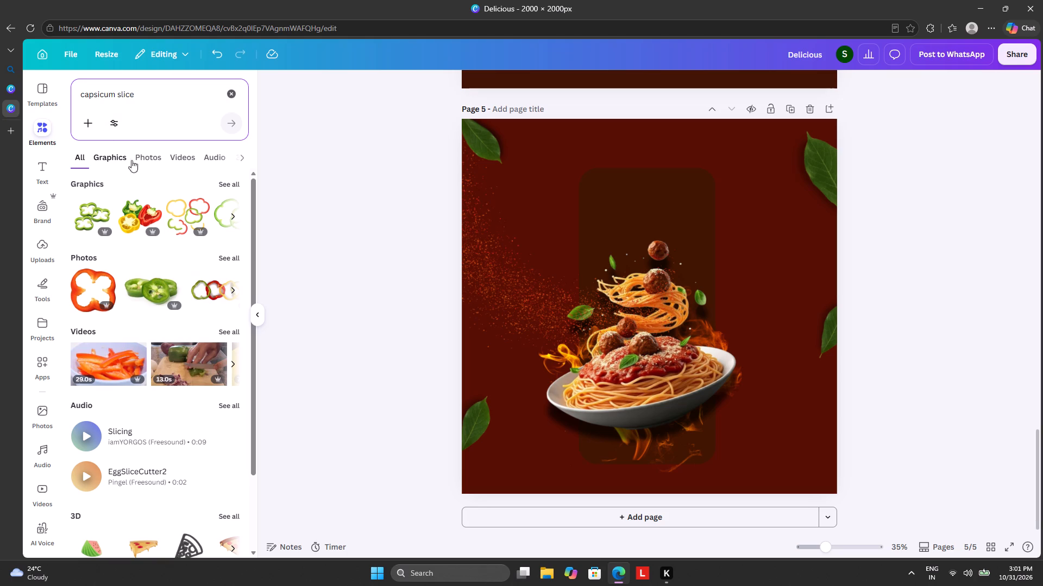
pyautogui.click(221, 179)
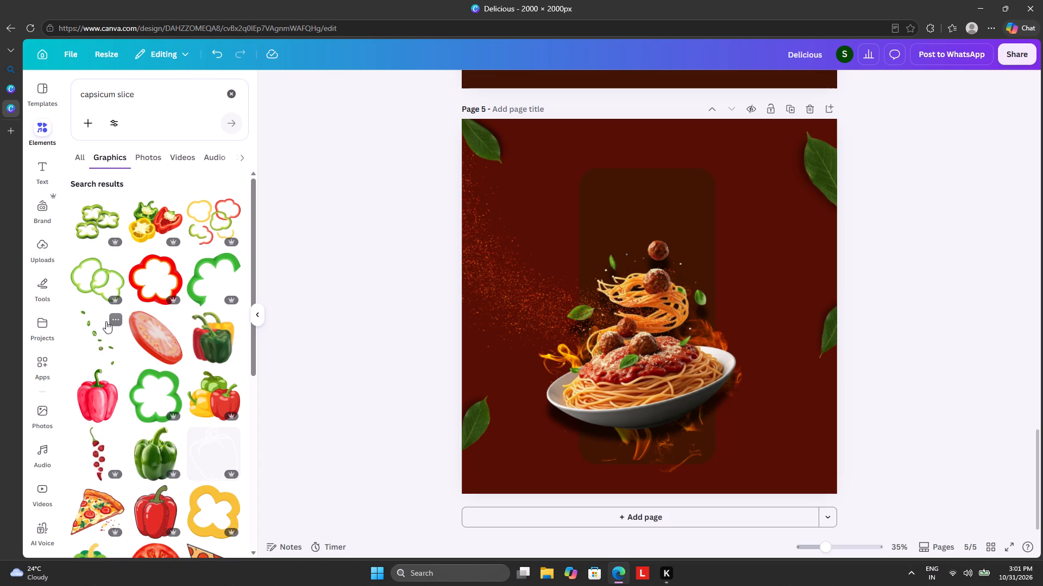
pyautogui.click(99, 212)
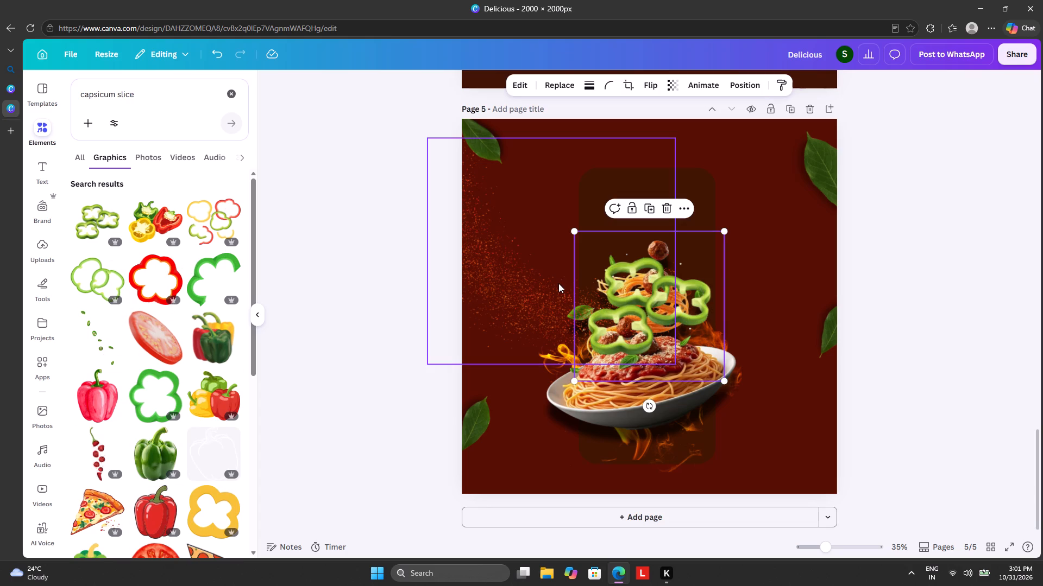
pyautogui.moveTo(644, 317); pyautogui.dragTo(818, 182)
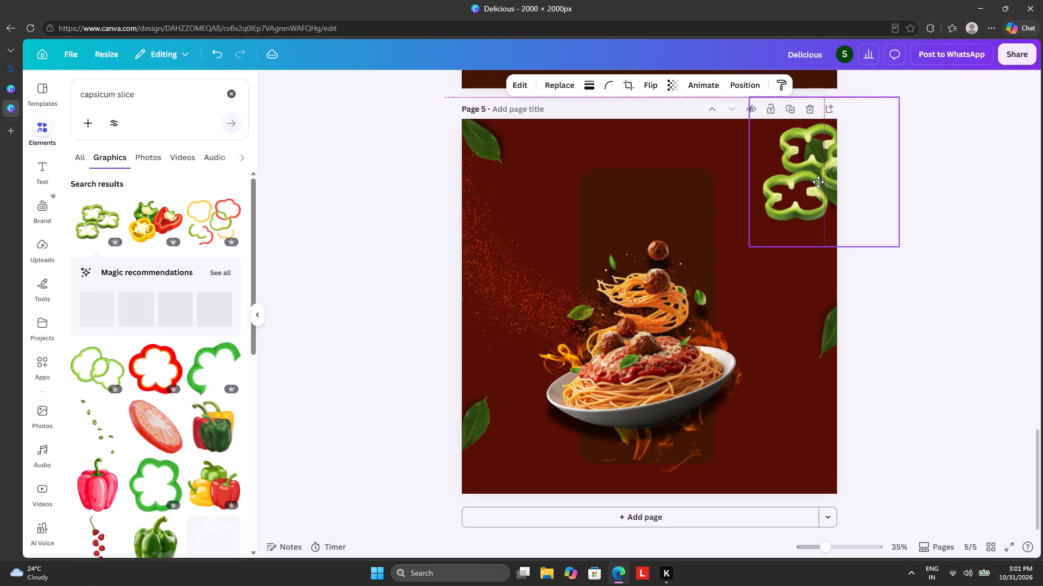
# Delete the green capsicum rings graphic from page 5.
pyautogui.moveTo(818, 182); pyautogui.dragTo(828, 466)
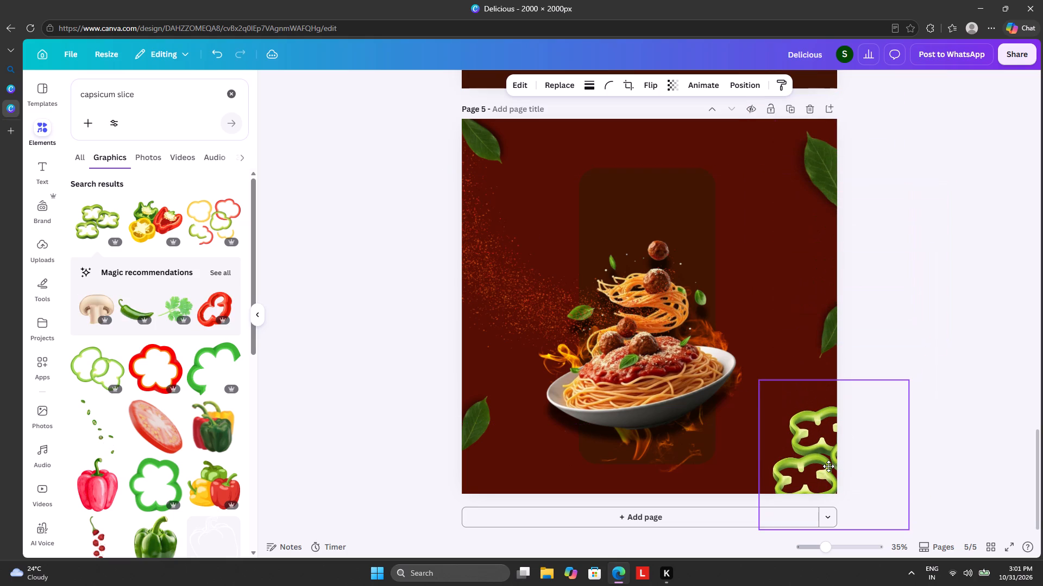
pyautogui.moveTo(828, 466); pyautogui.dragTo(806, 466)
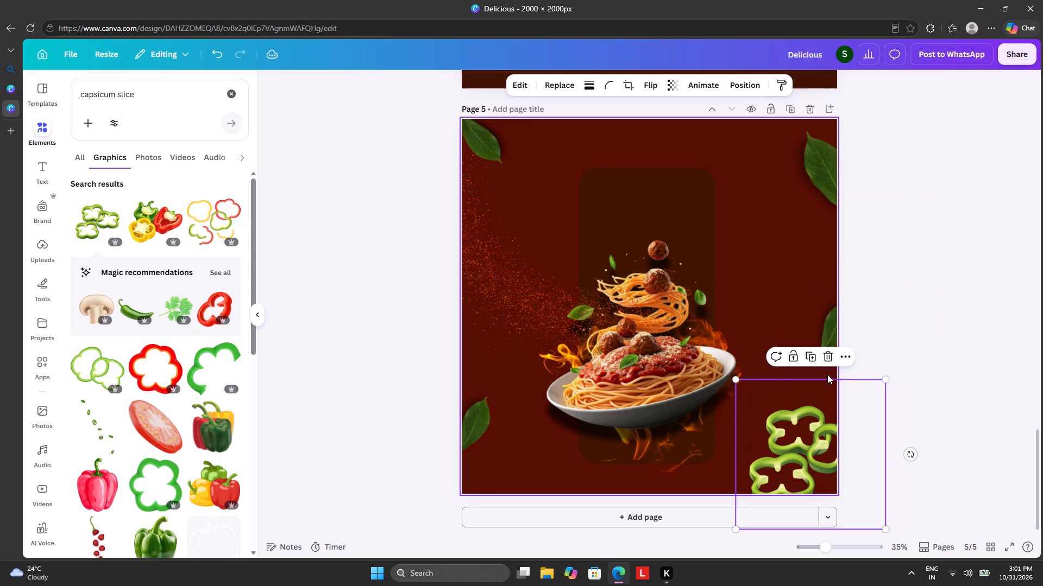
pyautogui.click(827, 358)
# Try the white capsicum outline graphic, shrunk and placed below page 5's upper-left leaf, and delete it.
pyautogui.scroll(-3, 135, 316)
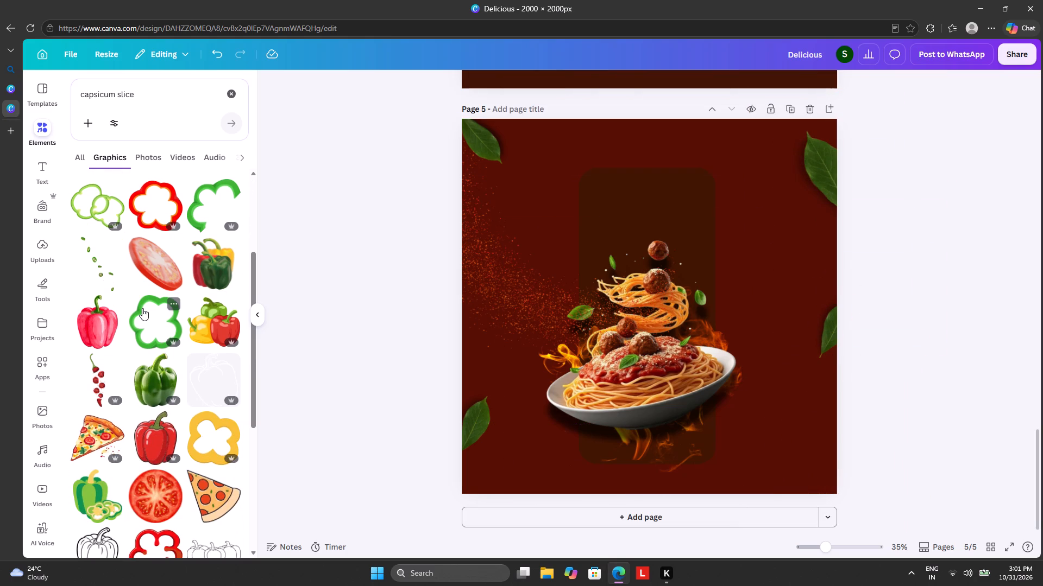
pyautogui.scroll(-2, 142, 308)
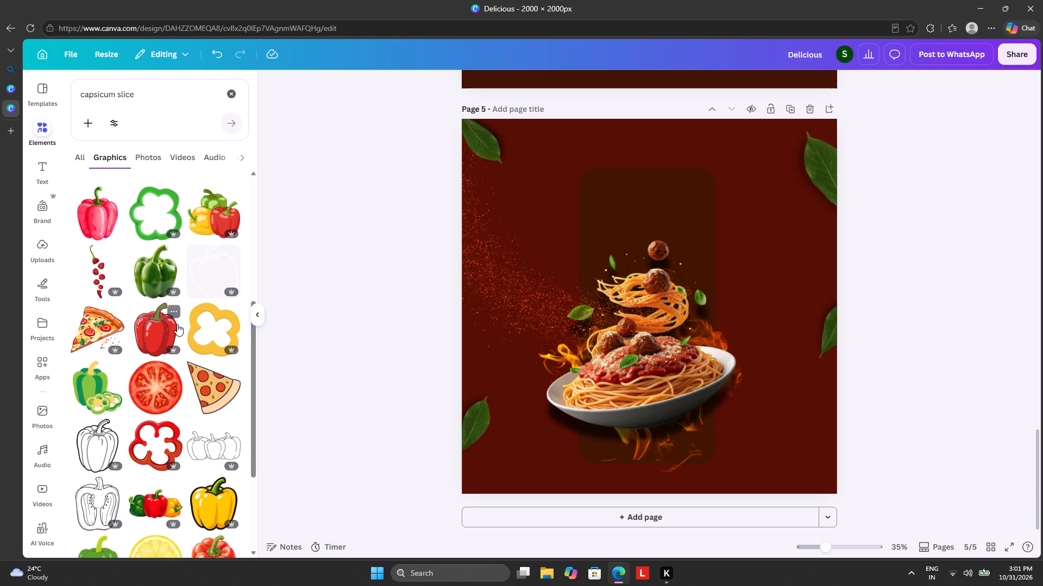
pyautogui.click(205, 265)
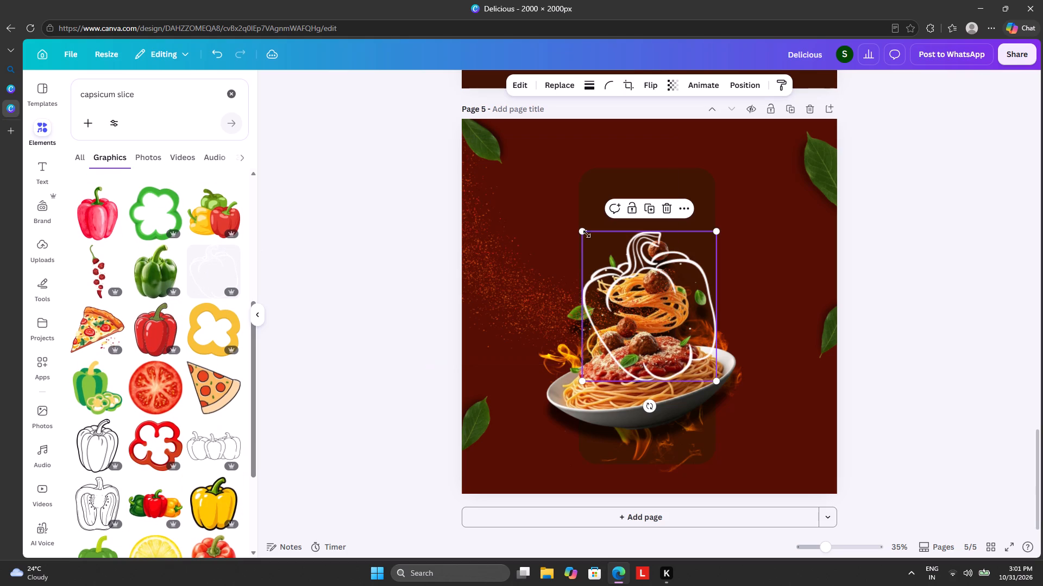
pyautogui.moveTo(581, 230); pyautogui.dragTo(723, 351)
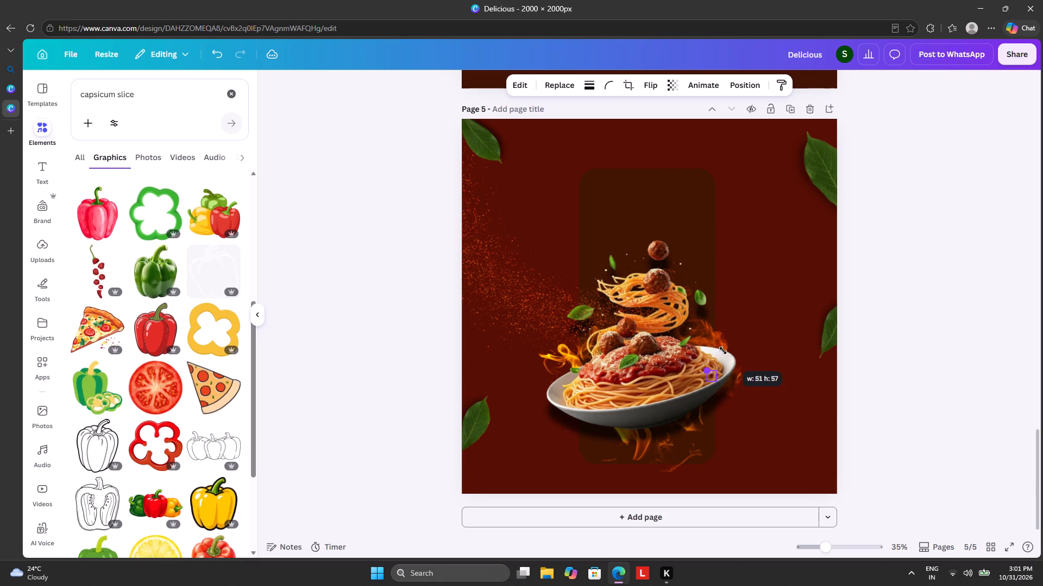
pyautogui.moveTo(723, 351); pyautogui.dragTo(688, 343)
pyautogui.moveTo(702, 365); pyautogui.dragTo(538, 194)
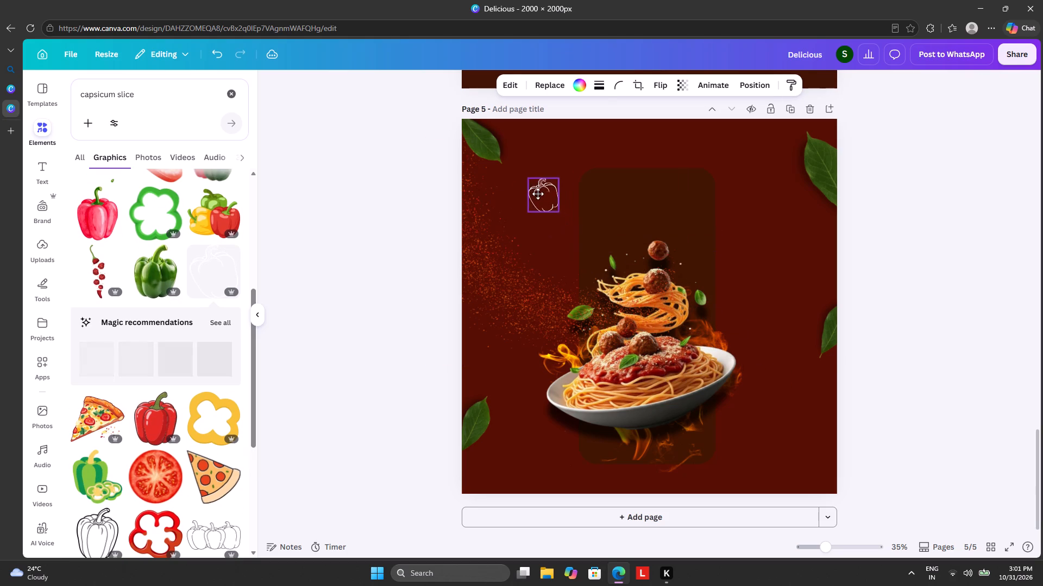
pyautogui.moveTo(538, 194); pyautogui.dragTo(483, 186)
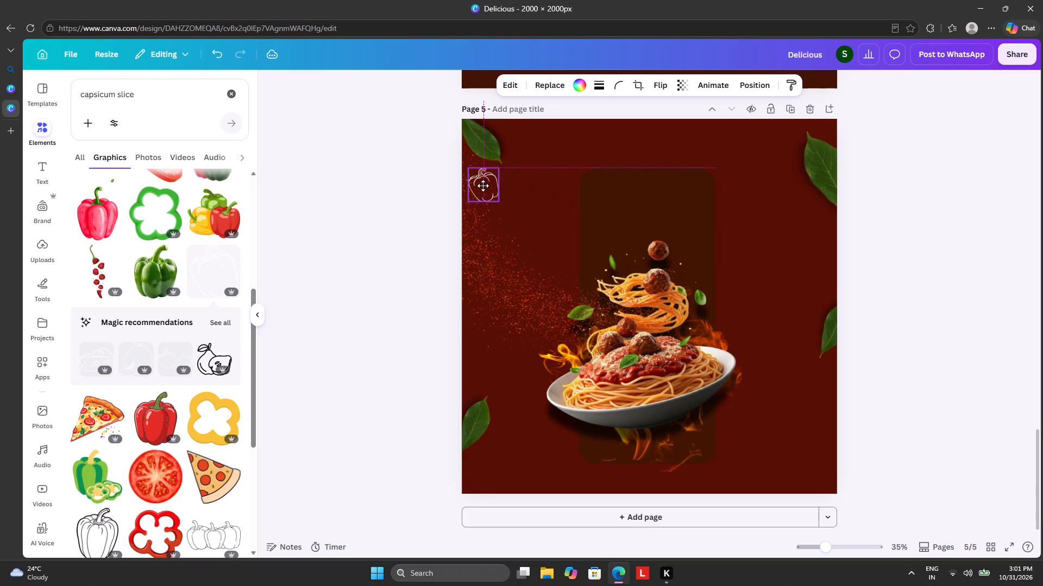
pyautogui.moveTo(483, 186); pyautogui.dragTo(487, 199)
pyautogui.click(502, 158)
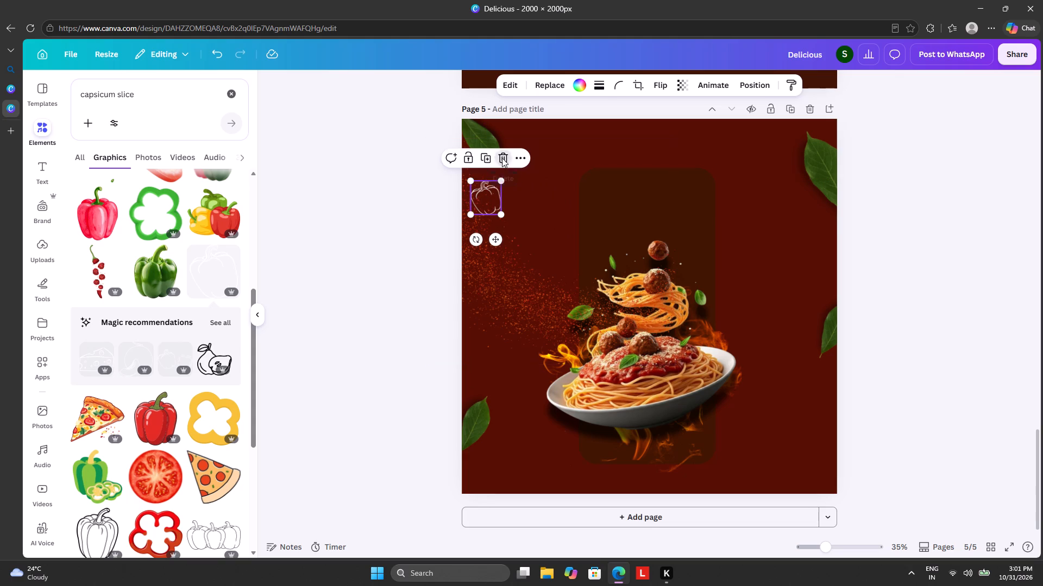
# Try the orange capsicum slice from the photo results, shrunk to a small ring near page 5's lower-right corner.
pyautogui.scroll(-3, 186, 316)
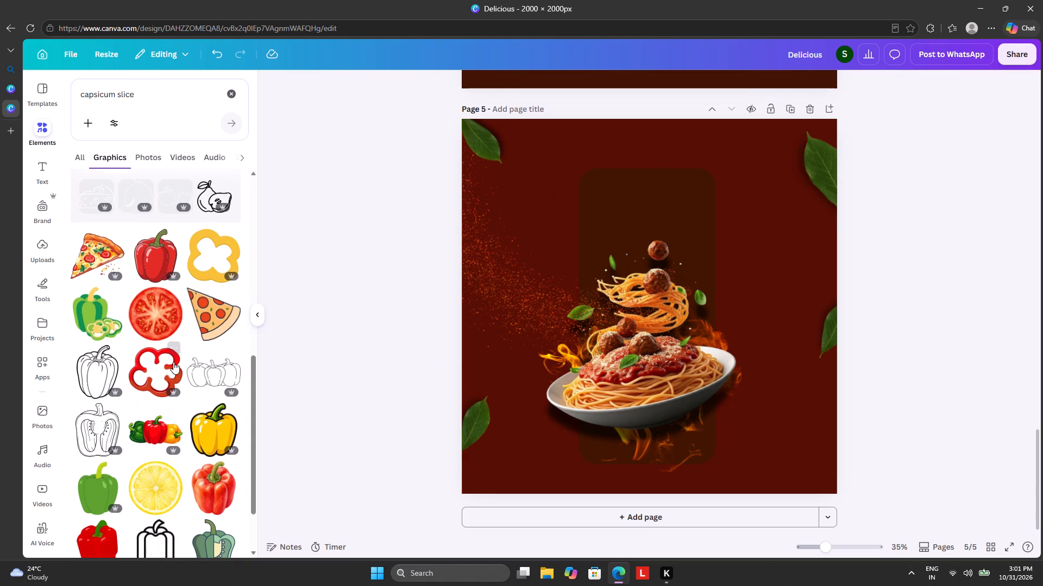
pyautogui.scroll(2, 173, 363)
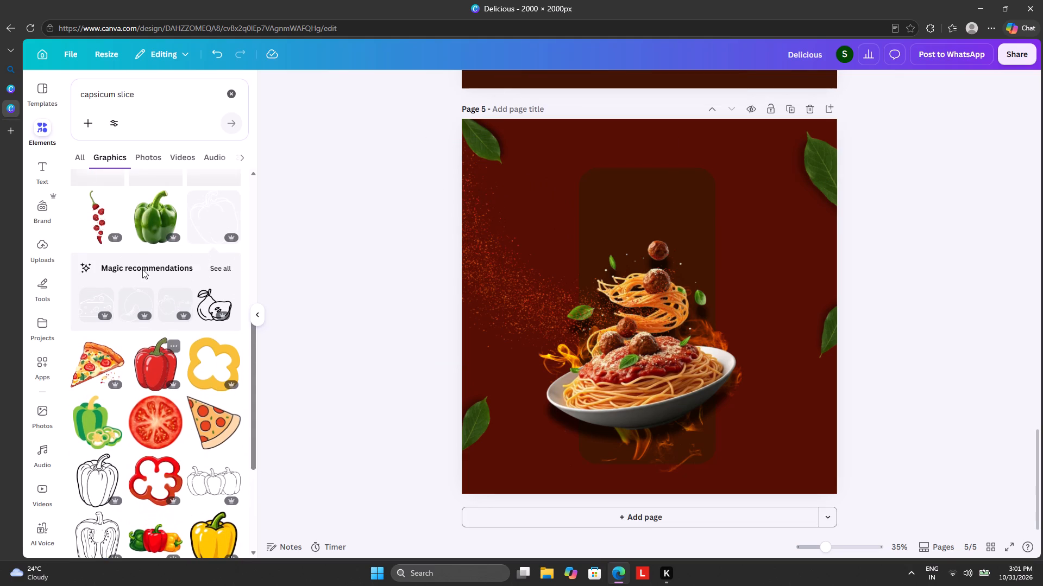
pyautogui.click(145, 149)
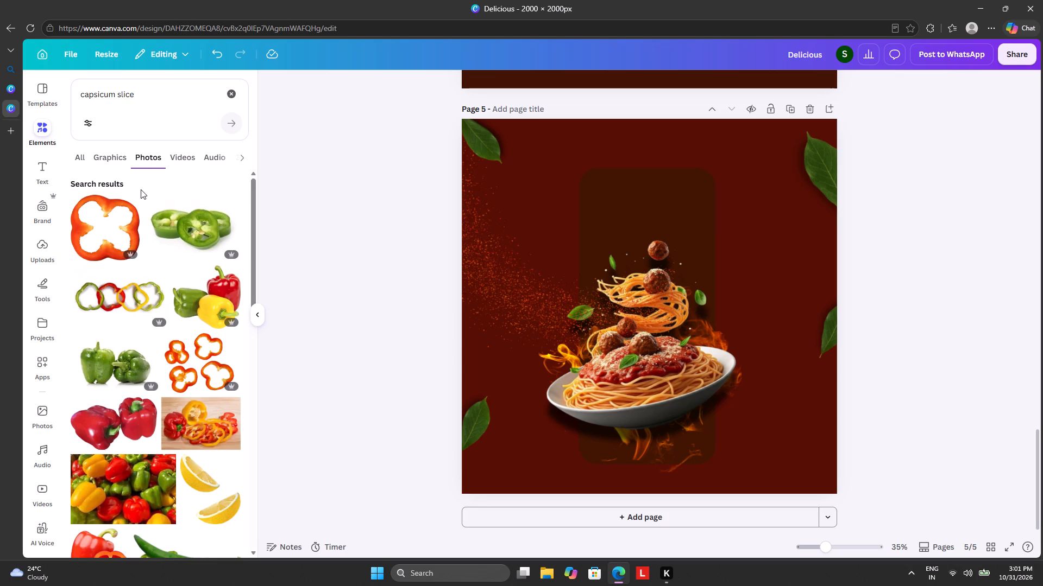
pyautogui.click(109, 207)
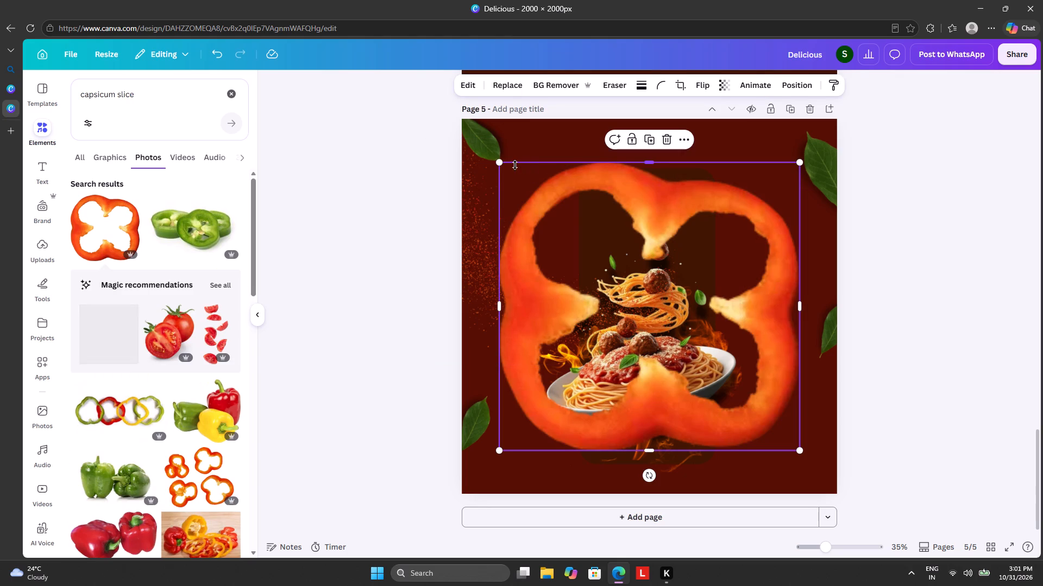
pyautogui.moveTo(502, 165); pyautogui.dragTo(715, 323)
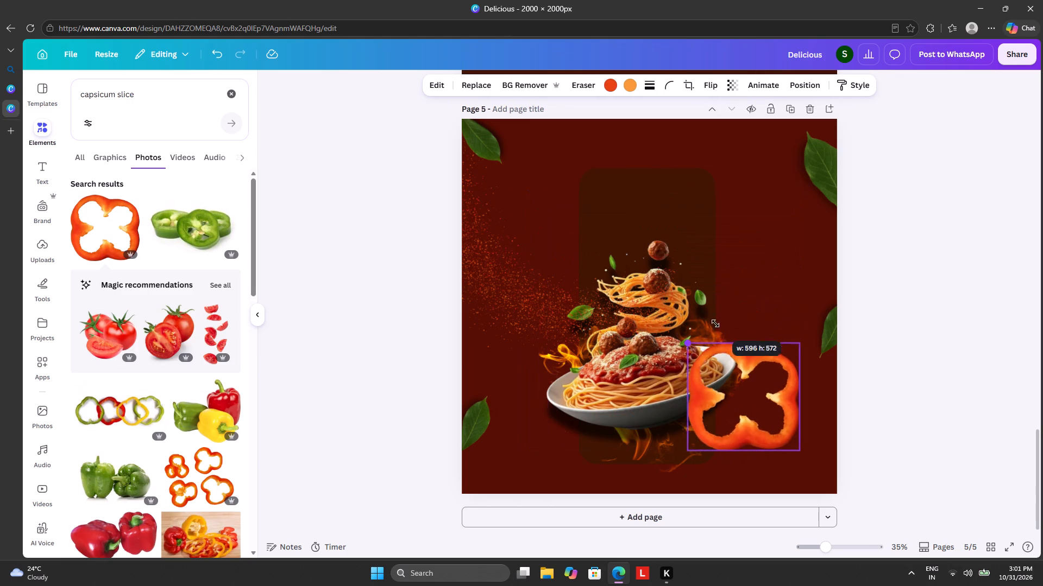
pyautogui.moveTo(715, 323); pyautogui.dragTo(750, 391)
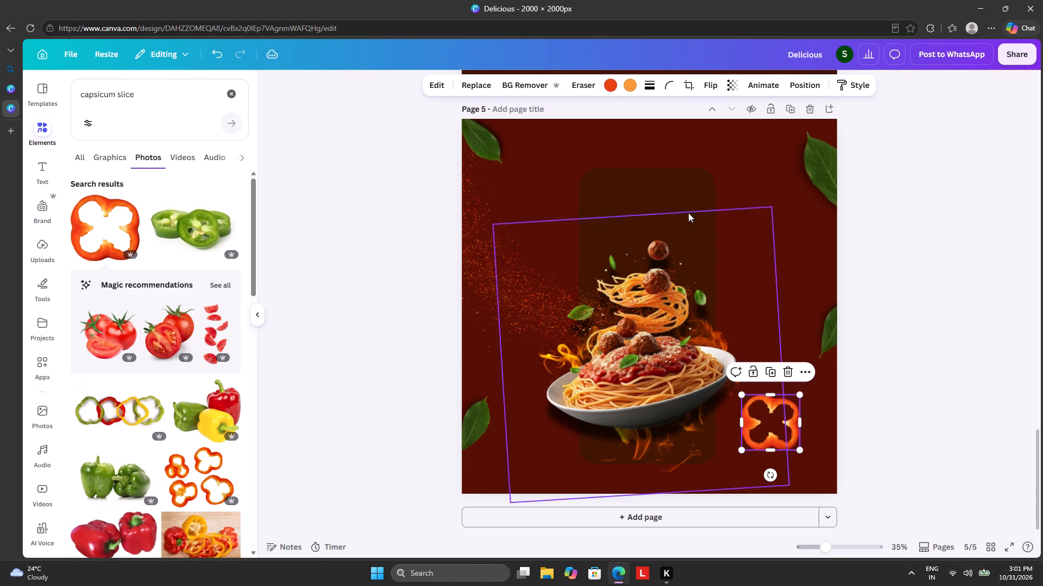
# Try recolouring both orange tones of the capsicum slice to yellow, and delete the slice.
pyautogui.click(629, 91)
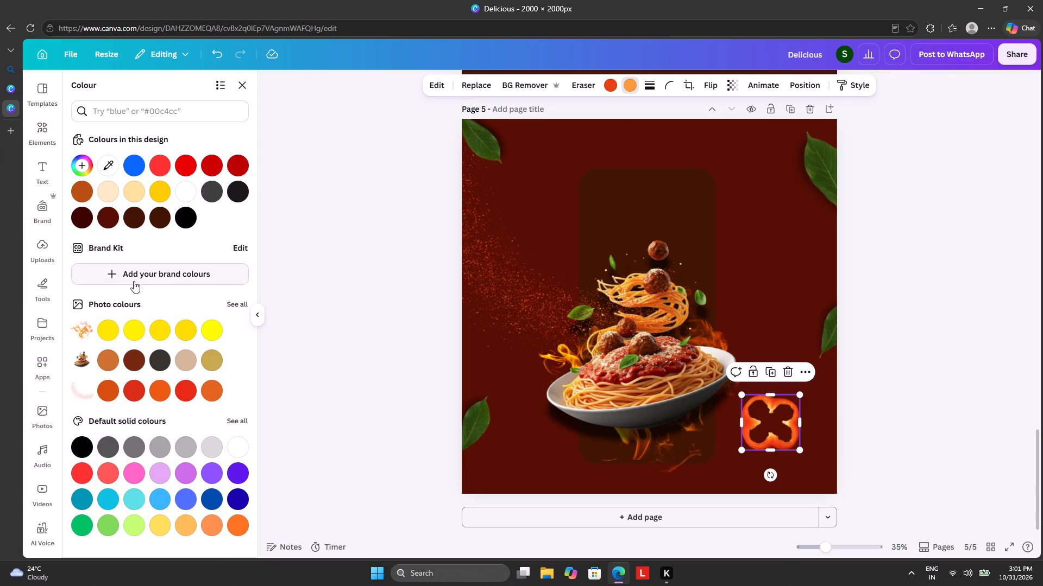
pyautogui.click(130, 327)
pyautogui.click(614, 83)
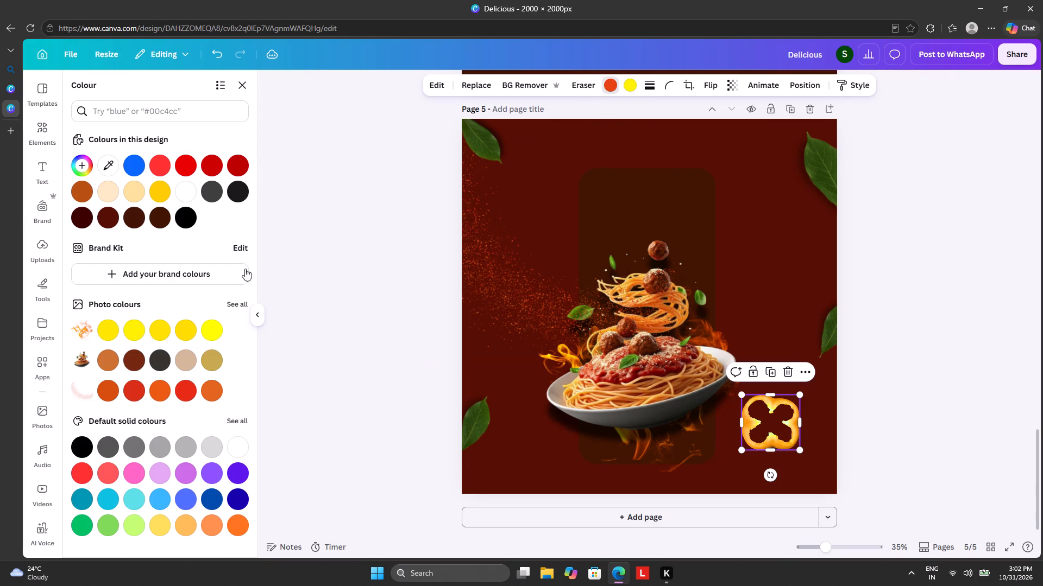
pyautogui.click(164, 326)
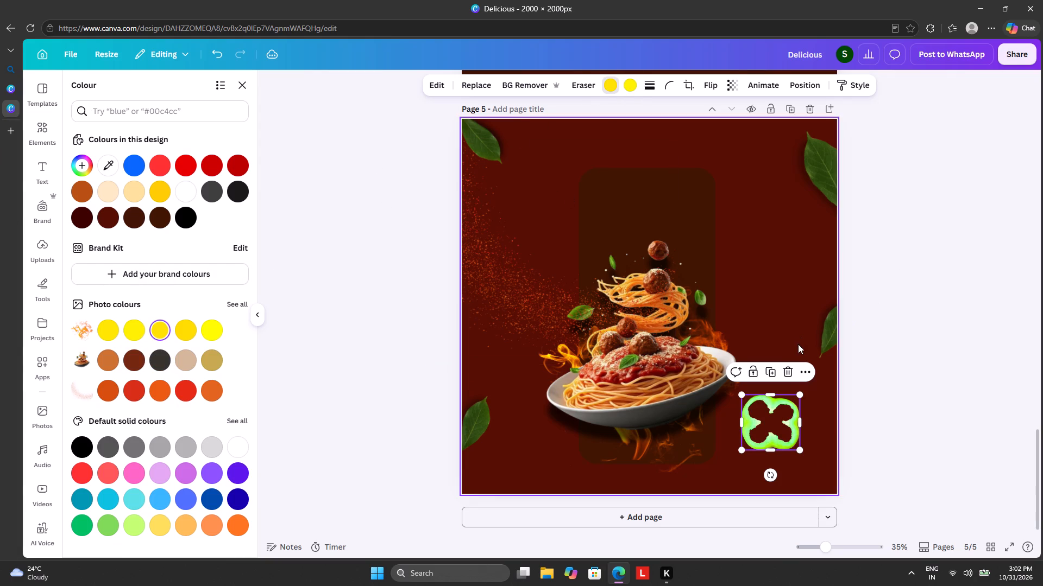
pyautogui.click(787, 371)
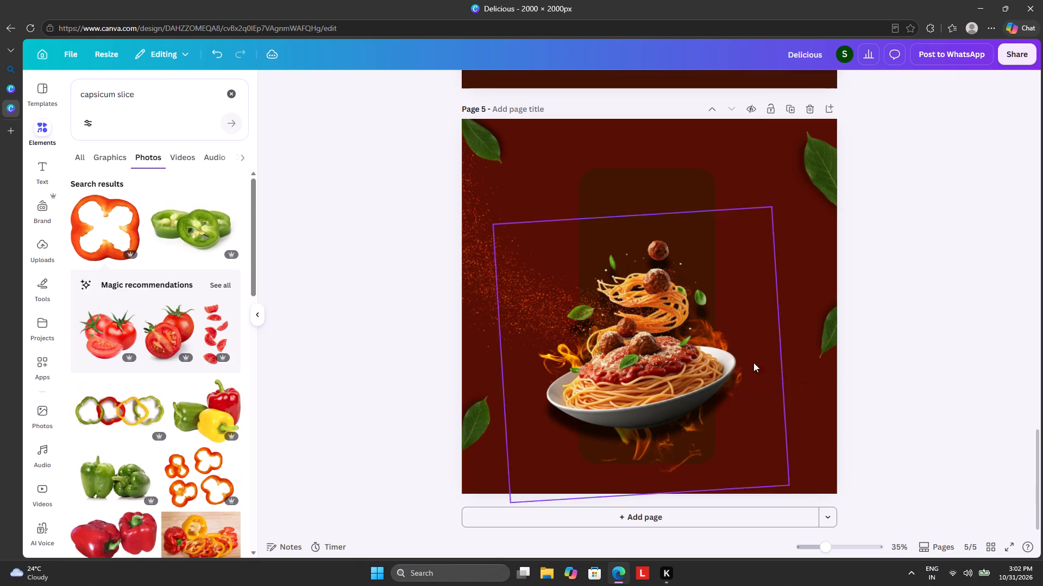
# Add the photo of four interlocked green, red and yellow capsicum rings to page 5 and remove its background.
pyautogui.click(105, 409)
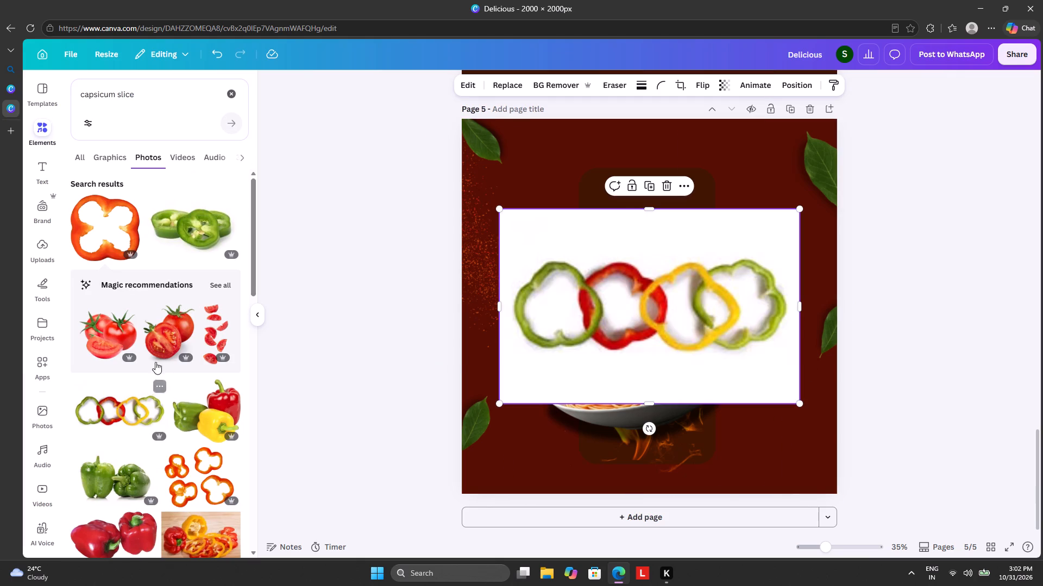
pyautogui.click(566, 80)
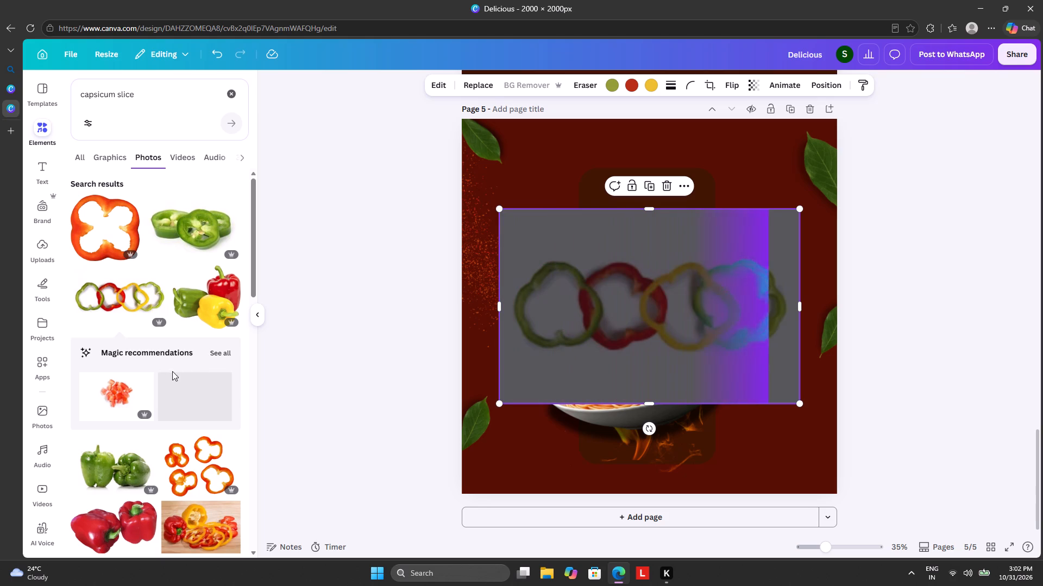
pyautogui.scroll(-3, 170, 380)
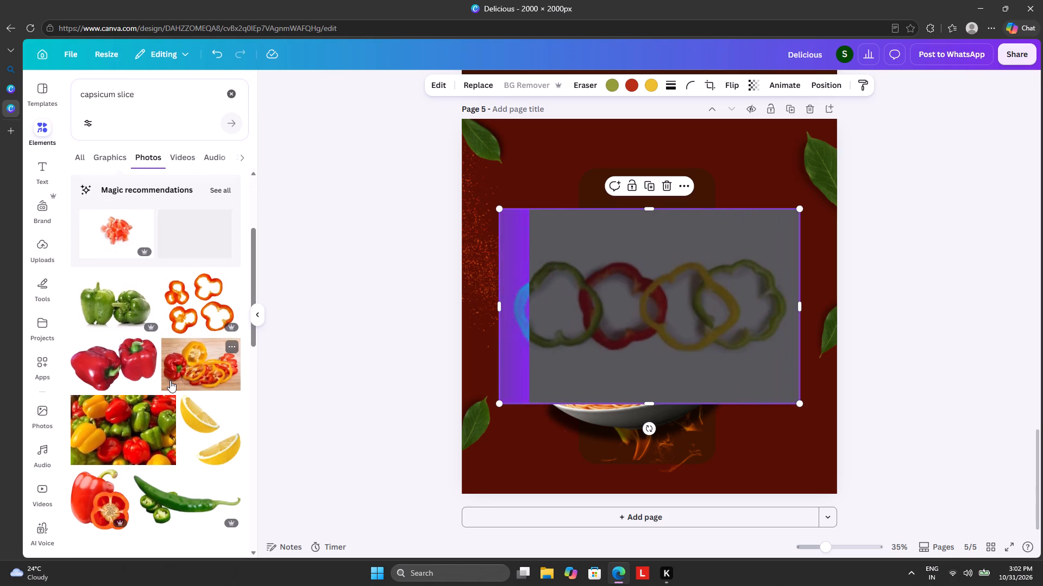
pyautogui.scroll(-3, 170, 380)
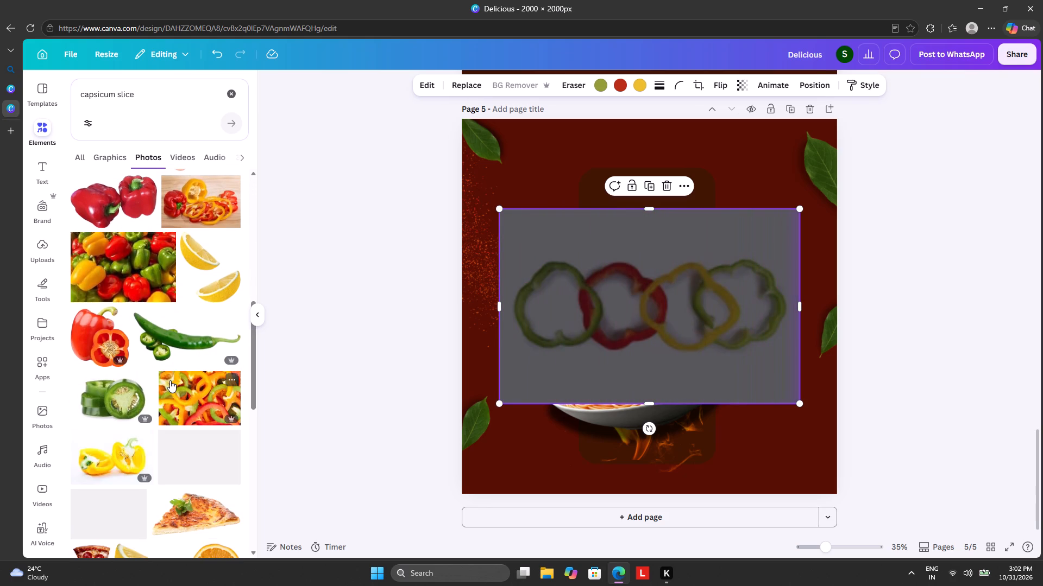
pyautogui.scroll(-3, 172, 380)
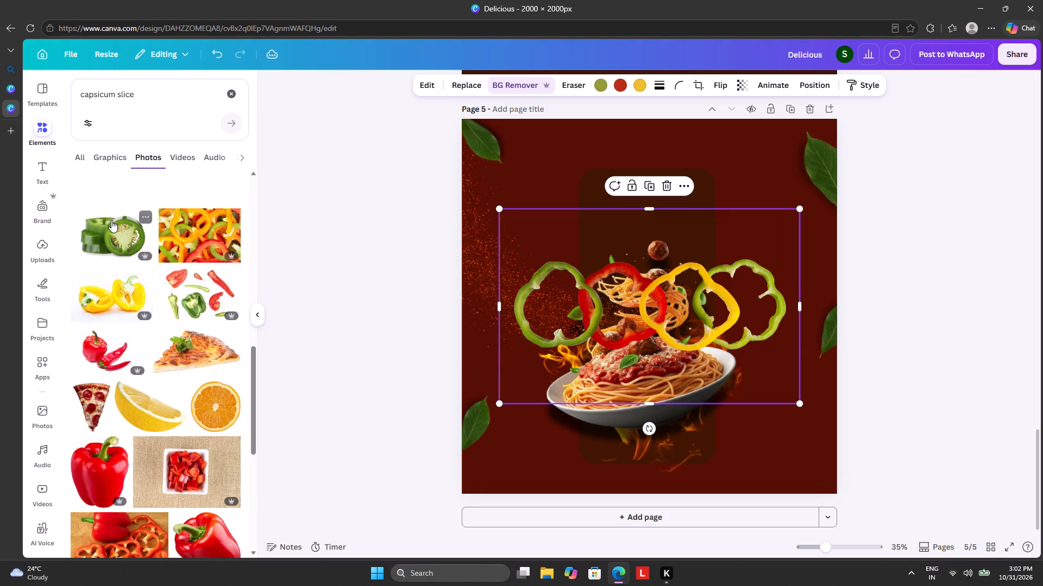
# Shift the red speckle splatter slightly lower along page 5's left side.
pyautogui.moveTo(498, 203); pyautogui.dragTo(533, 207)
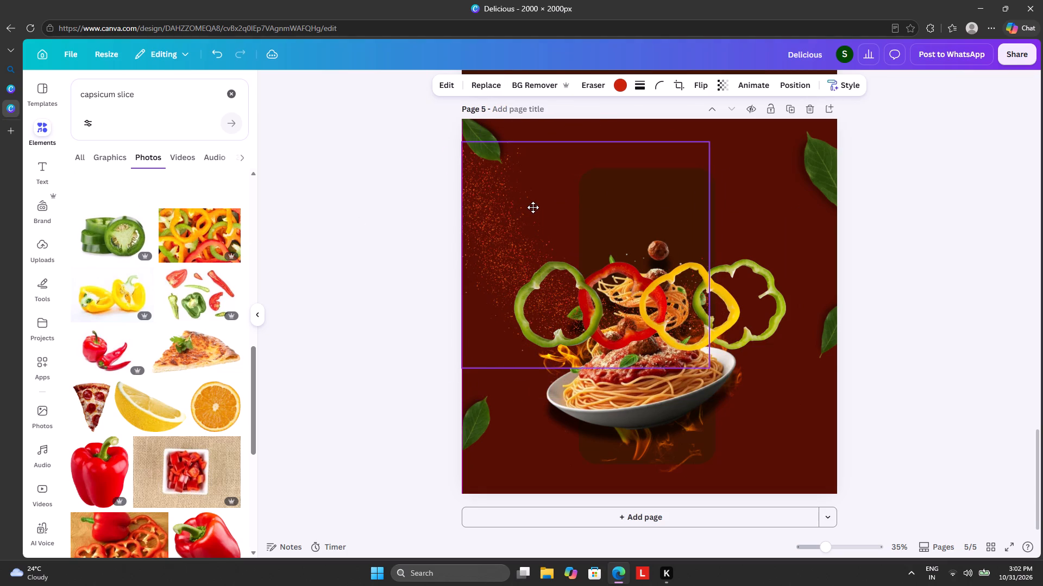
pyautogui.moveTo(533, 207); pyautogui.dragTo(528, 178)
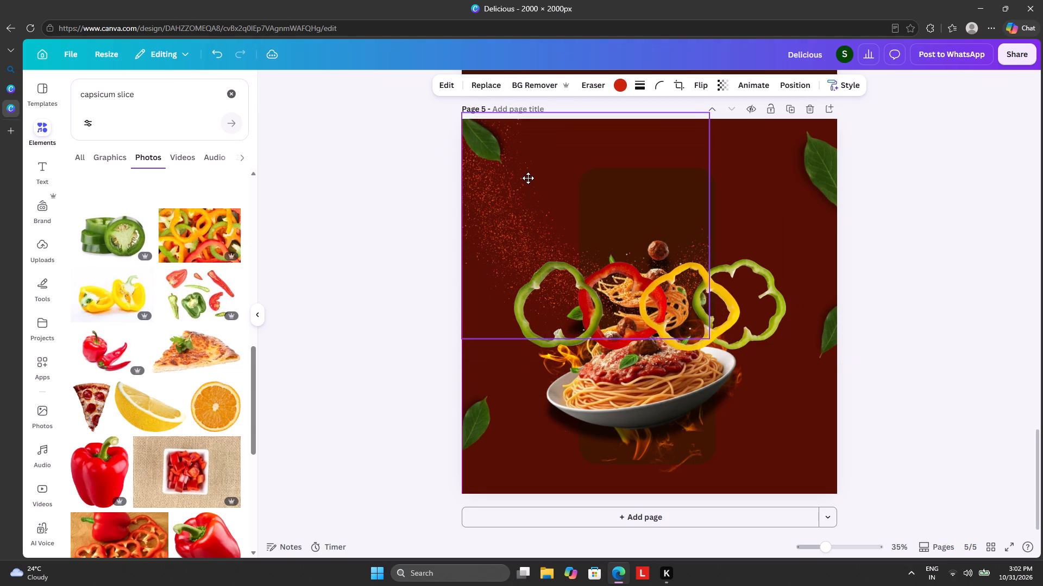
pyautogui.moveTo(528, 178); pyautogui.dragTo(516, 200)
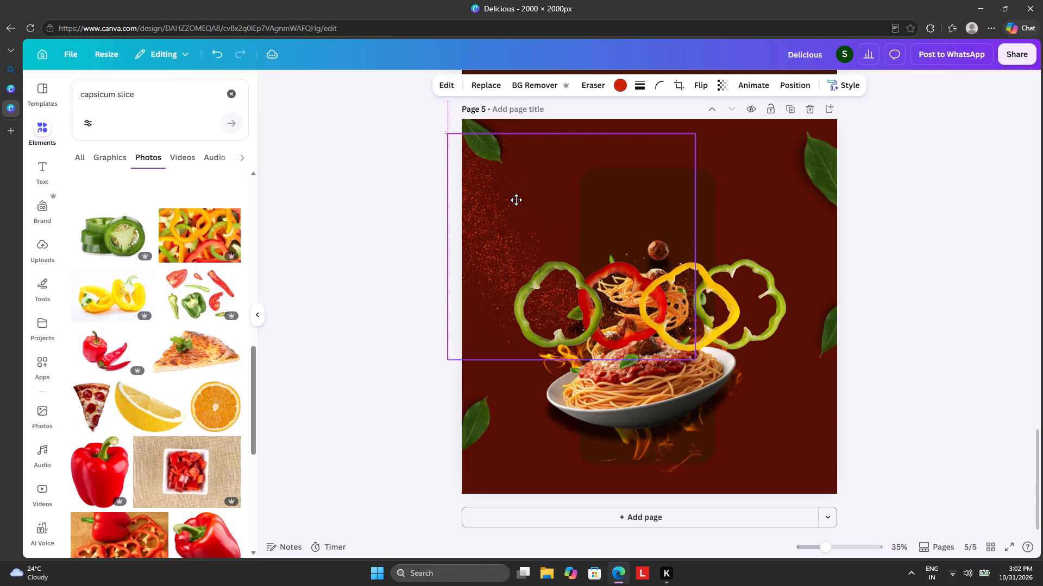
pyautogui.moveTo(516, 200); pyautogui.dragTo(514, 223)
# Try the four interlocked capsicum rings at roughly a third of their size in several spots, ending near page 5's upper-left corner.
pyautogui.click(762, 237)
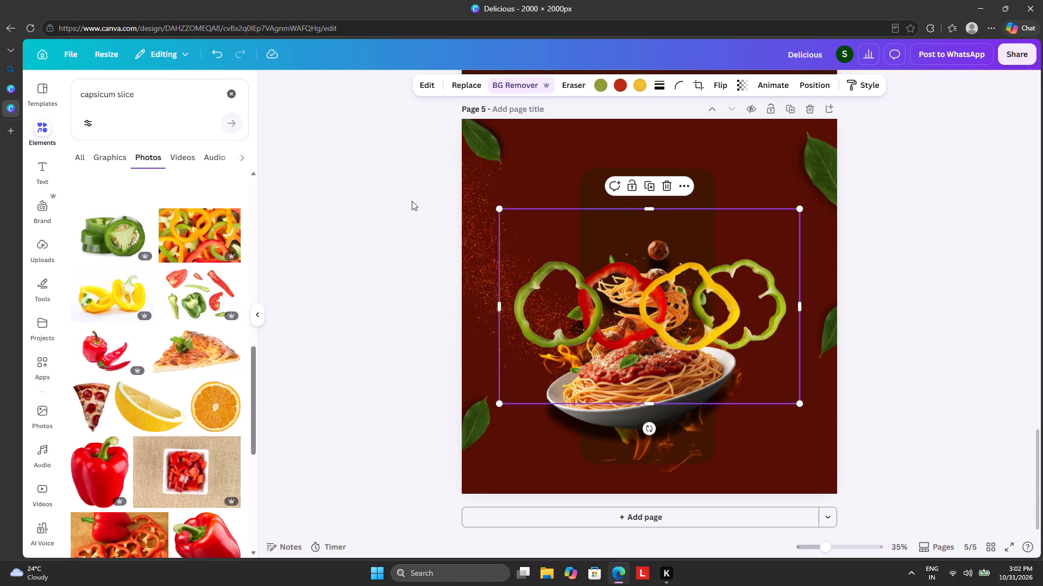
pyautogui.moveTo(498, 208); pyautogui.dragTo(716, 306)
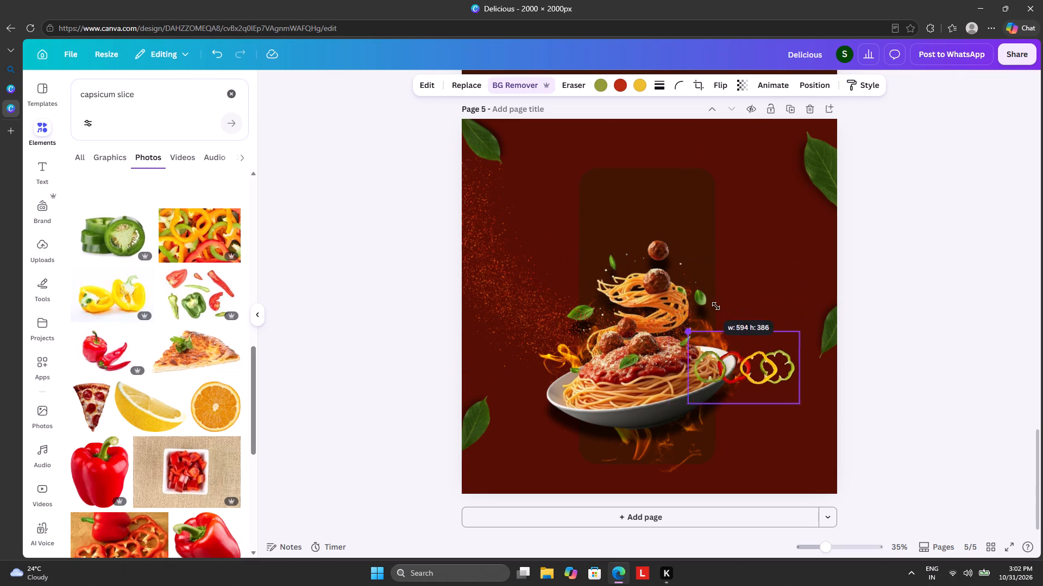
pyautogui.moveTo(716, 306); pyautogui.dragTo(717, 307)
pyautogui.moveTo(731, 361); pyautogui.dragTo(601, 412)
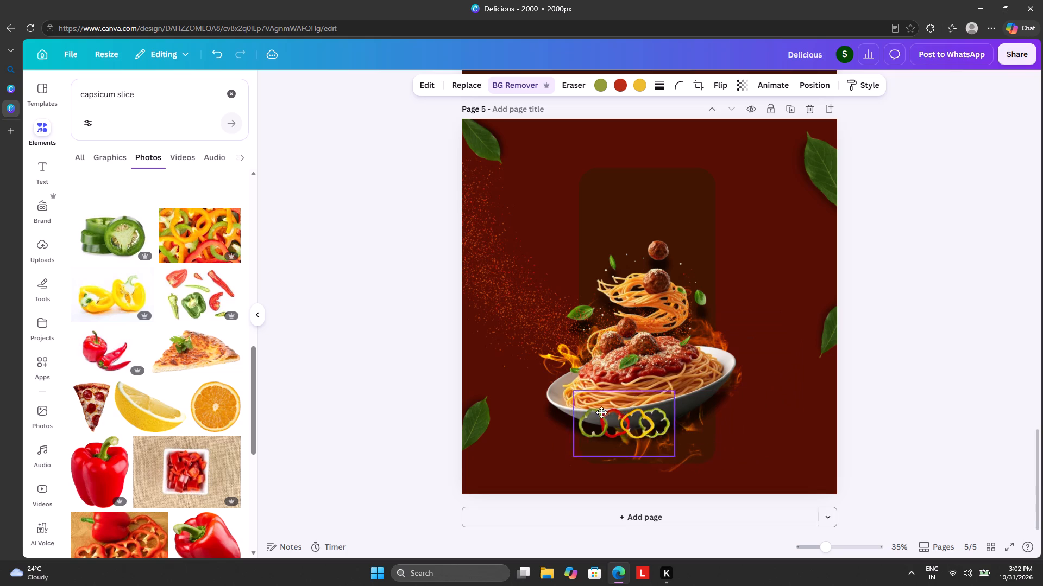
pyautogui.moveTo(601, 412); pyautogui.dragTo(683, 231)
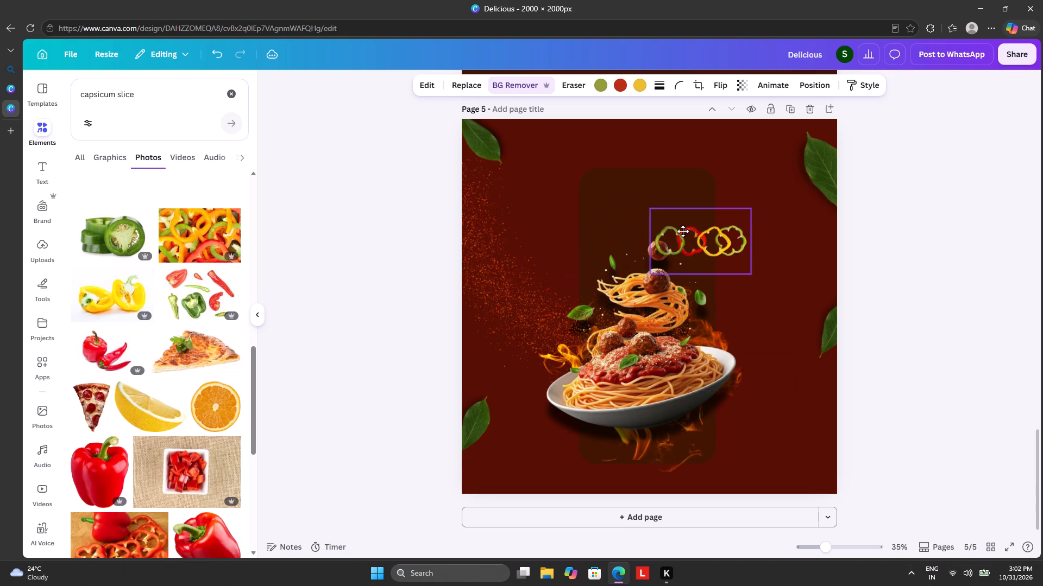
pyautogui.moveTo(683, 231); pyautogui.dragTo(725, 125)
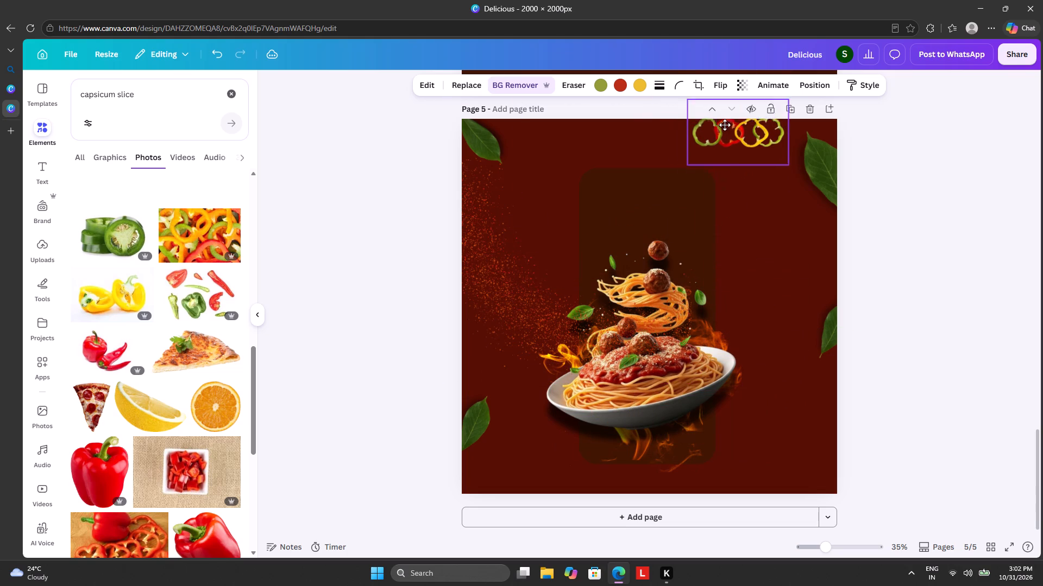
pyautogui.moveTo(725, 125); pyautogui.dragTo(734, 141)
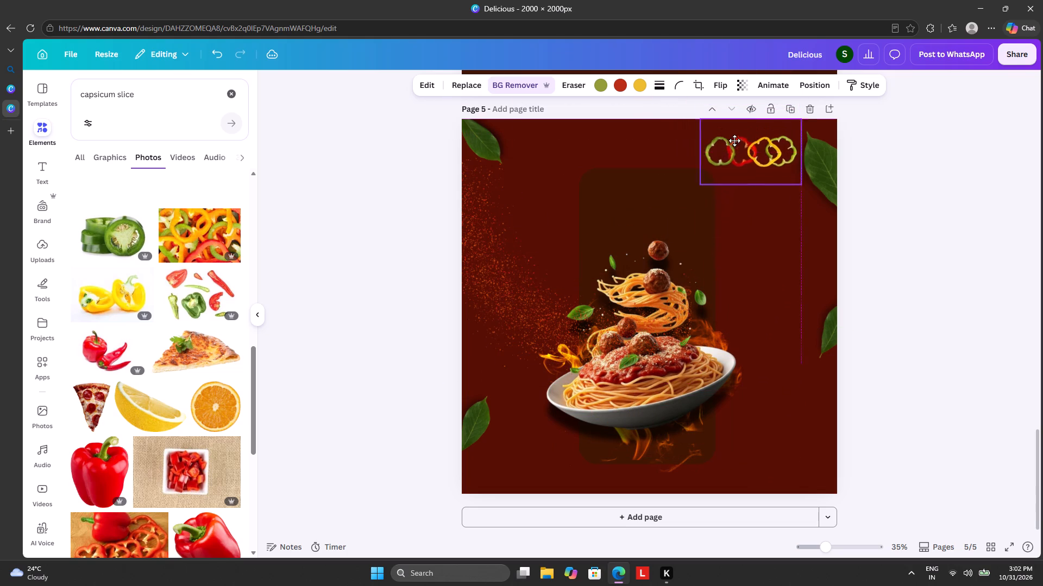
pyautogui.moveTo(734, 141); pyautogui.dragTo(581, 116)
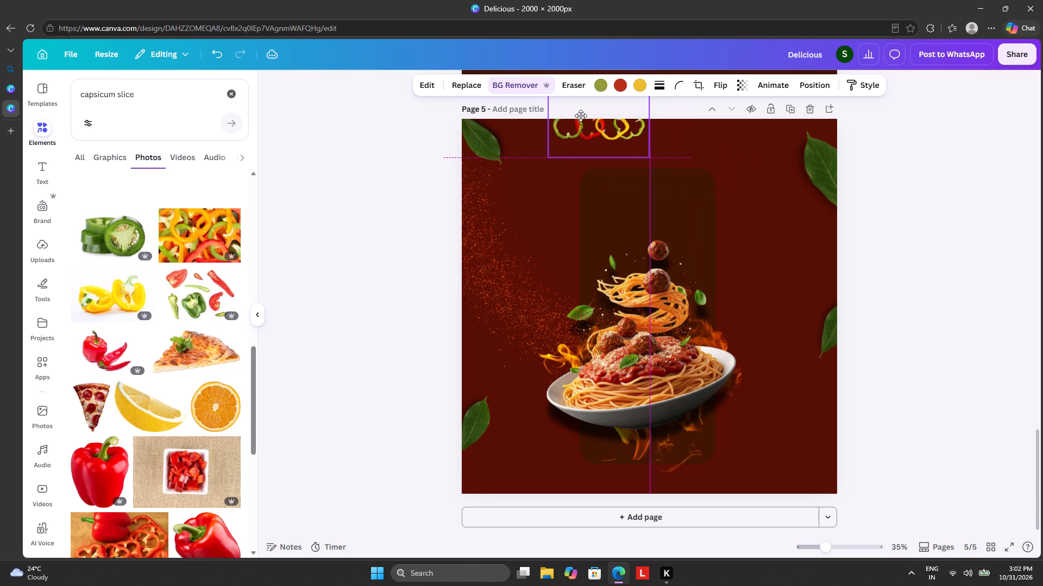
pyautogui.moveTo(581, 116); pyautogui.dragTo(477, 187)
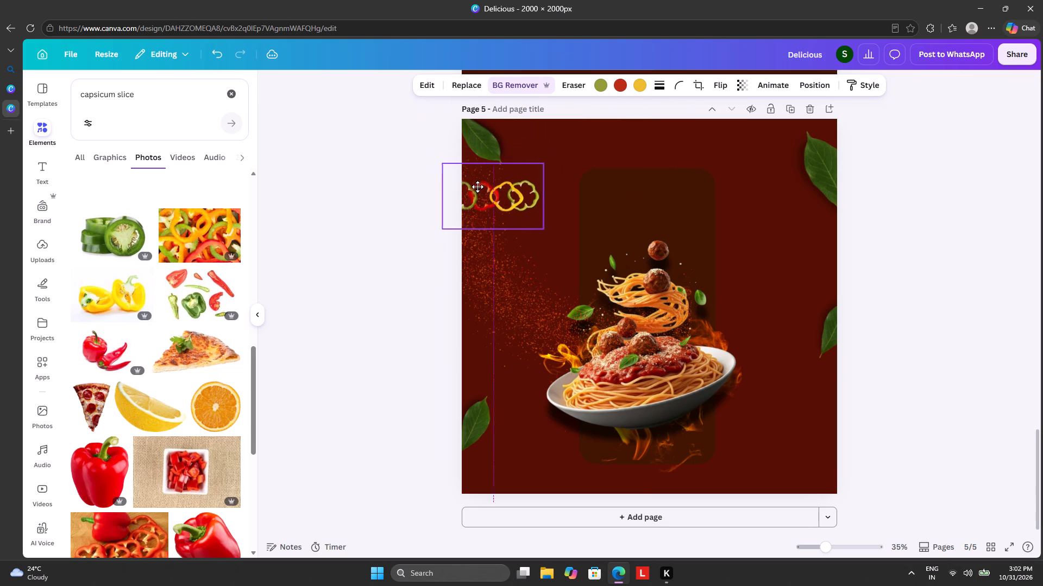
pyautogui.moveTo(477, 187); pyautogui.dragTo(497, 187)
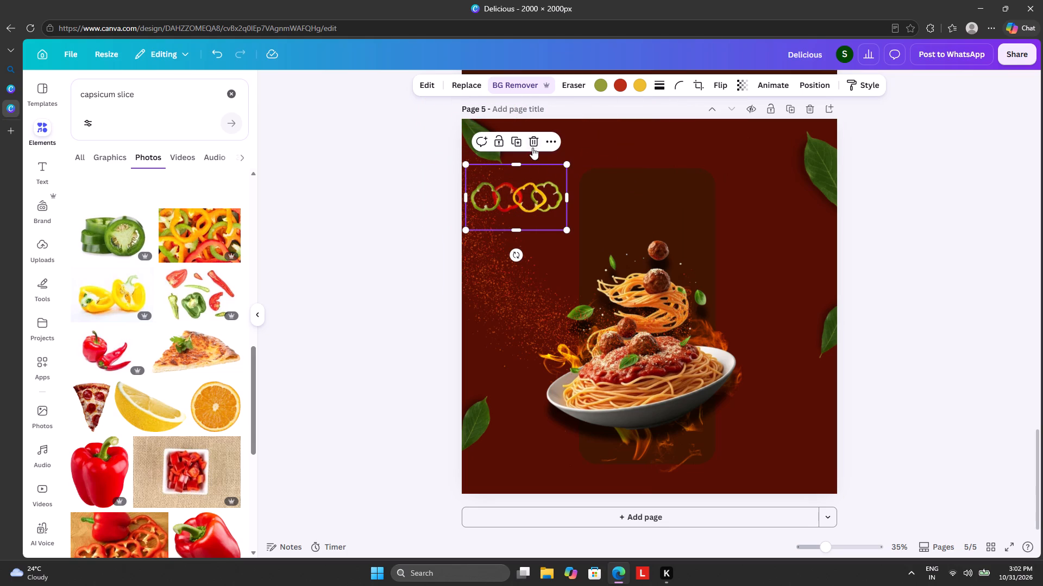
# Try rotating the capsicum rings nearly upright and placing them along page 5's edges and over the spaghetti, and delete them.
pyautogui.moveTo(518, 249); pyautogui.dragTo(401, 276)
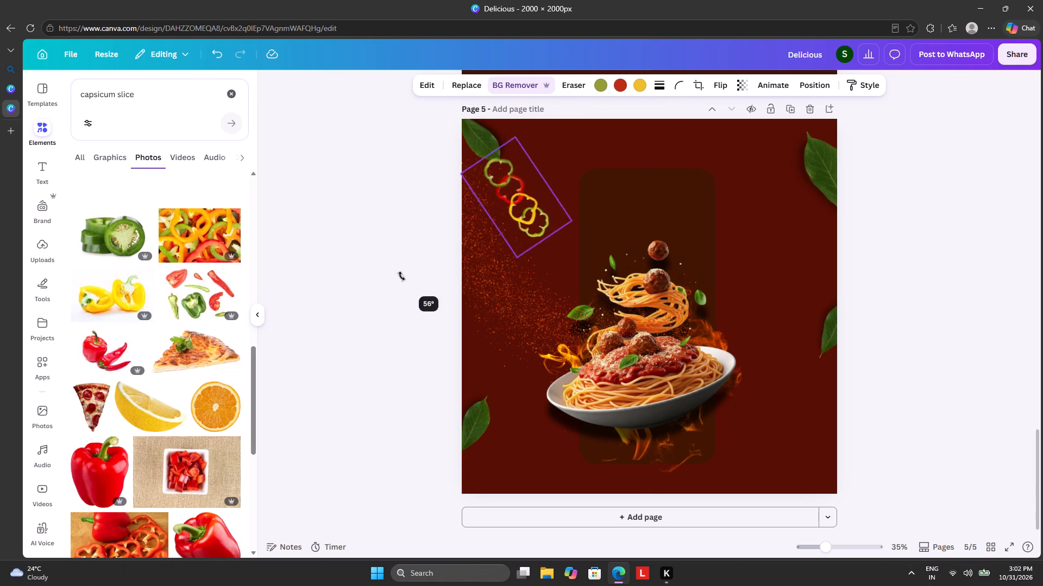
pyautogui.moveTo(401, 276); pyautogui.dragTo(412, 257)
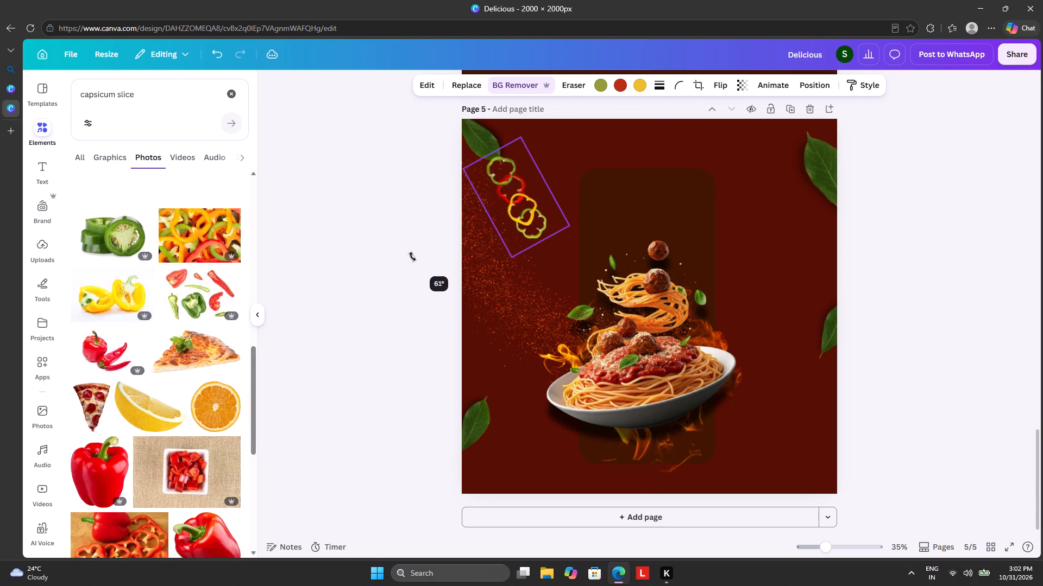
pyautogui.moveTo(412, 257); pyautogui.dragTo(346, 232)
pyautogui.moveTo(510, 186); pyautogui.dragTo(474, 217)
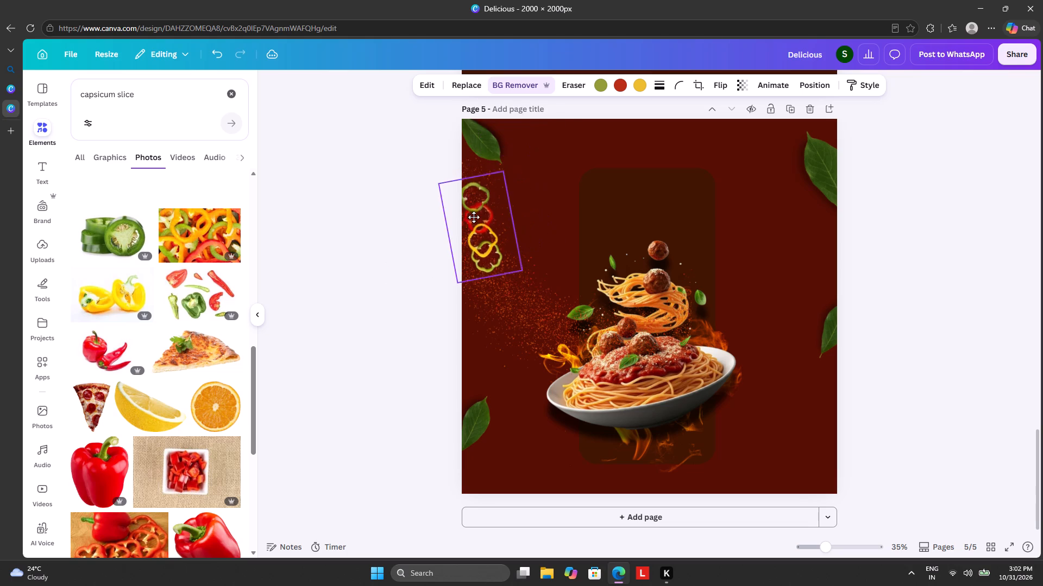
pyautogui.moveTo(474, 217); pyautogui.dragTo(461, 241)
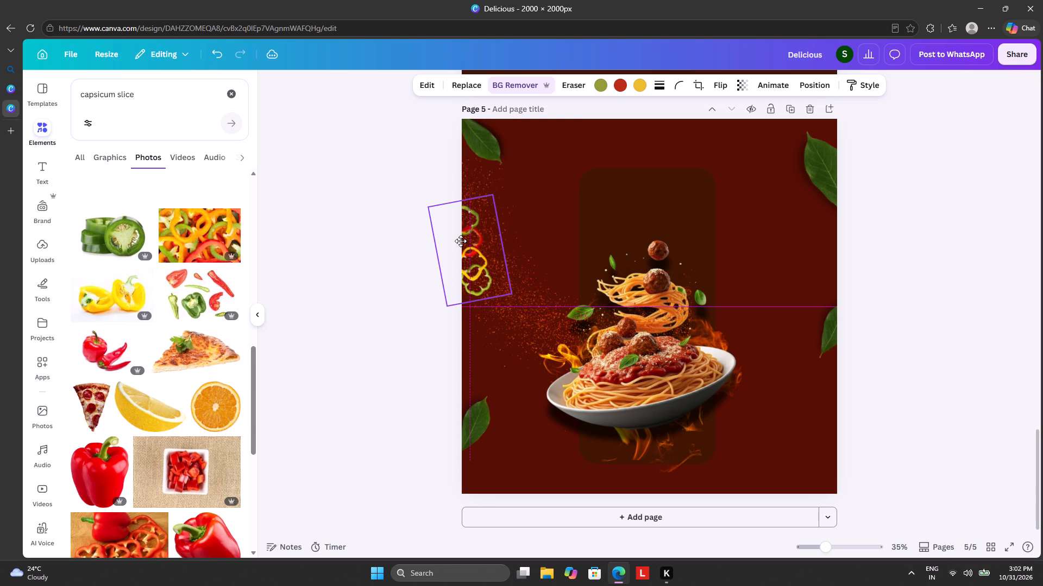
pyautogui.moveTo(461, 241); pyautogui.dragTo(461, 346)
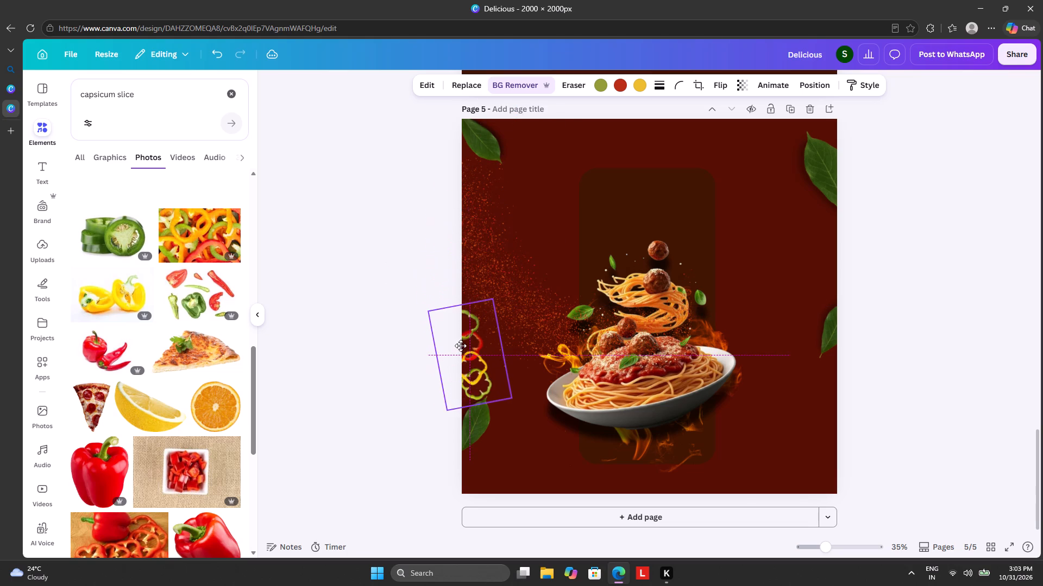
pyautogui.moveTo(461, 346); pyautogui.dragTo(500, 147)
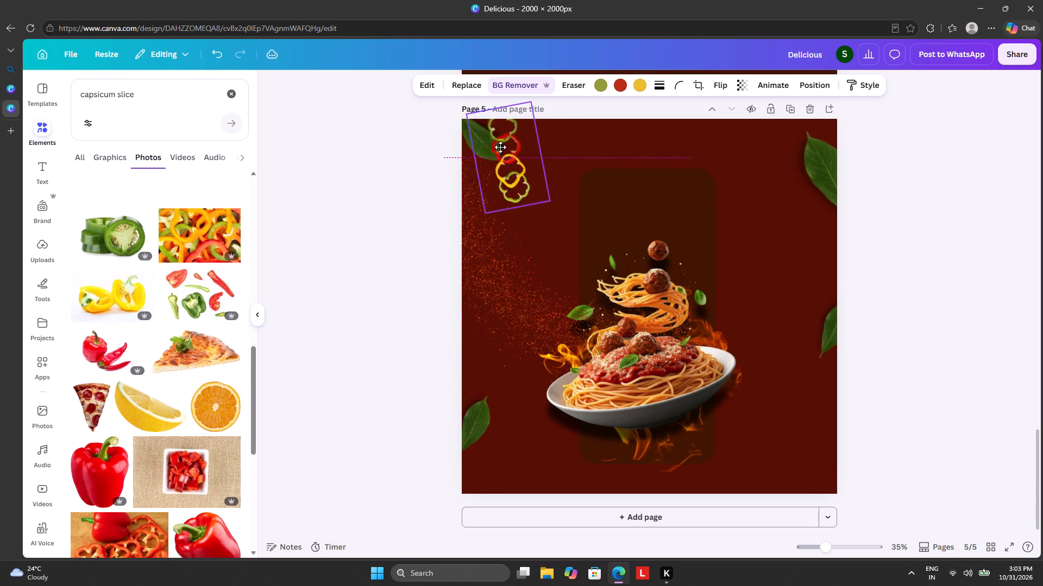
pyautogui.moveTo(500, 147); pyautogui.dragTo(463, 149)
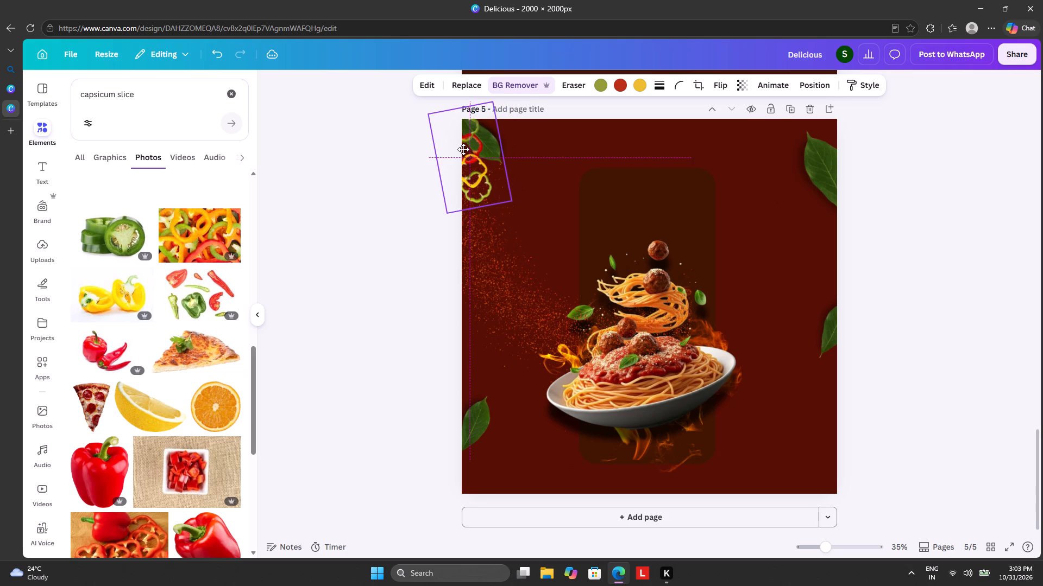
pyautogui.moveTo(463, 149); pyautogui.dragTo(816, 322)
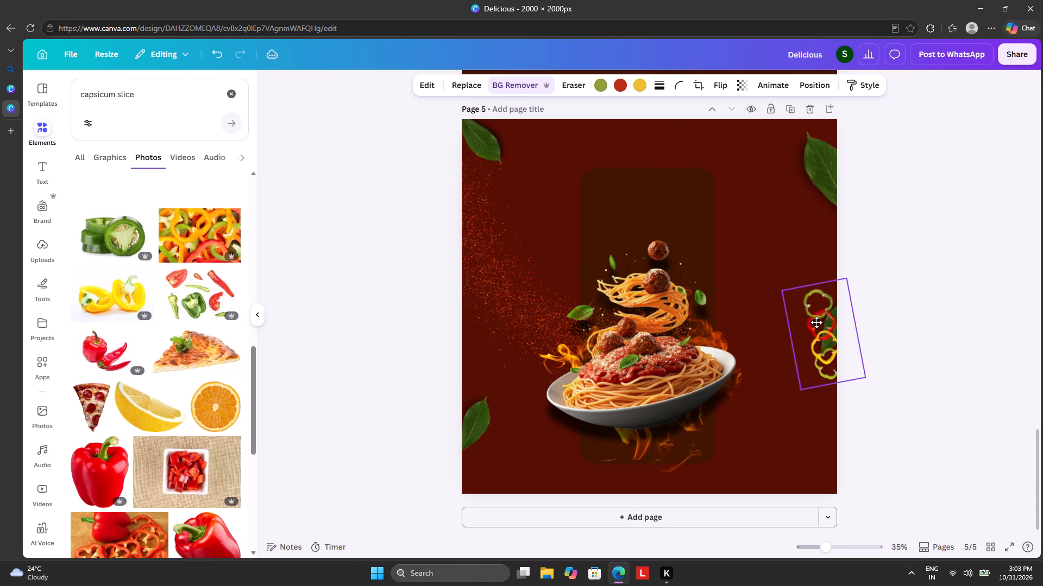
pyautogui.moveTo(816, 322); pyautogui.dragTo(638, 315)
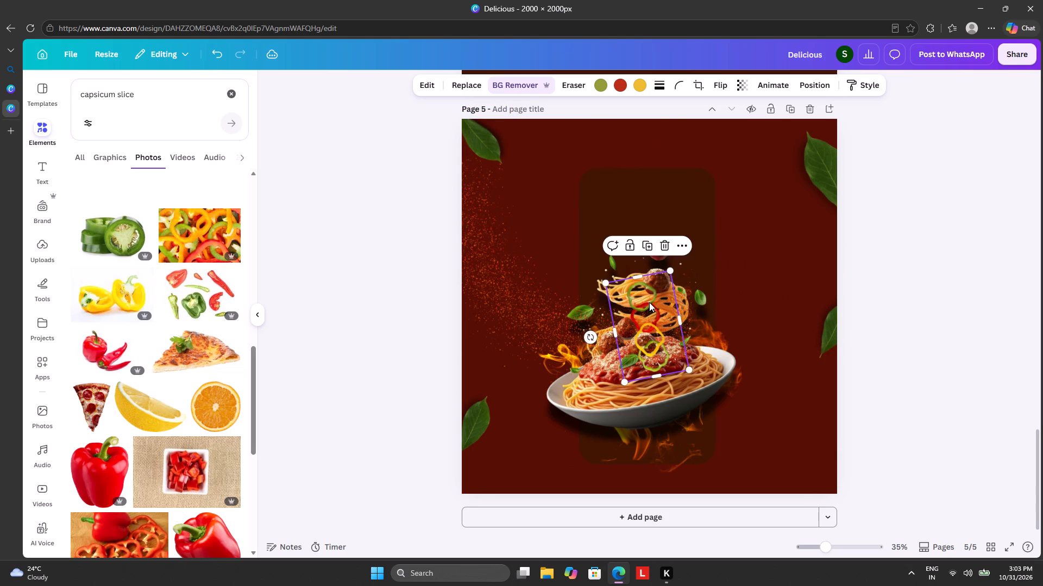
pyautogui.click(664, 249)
# Browse the capsicum slice photo results for another slice or ring suited to page 5.
pyautogui.scroll(-7, 166, 386)
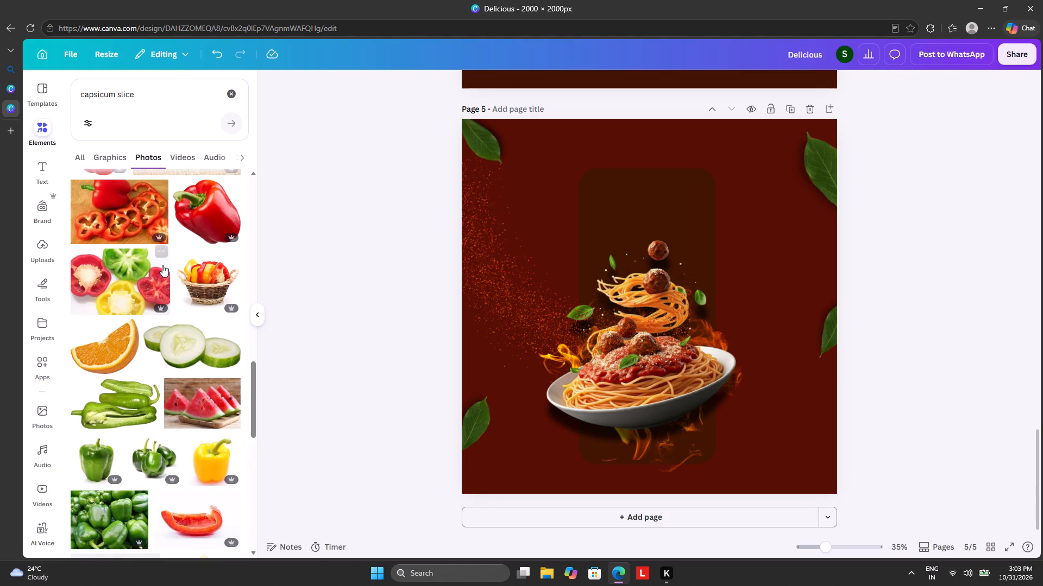
pyautogui.scroll(-3, 100, 289)
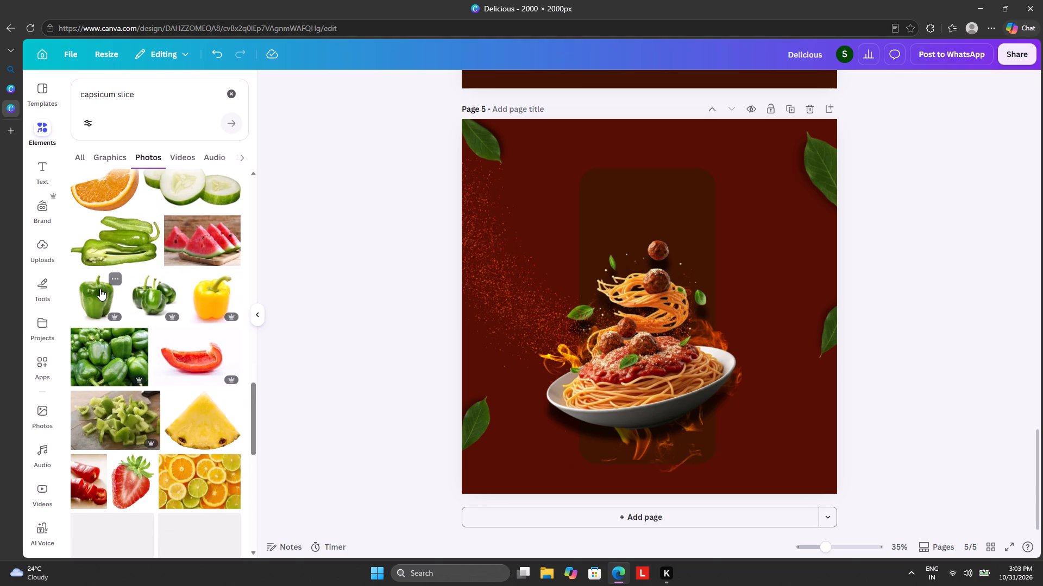
pyautogui.scroll(-3, 112, 294)
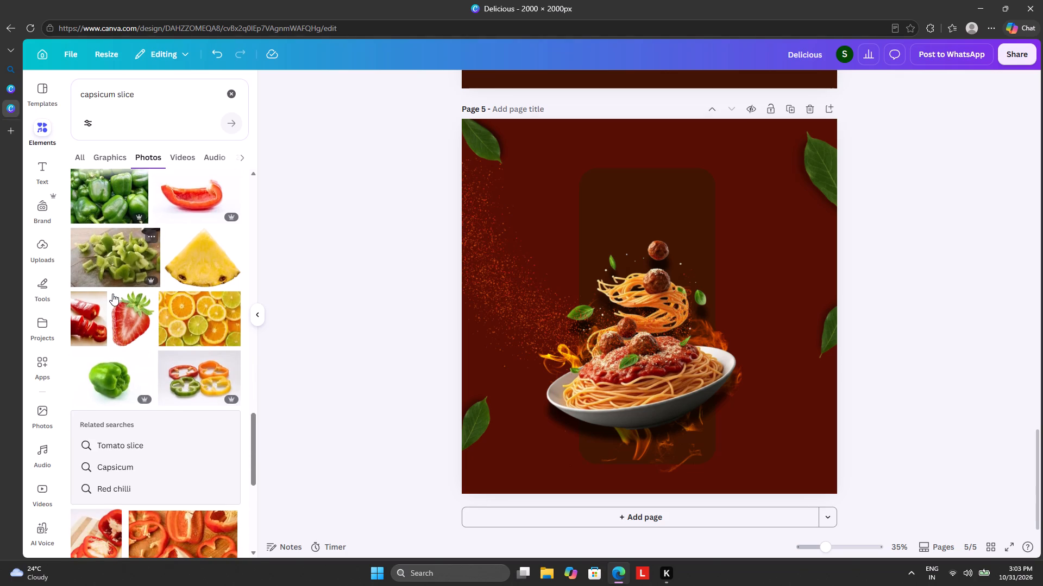
pyautogui.scroll(-4, 112, 294)
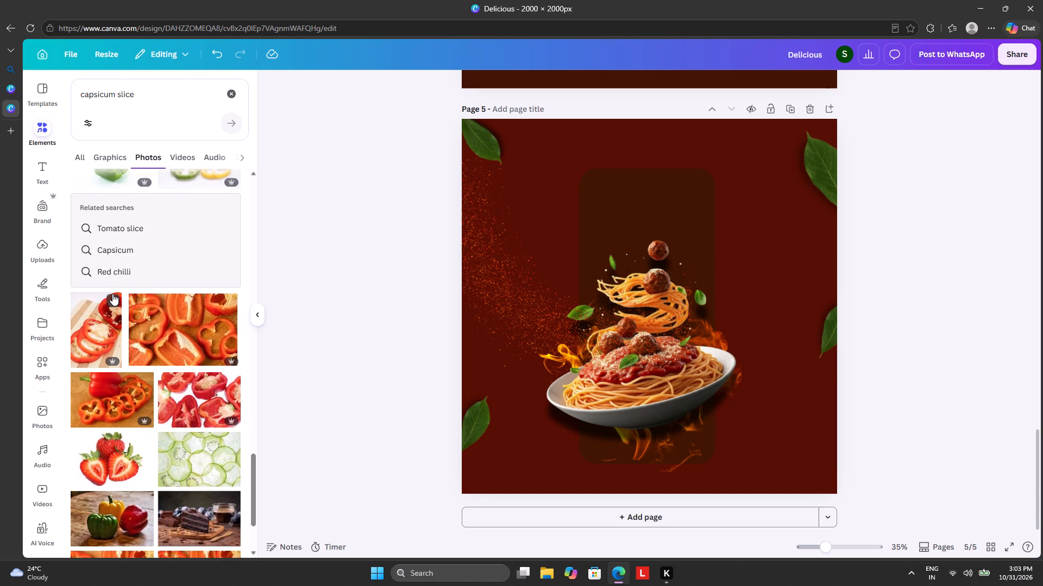
pyautogui.scroll(-5, 112, 294)
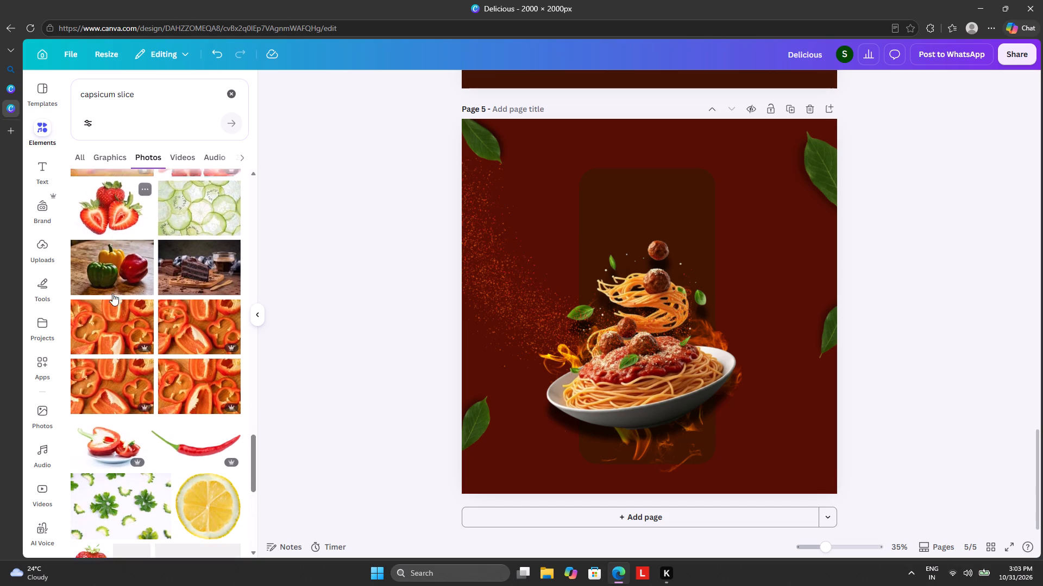
pyautogui.scroll(-1, 112, 294)
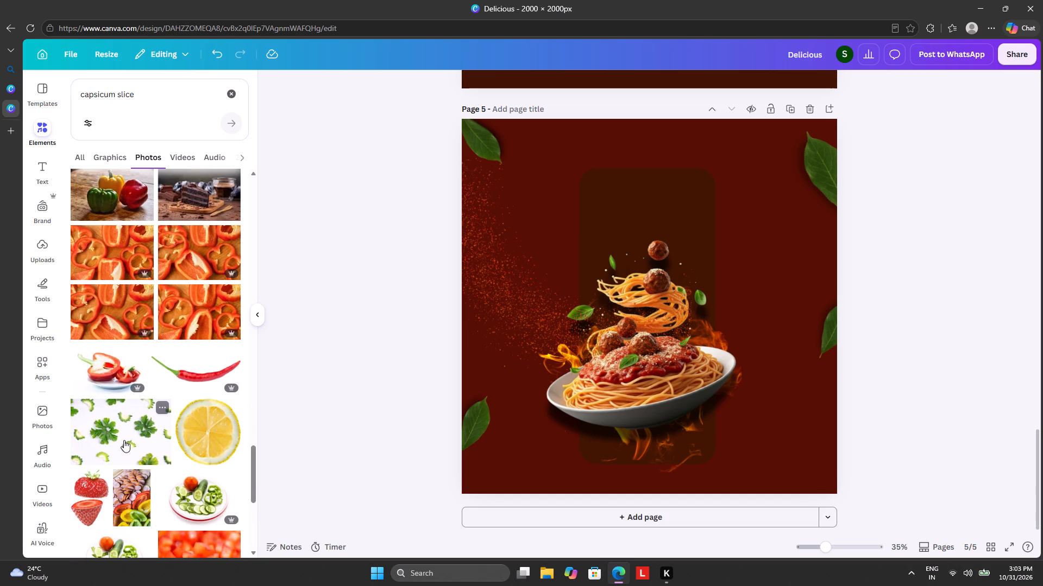
pyautogui.scroll(-4, 124, 440)
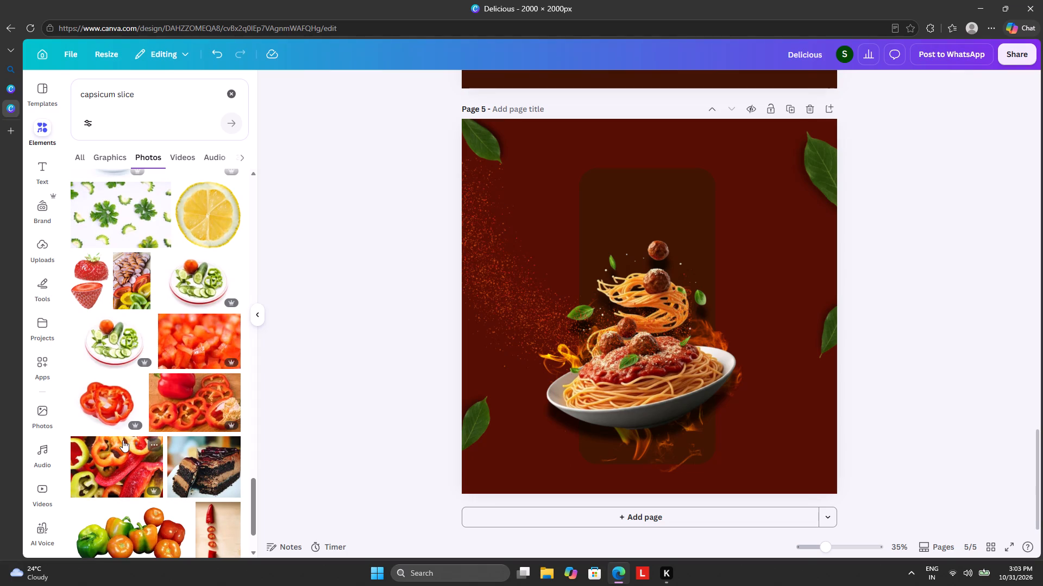
pyautogui.scroll(-3, 121, 440)
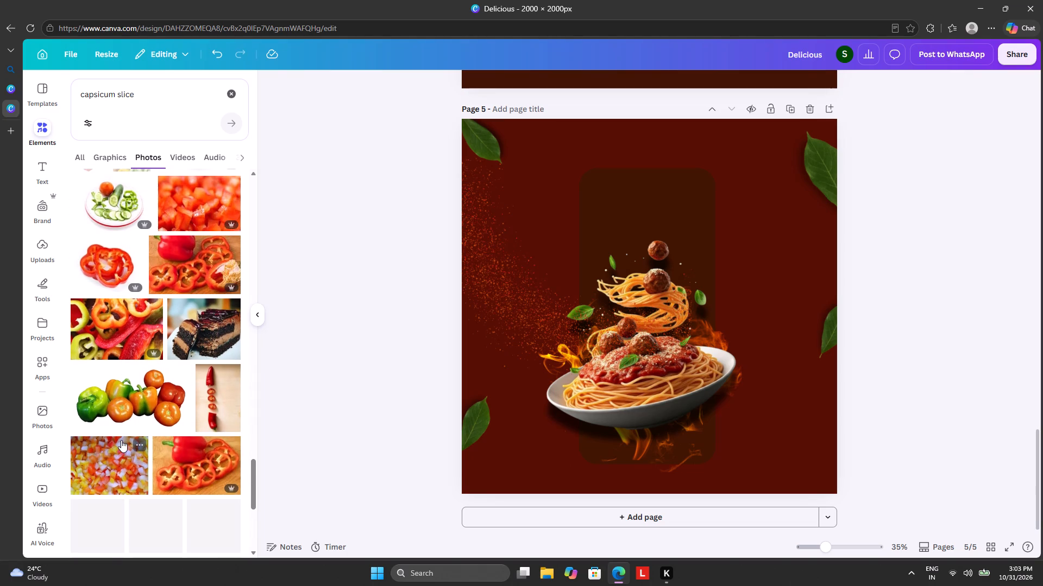
pyautogui.scroll(-3, 121, 440)
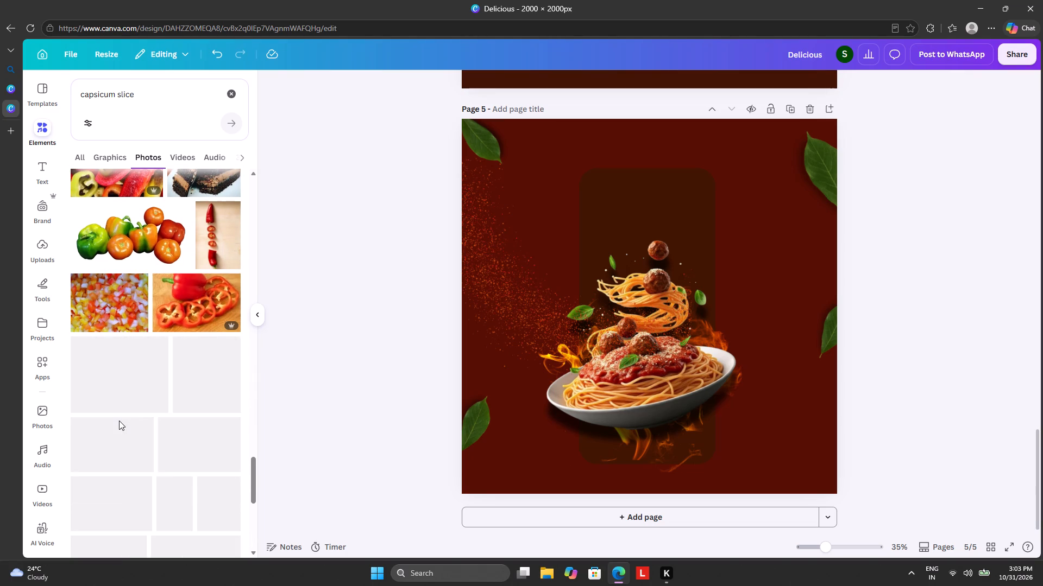
pyautogui.scroll(-6, 120, 372)
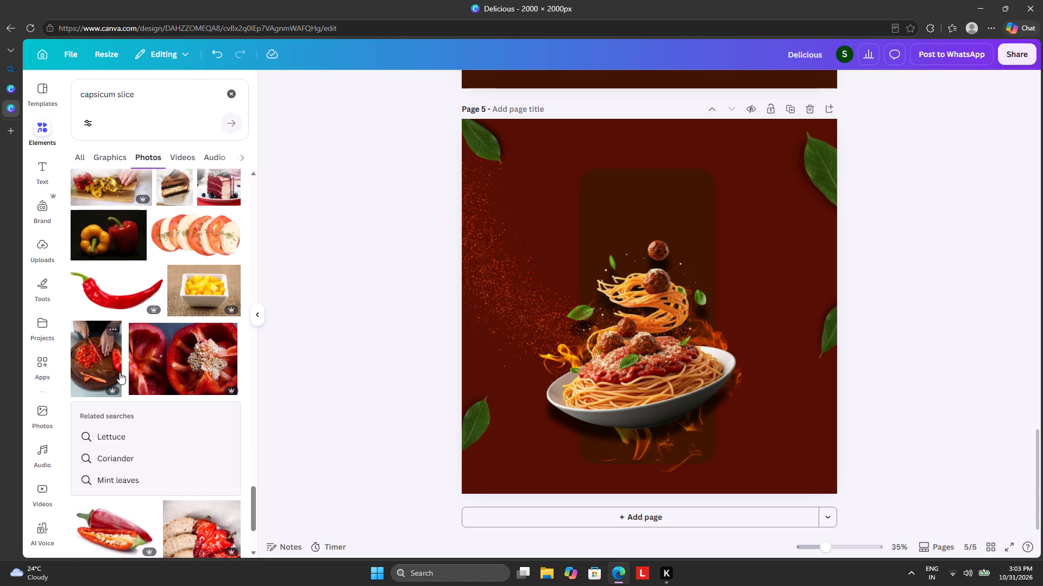
pyautogui.scroll(-5, 120, 372)
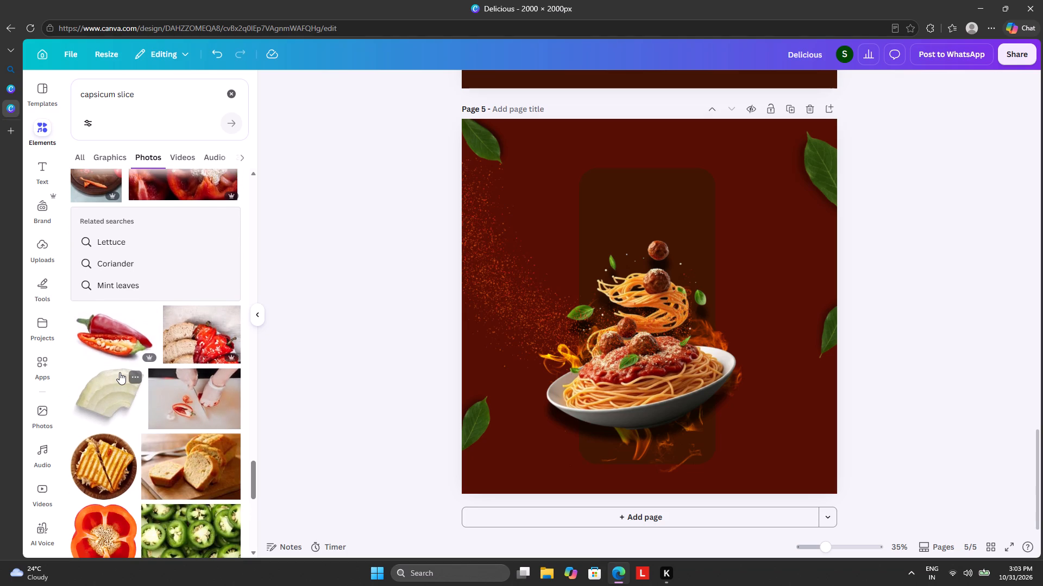
pyautogui.scroll(-5, 120, 372)
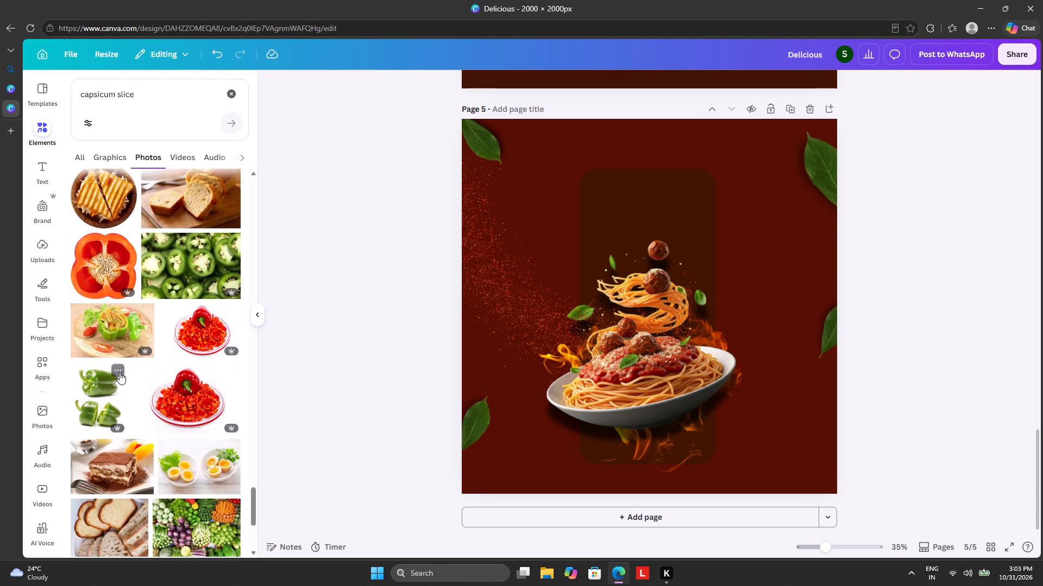
pyautogui.scroll(10, 120, 372)
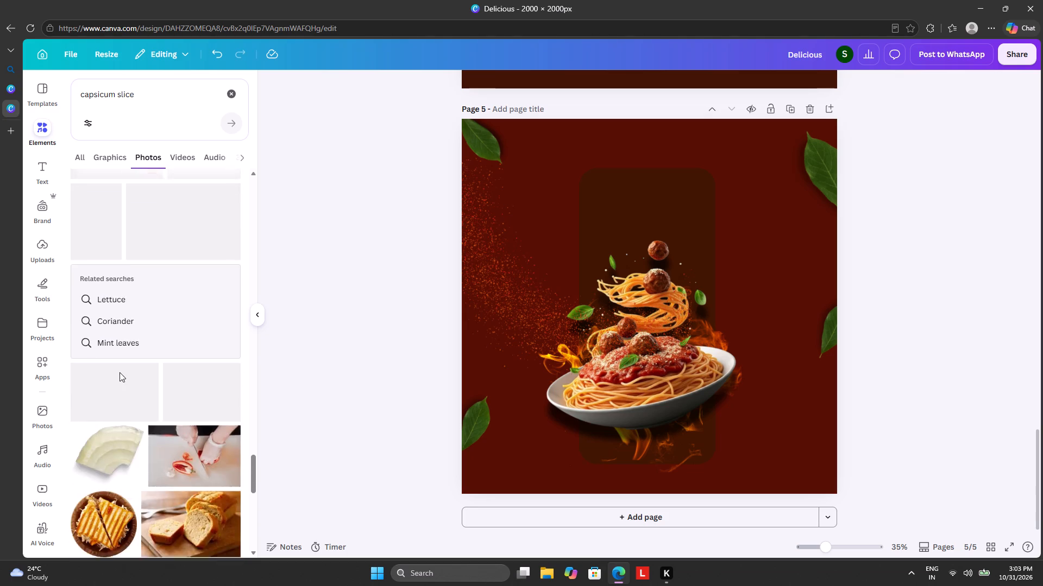
pyautogui.scroll(17, 120, 372)
pyautogui.scroll(10, 120, 372)
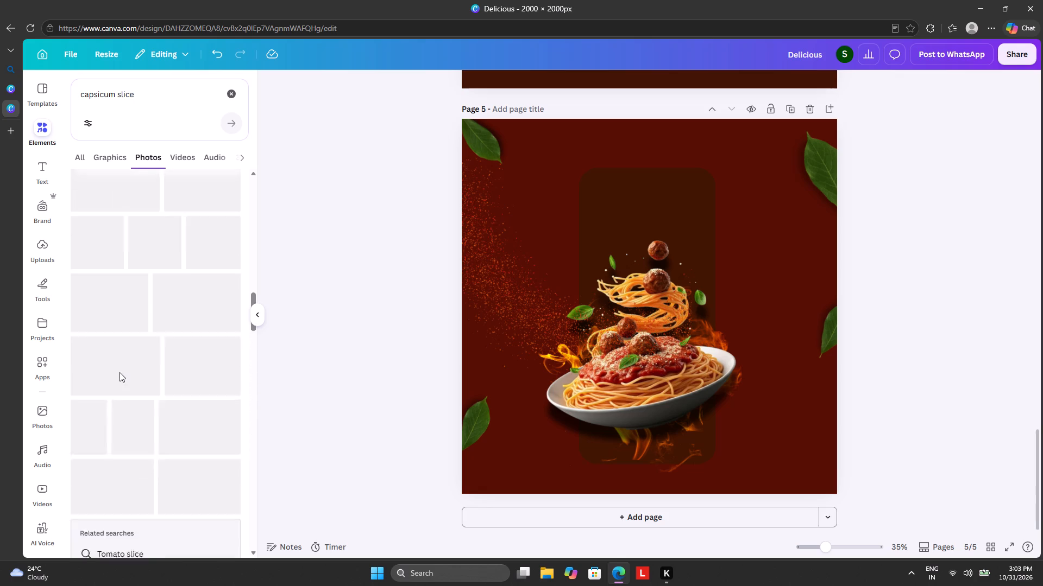
pyautogui.scroll(19, 120, 372)
pyautogui.scroll(3, 120, 372)
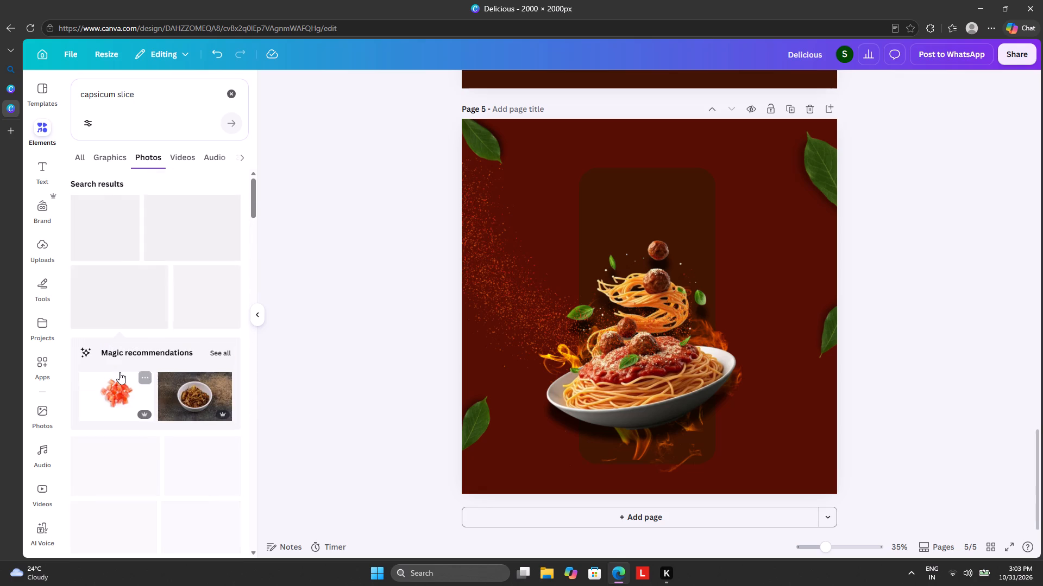
pyautogui.scroll(6, 120, 372)
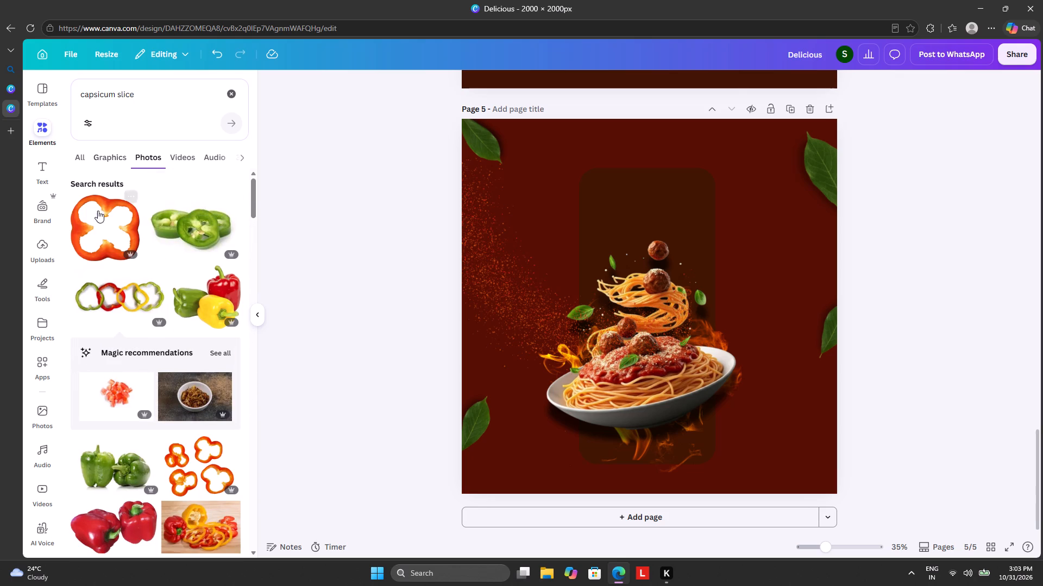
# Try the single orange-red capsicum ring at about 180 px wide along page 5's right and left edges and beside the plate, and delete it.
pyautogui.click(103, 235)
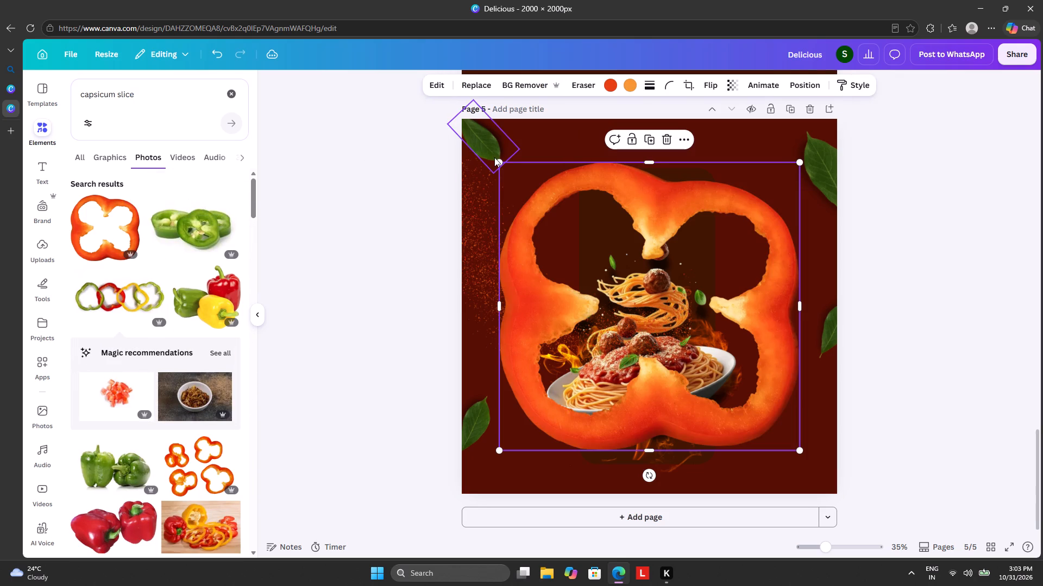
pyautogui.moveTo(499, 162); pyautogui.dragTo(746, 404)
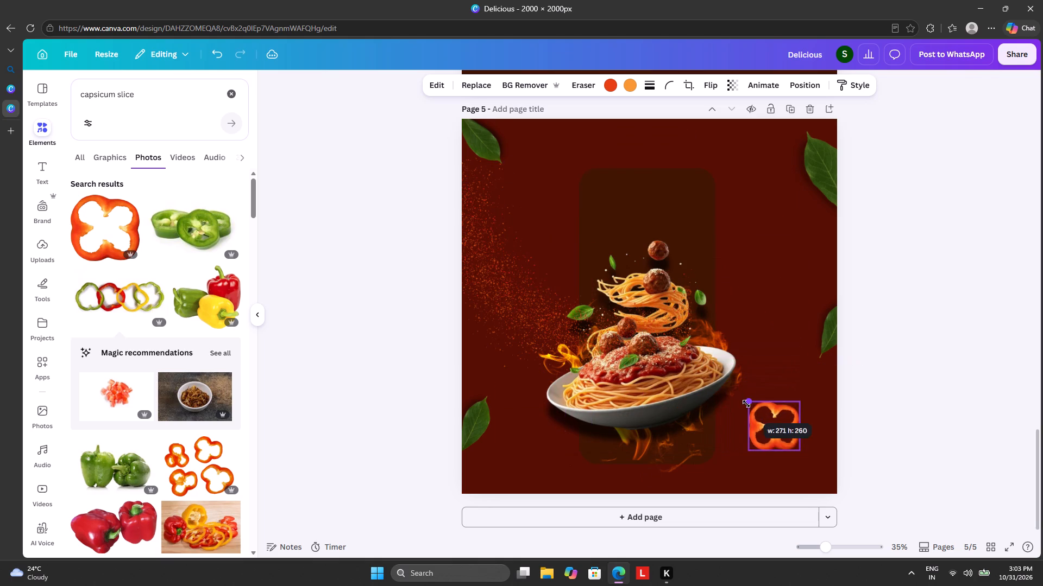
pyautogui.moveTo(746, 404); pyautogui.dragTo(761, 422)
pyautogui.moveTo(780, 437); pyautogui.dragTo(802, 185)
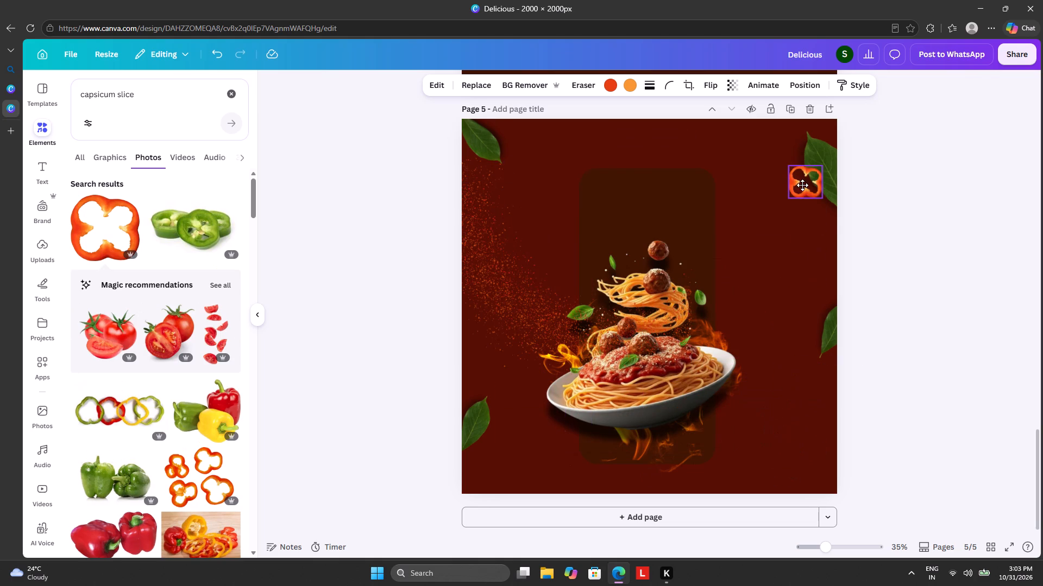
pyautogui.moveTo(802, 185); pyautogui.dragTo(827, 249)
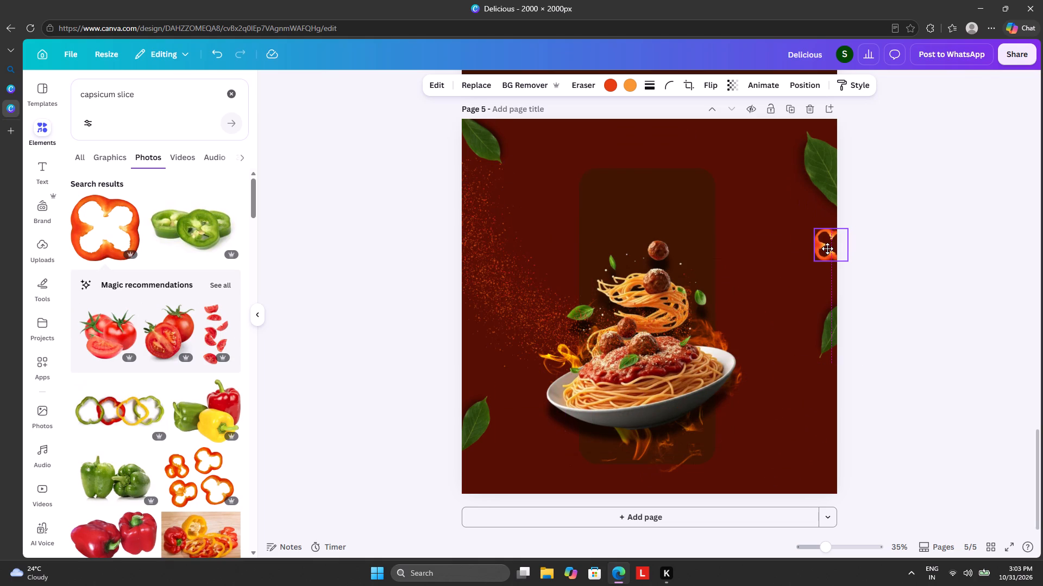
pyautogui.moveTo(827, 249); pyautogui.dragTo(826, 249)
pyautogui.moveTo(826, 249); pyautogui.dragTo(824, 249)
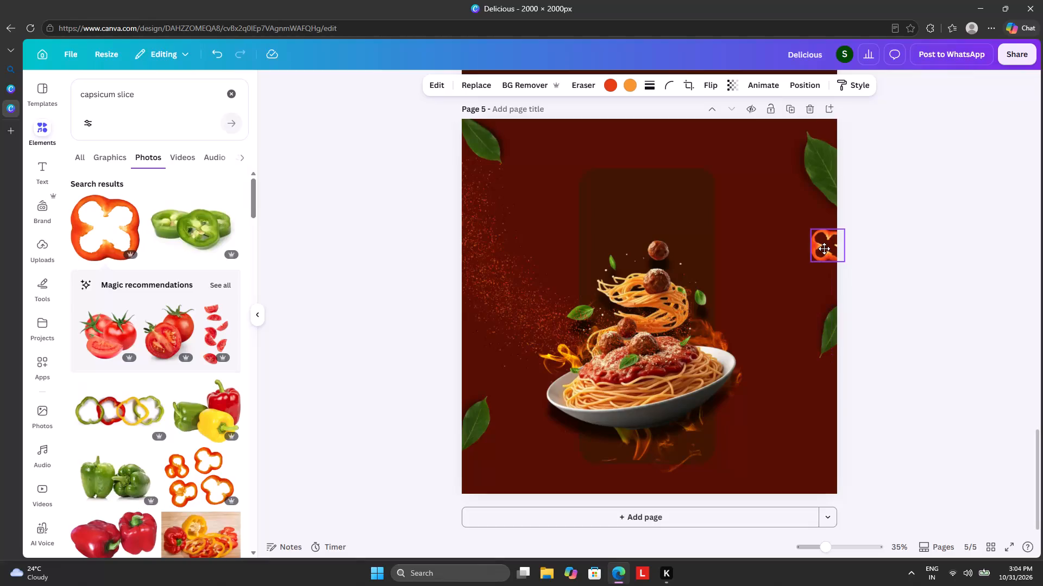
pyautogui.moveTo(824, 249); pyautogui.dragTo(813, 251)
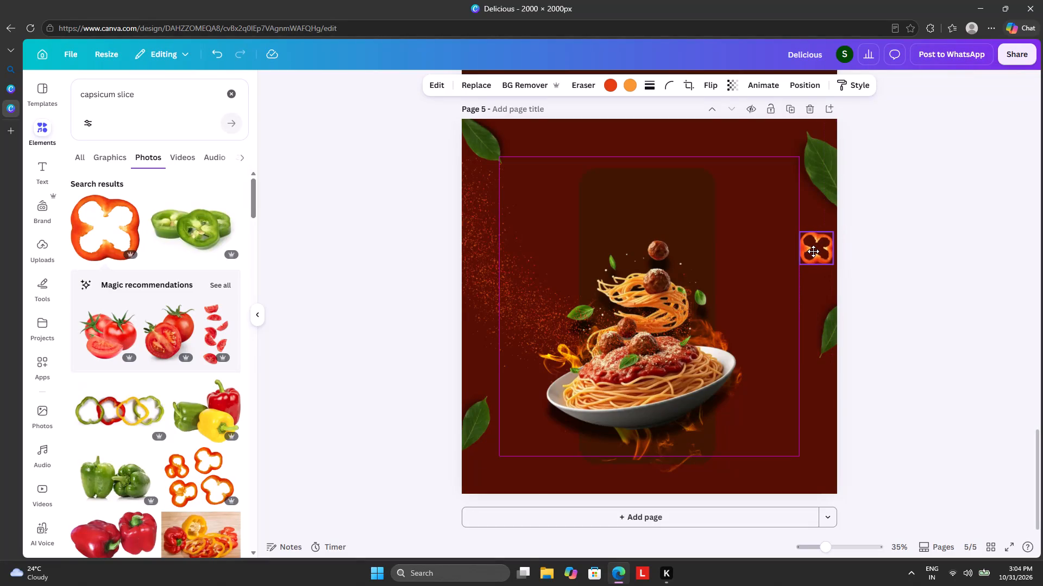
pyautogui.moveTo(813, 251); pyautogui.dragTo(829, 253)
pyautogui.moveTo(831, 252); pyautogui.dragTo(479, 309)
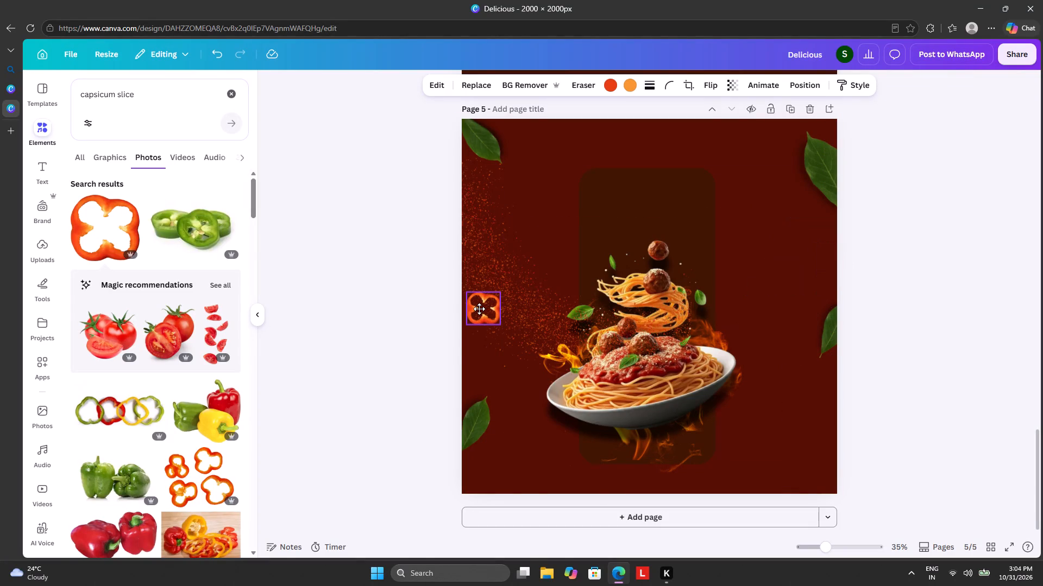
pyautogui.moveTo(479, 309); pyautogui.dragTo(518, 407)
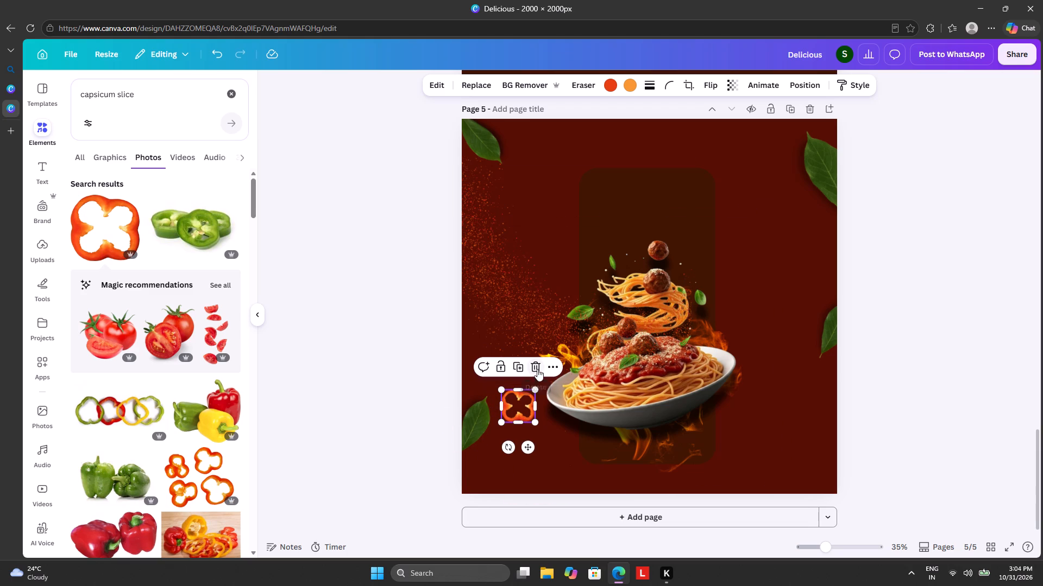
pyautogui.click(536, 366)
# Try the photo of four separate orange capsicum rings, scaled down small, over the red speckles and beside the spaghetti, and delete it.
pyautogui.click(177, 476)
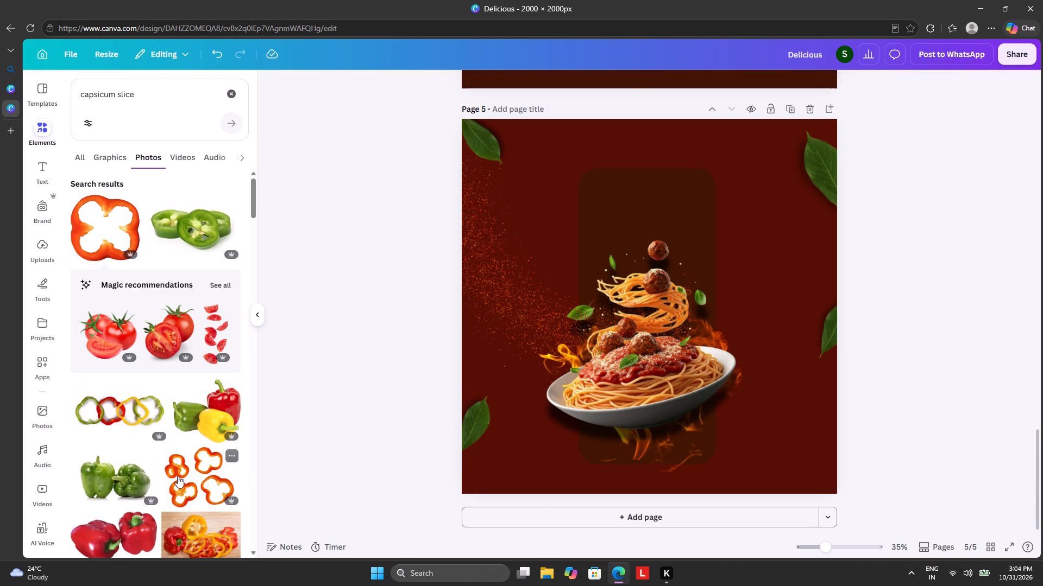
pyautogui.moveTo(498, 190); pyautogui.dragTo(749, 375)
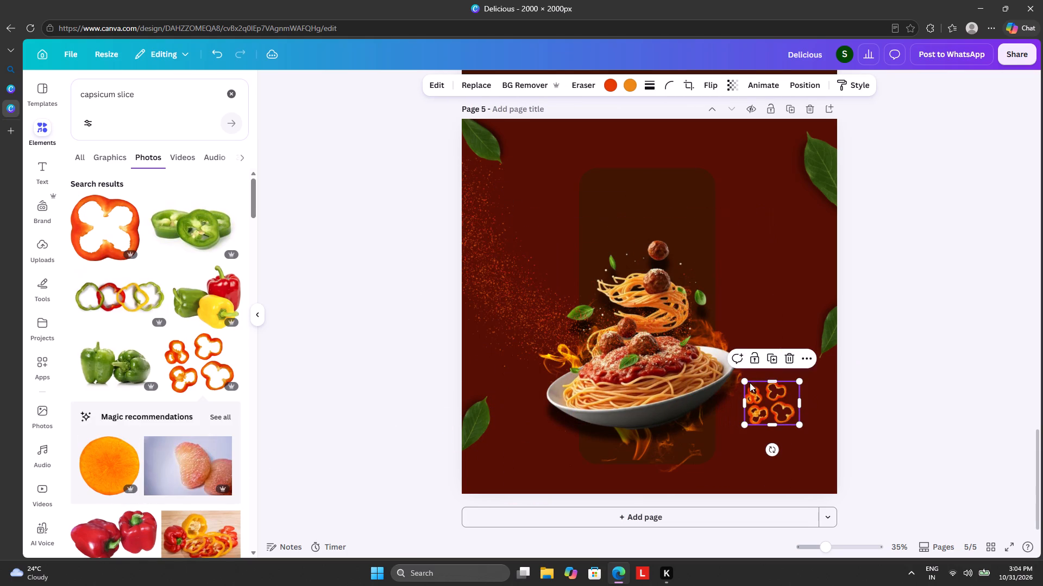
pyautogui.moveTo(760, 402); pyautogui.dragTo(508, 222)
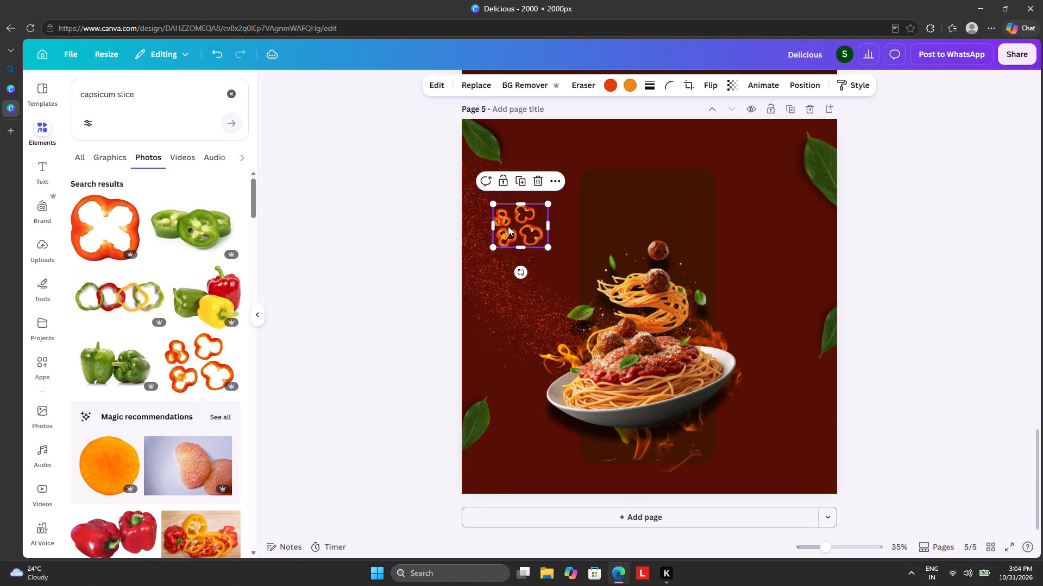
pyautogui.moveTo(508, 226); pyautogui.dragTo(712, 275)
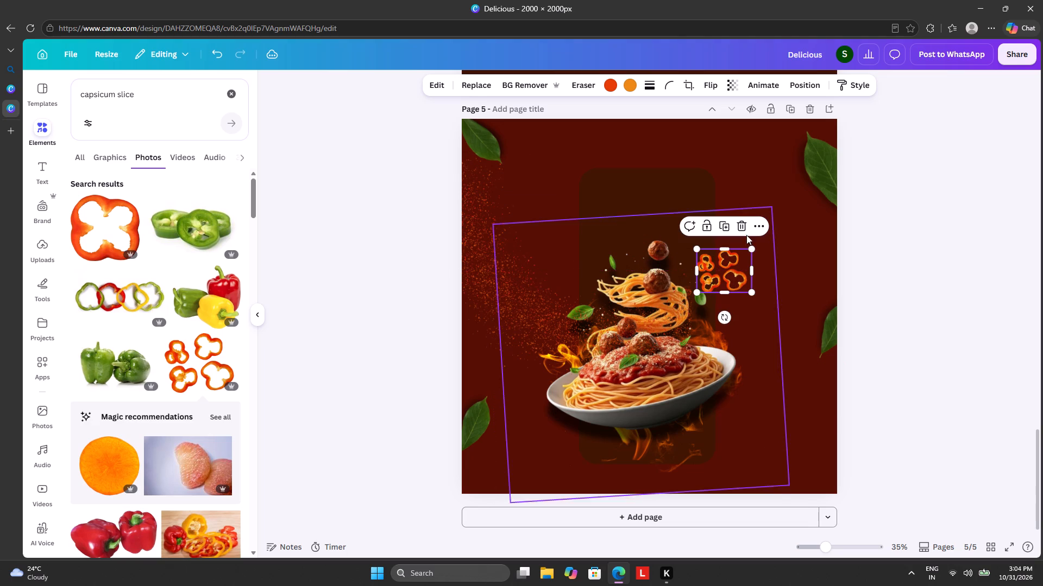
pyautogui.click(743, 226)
# Browse further through the capsicum slice photo results for another ingredient that suits page 5.
pyautogui.scroll(-4, 149, 371)
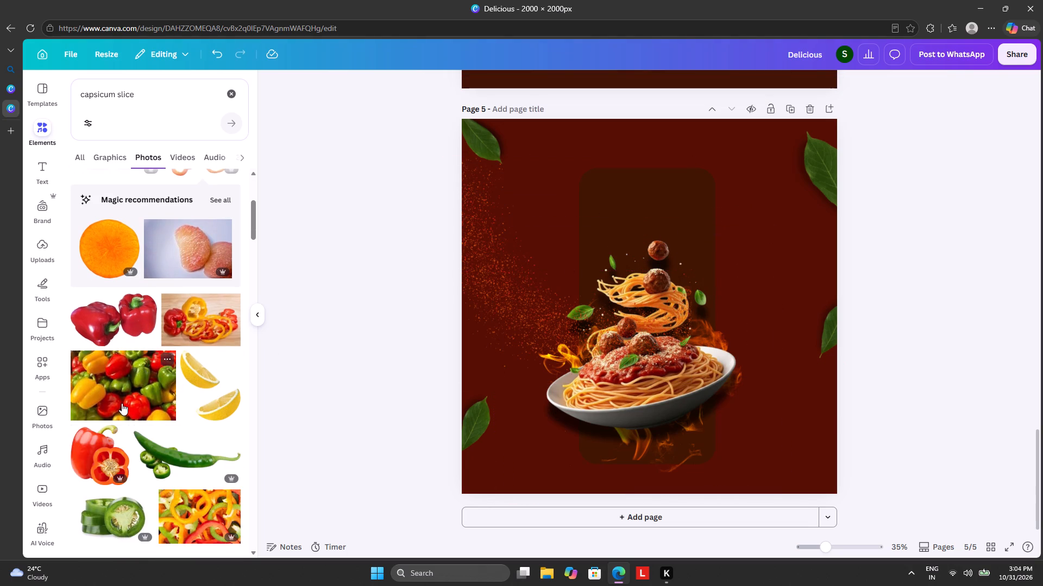
pyautogui.scroll(-5, 131, 412)
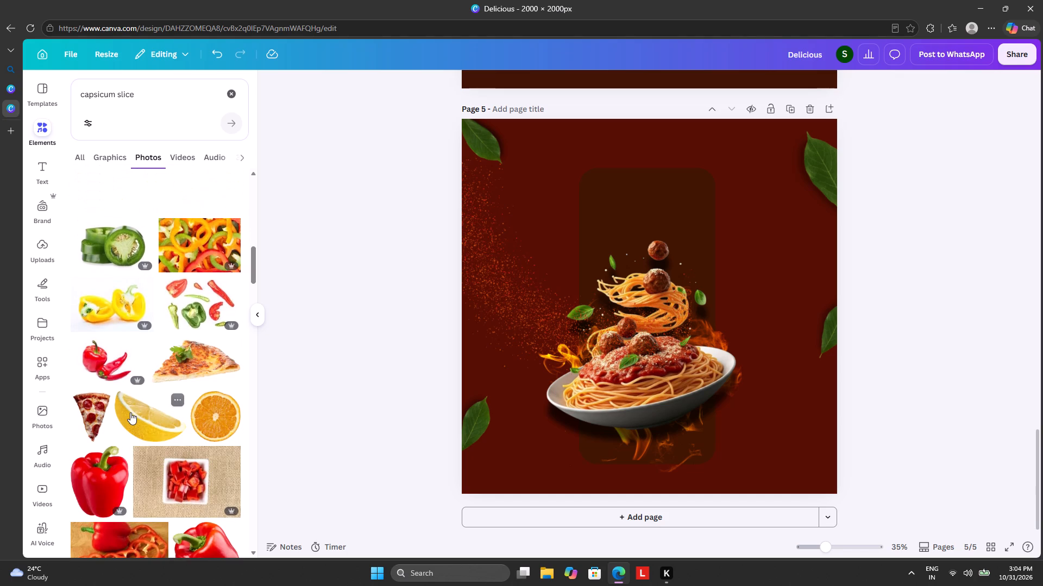
pyautogui.scroll(-6, 130, 412)
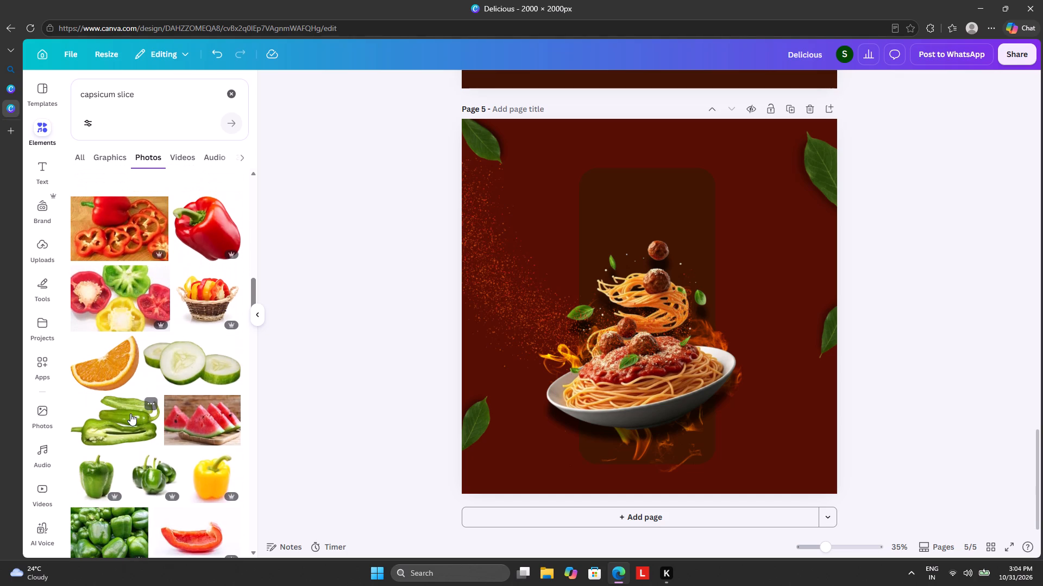
pyautogui.scroll(-3, 130, 414)
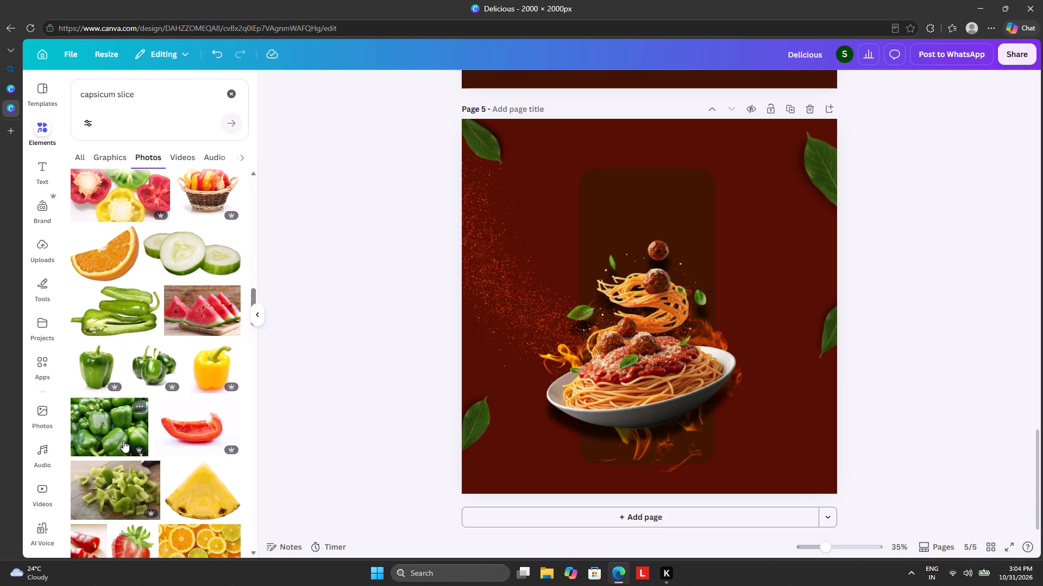
pyautogui.scroll(-5, 123, 441)
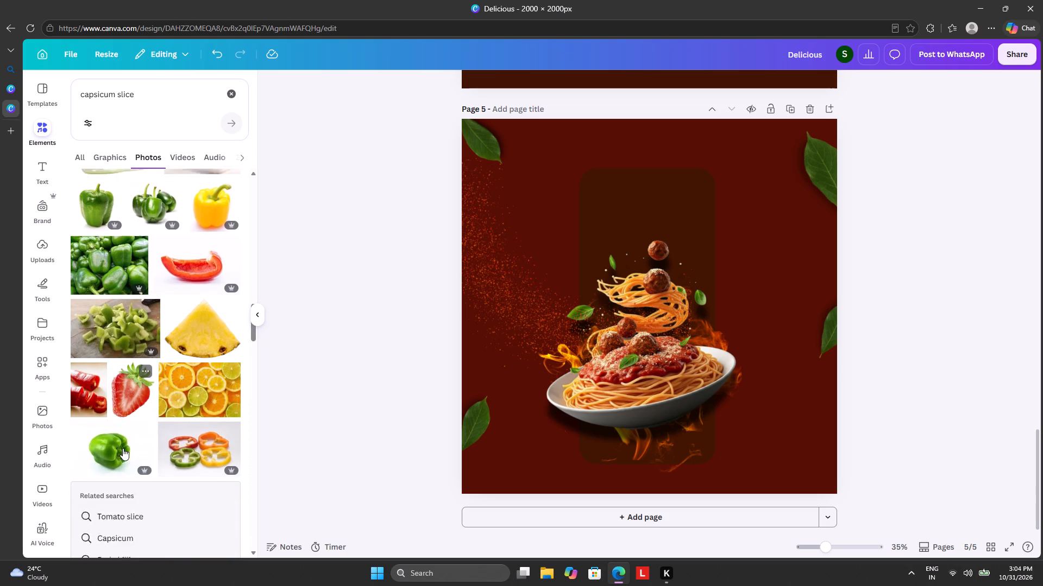
pyautogui.scroll(-4, 123, 448)
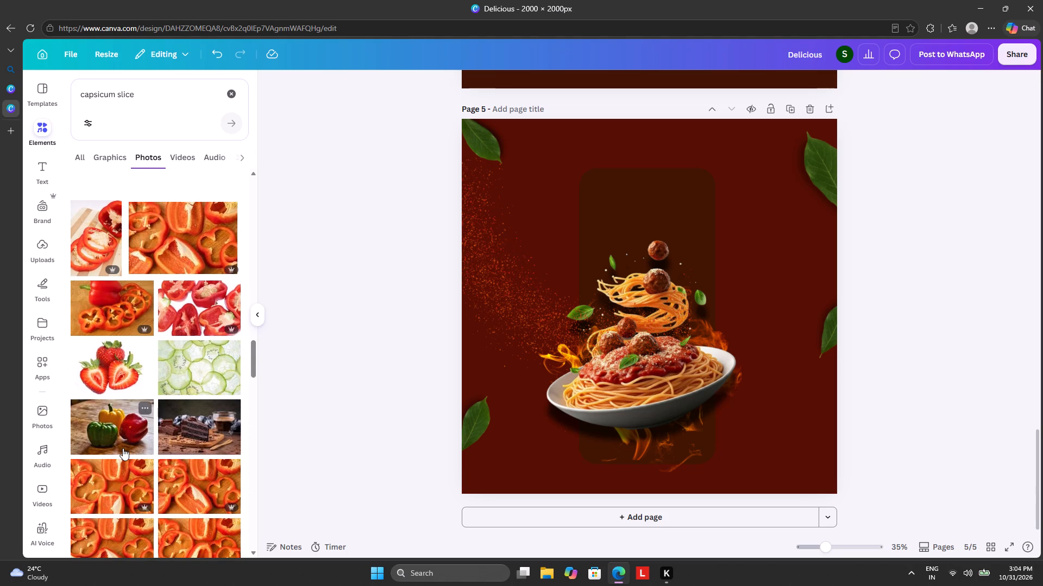
pyautogui.scroll(-3, 123, 448)
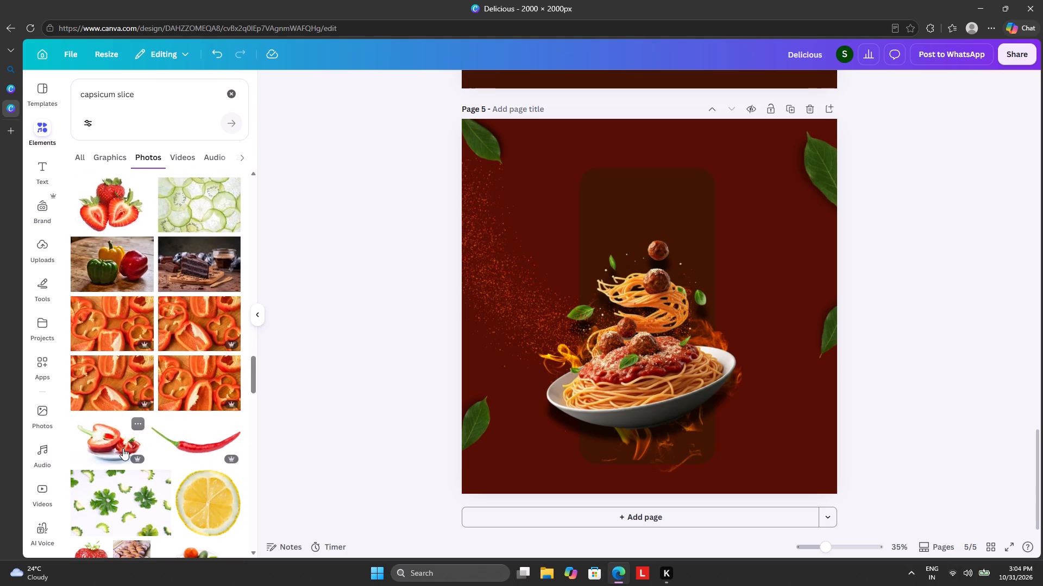
pyautogui.scroll(-4, 123, 448)
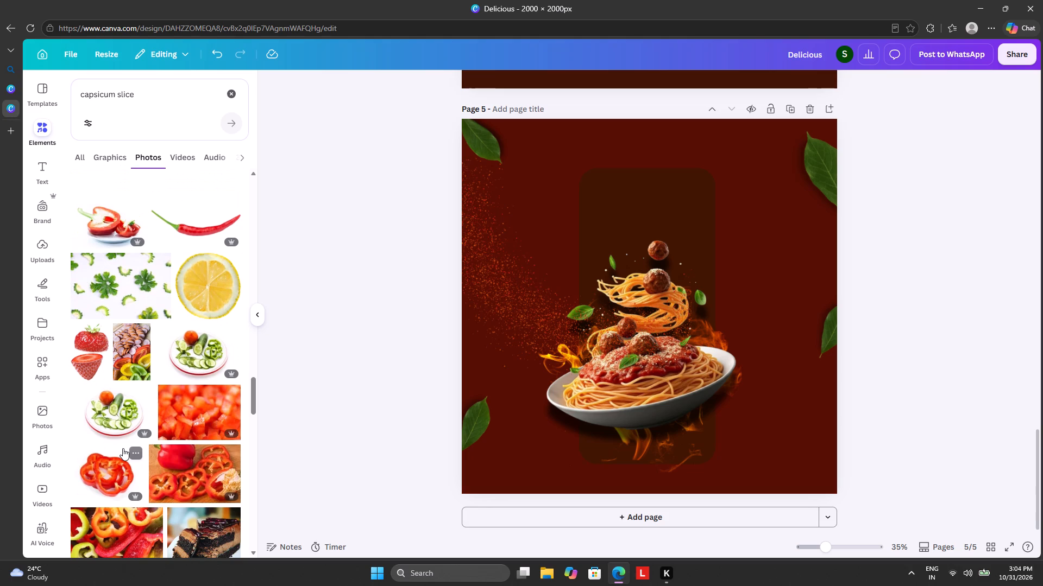
pyautogui.scroll(-3, 123, 448)
pyautogui.scroll(-2, 98, 494)
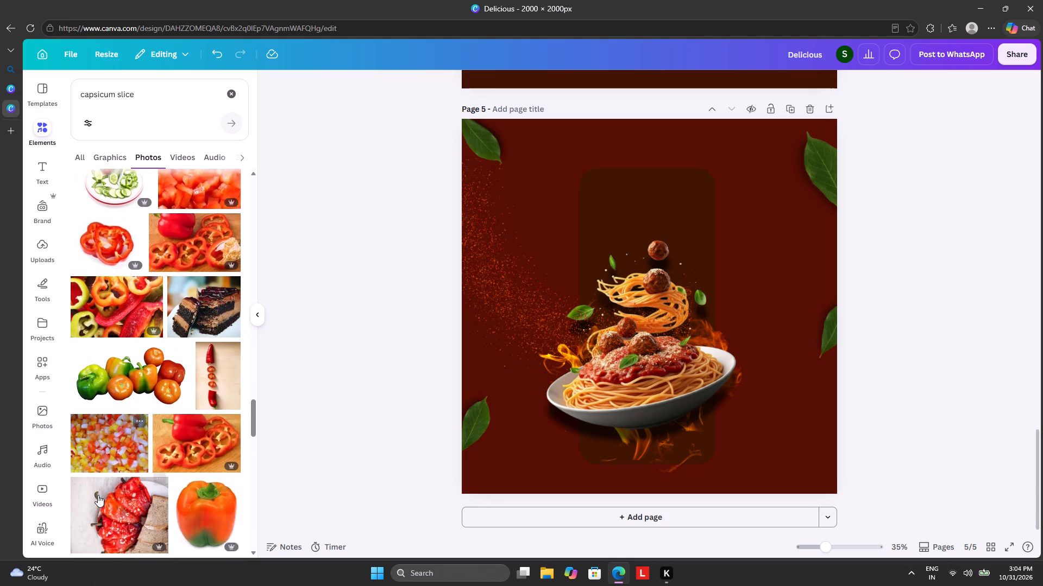
pyautogui.scroll(-6, 98, 495)
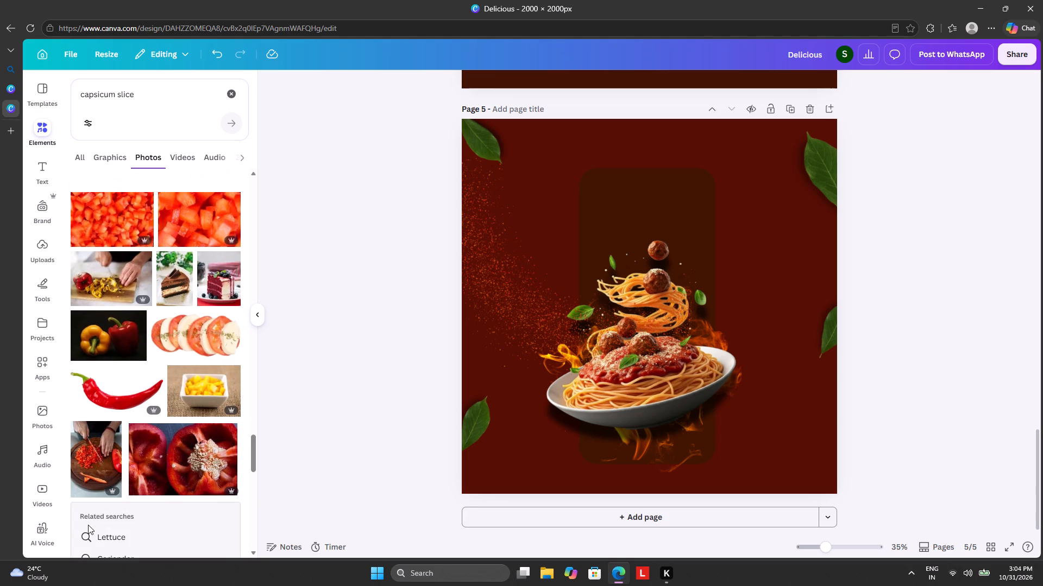
pyautogui.scroll(-2, 88, 525)
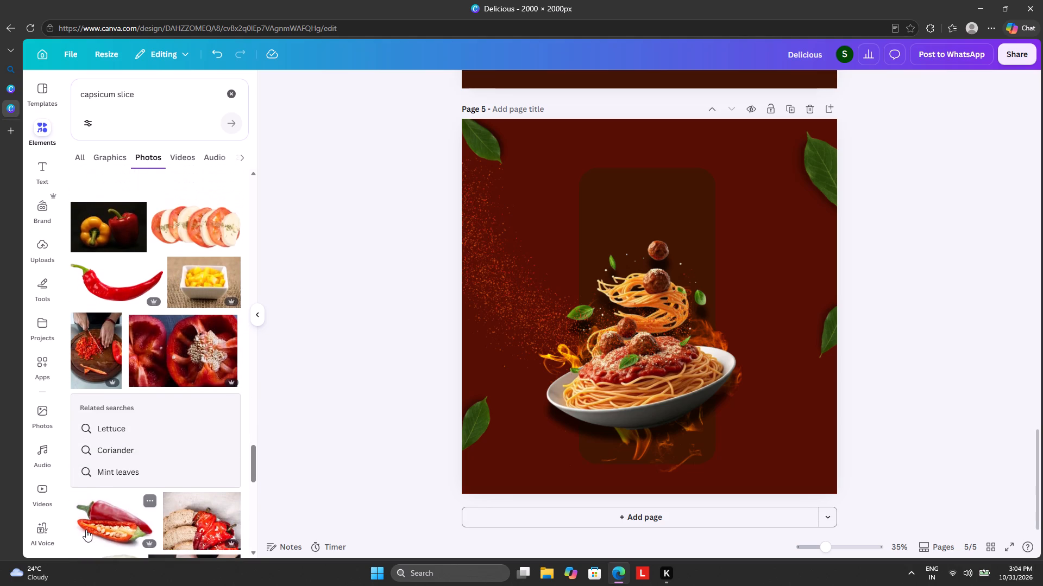
# Add the whole red chili photo to page 5, shrink it to about 280 px wide, and place it across the left page edge above the lower leaf.
pyautogui.click(75, 264)
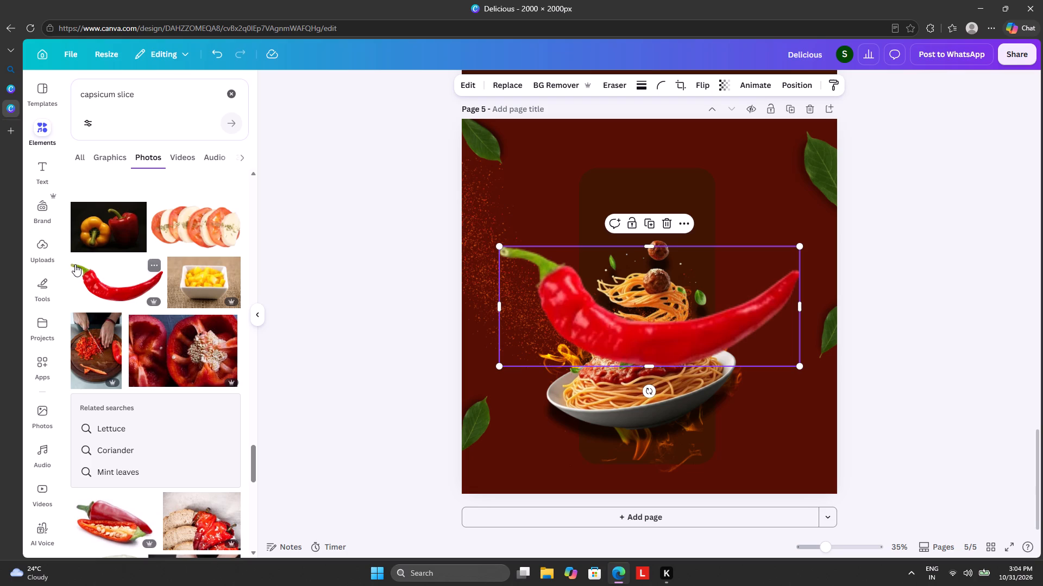
pyautogui.moveTo(497, 246); pyautogui.dragTo(524, 260)
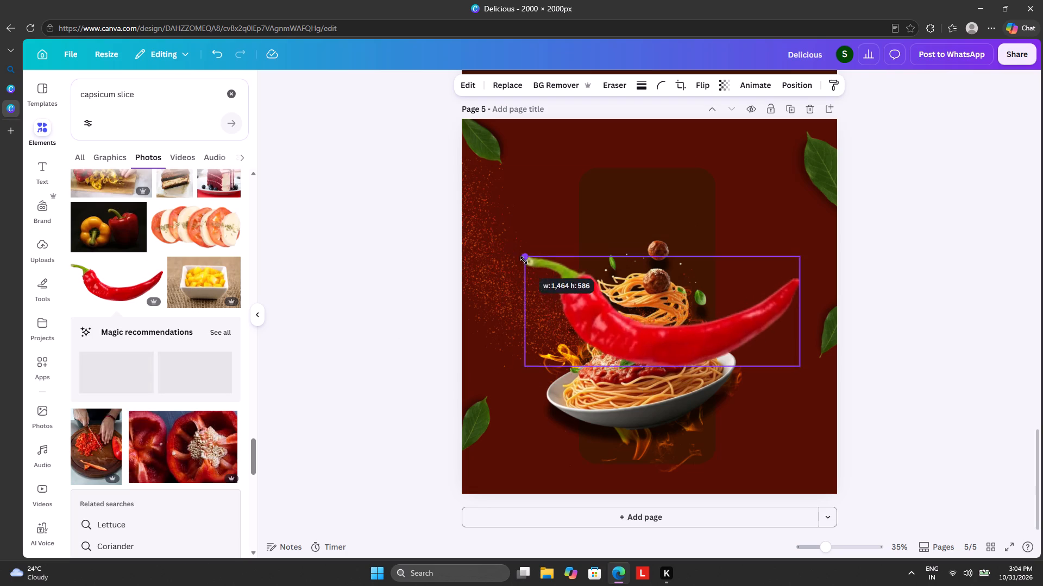
pyautogui.moveTo(524, 260); pyautogui.dragTo(737, 358)
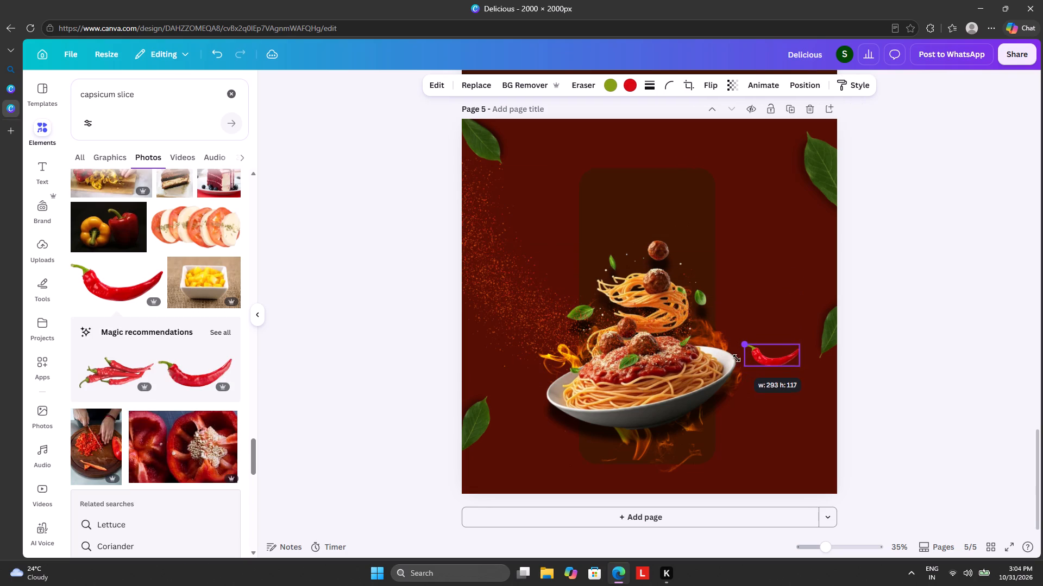
pyautogui.moveTo(737, 358); pyautogui.dragTo(740, 358)
pyautogui.moveTo(769, 353); pyautogui.dragTo(638, 299)
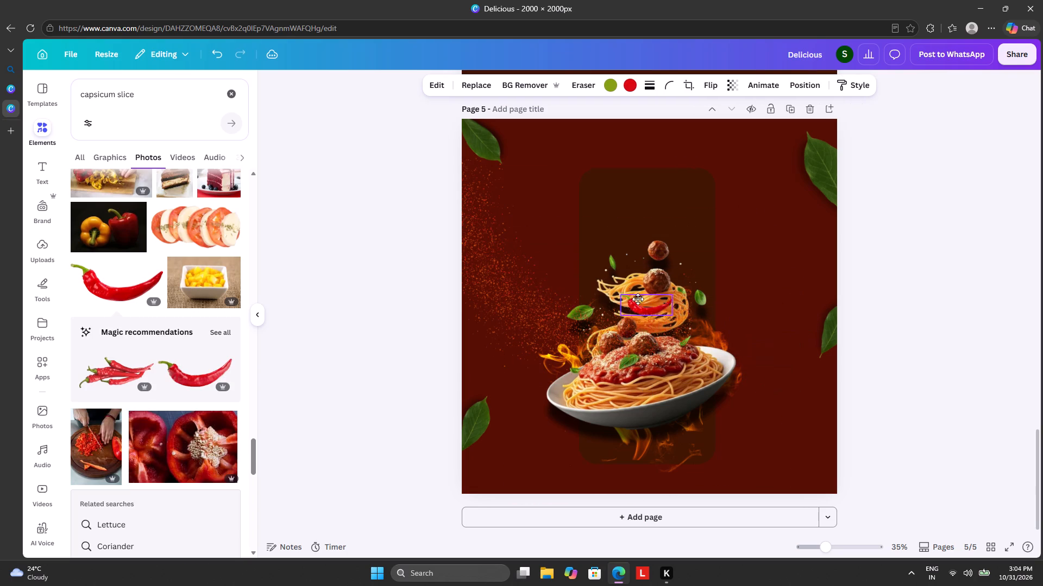
pyautogui.moveTo(638, 299); pyautogui.dragTo(587, 168)
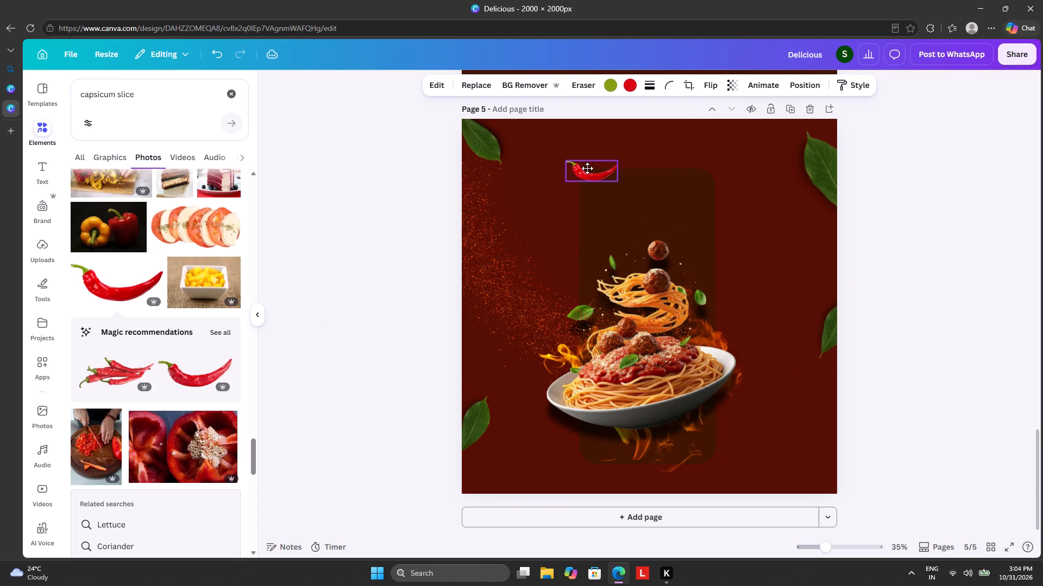
pyautogui.moveTo(587, 168); pyautogui.dragTo(459, 359)
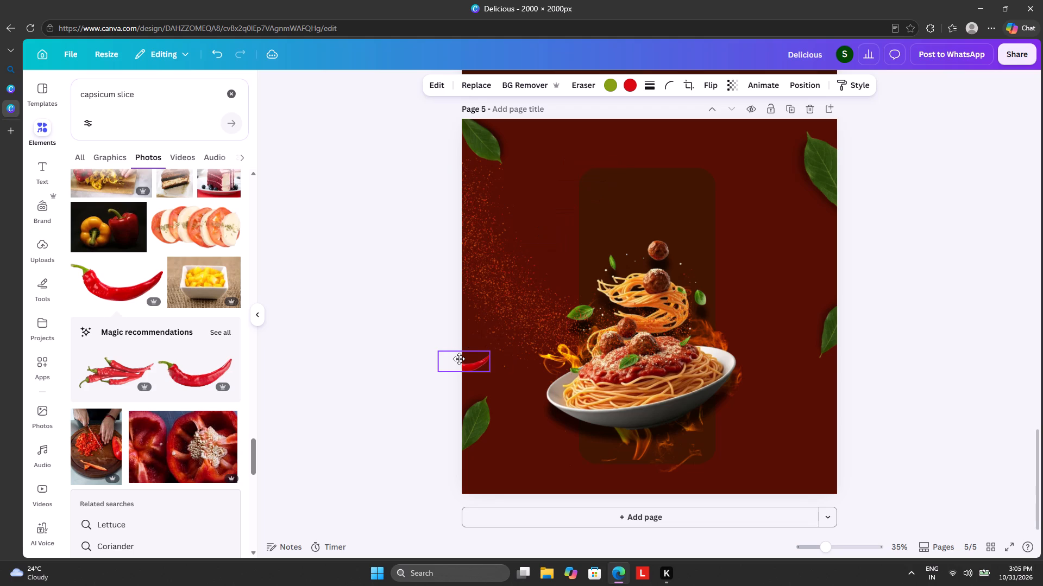
pyautogui.moveTo(459, 359); pyautogui.dragTo(462, 334)
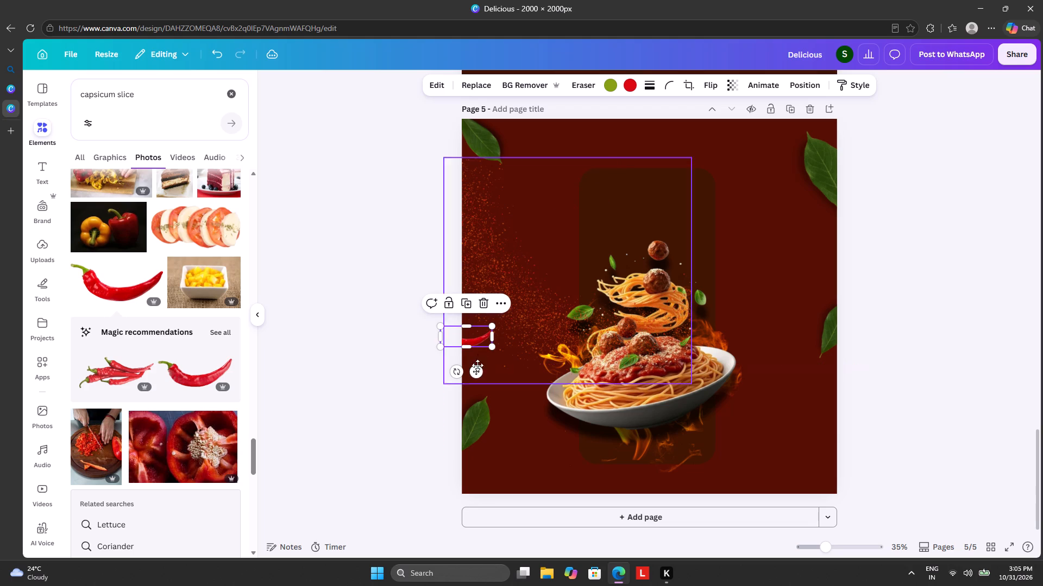
pyautogui.moveTo(477, 374); pyautogui.dragTo(480, 384)
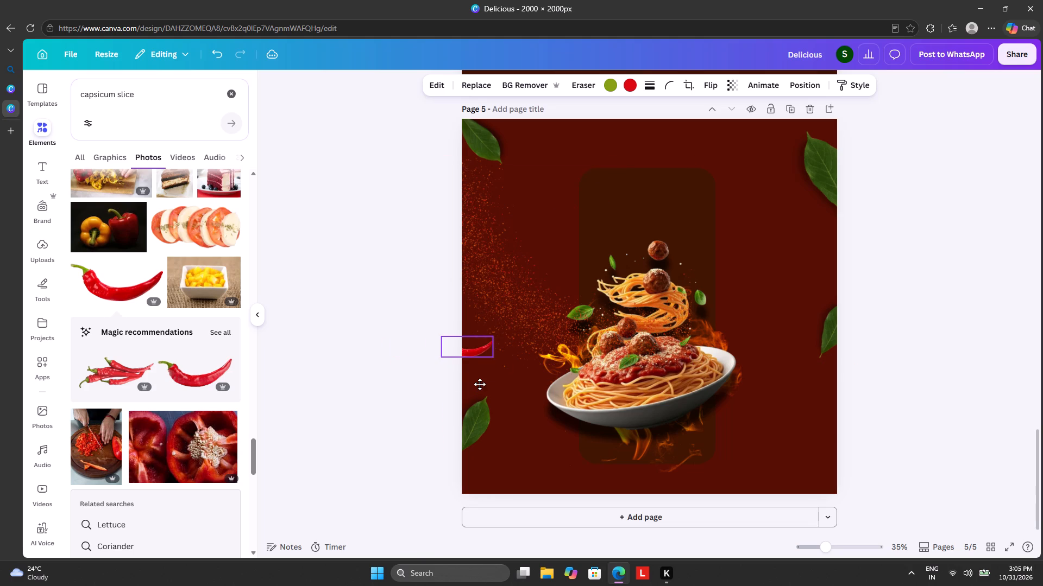
pyautogui.moveTo(480, 384); pyautogui.dragTo(481, 384)
# Rotate the red chili to a steep, nearly upright slant and tuck it just below the lower-left leaf, partly off page 5's left edge.
pyautogui.moveTo(461, 380); pyautogui.dragTo(433, 286)
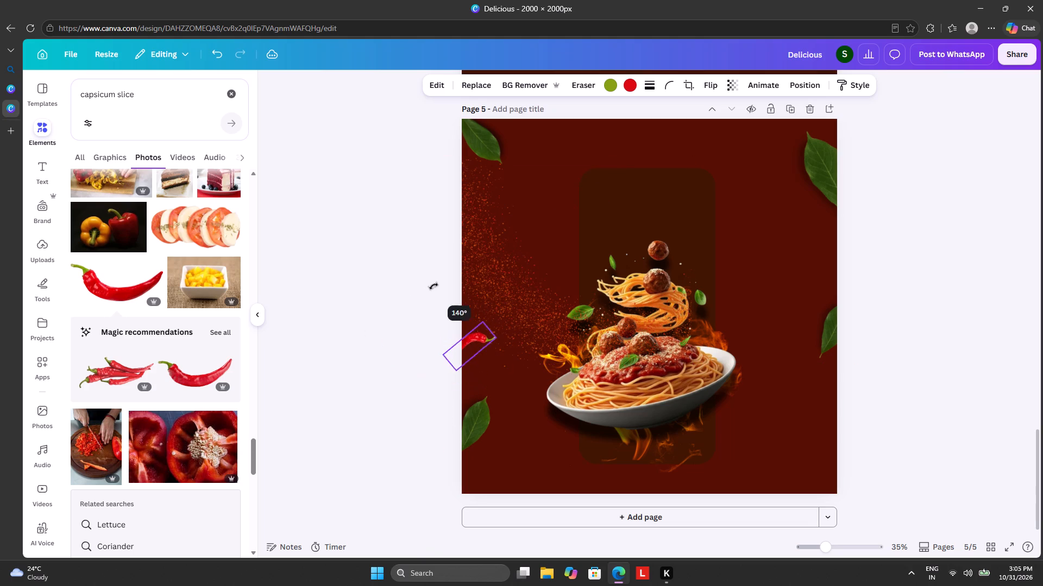
pyautogui.moveTo(433, 286); pyautogui.dragTo(408, 303)
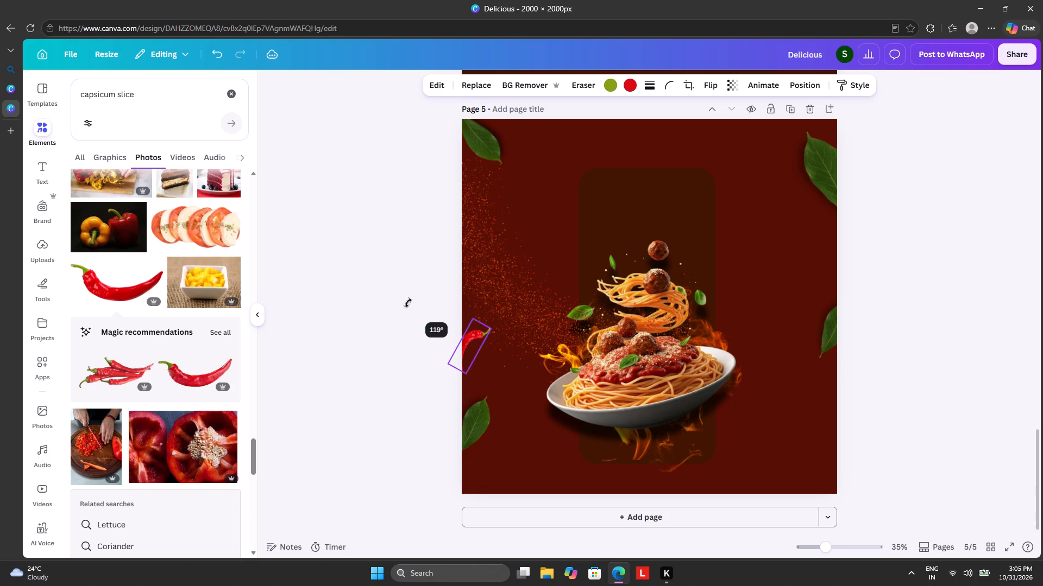
pyautogui.moveTo(408, 303); pyautogui.dragTo(399, 315)
pyautogui.moveTo(439, 325); pyautogui.dragTo(439, 332)
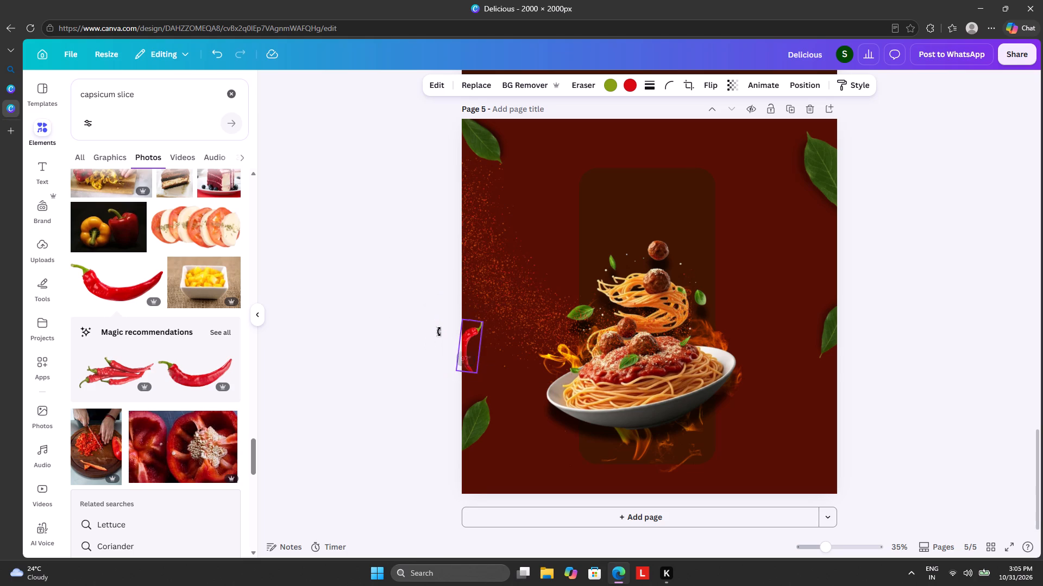
pyautogui.moveTo(439, 332); pyautogui.dragTo(445, 321)
pyautogui.moveTo(469, 345); pyautogui.dragTo(478, 474)
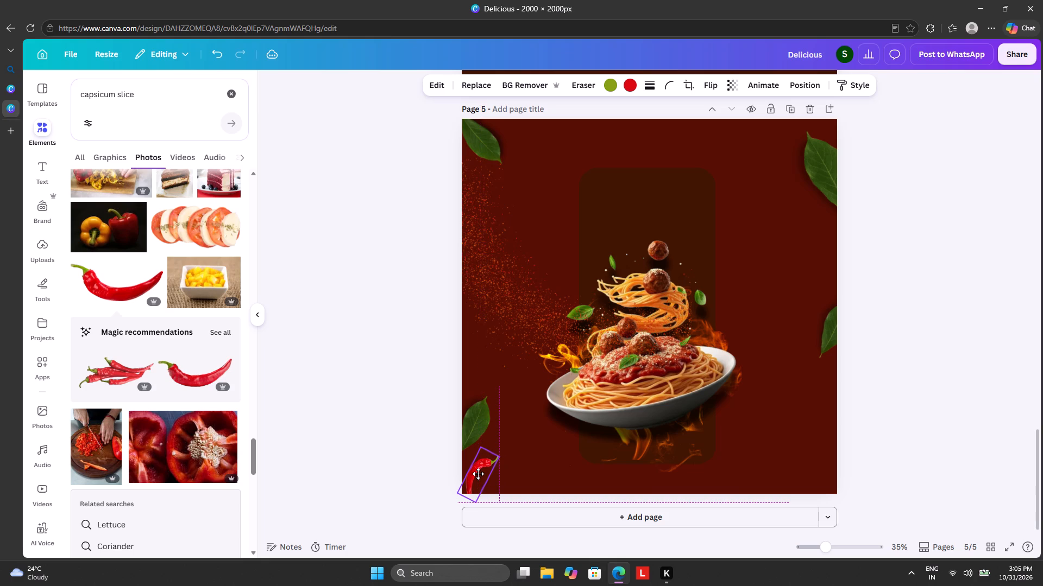
pyautogui.moveTo(478, 474); pyautogui.dragTo(472, 465)
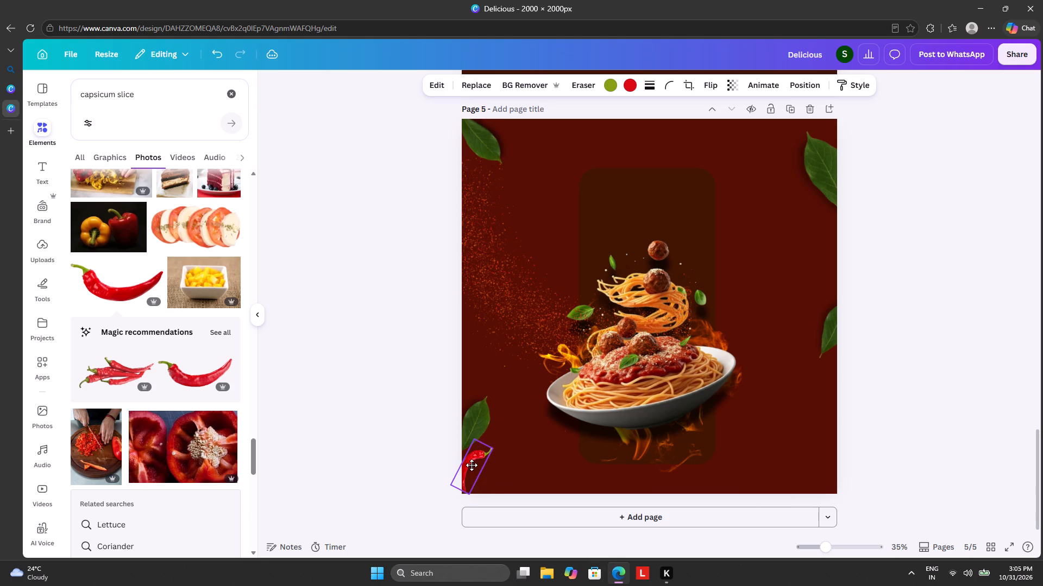
pyautogui.moveTo(472, 465); pyautogui.dragTo(469, 456)
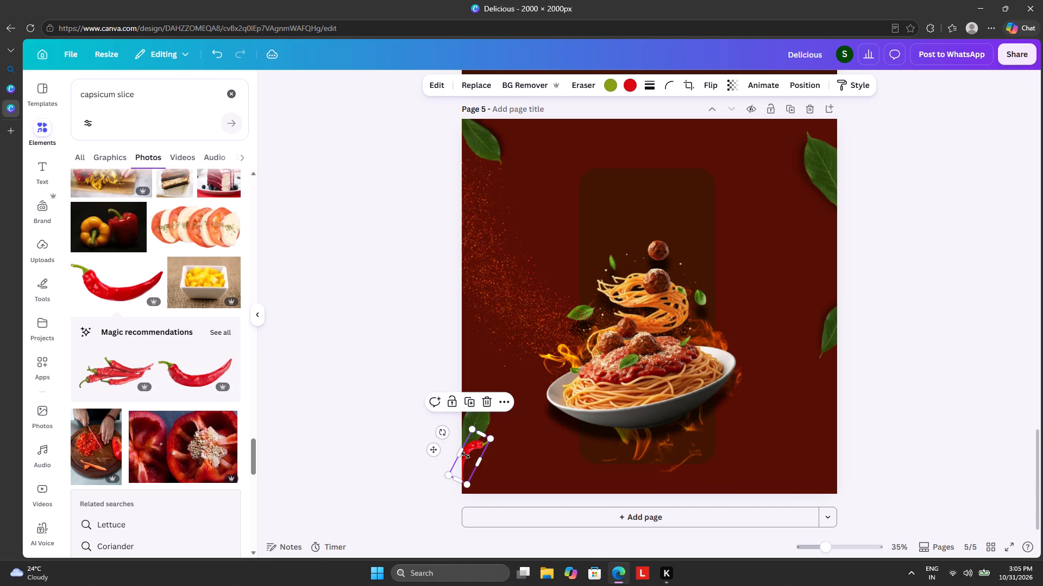
pyautogui.click(423, 425)
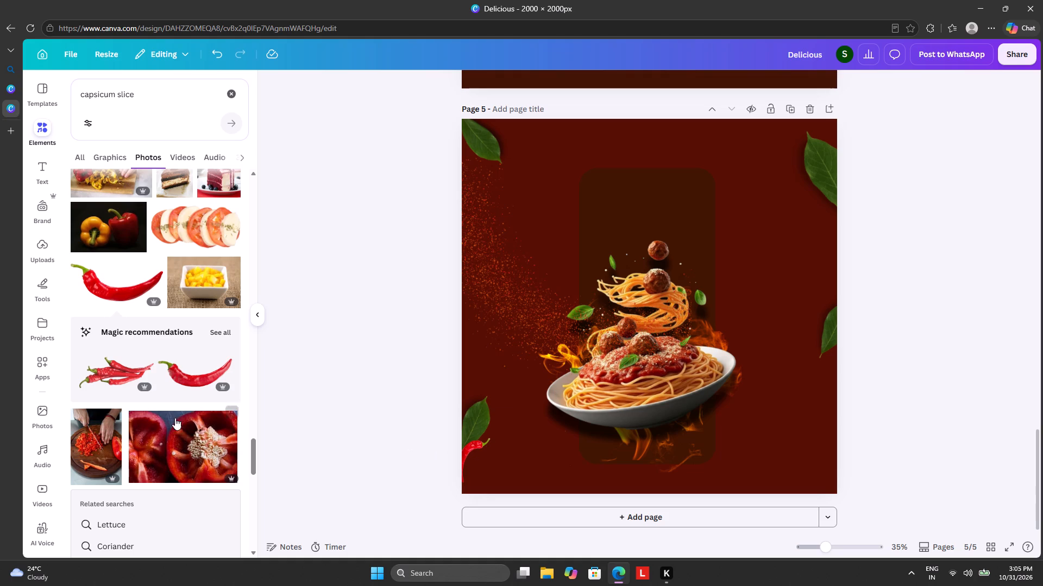
# Browse further through the capsicum slice photo results for another ingredient that suits page 5.
pyautogui.scroll(-5, 135, 411)
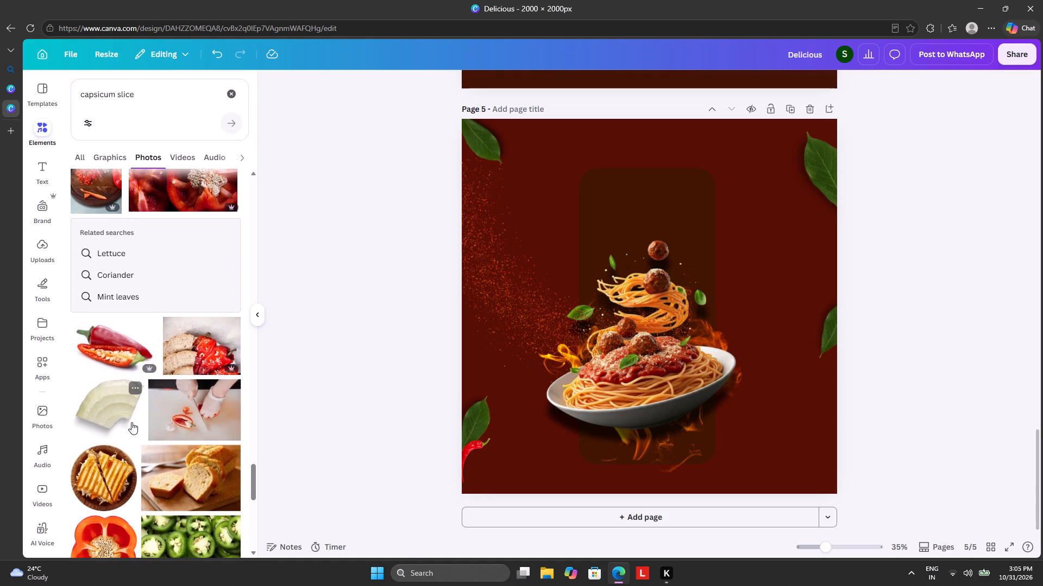
pyautogui.scroll(-4, 131, 422)
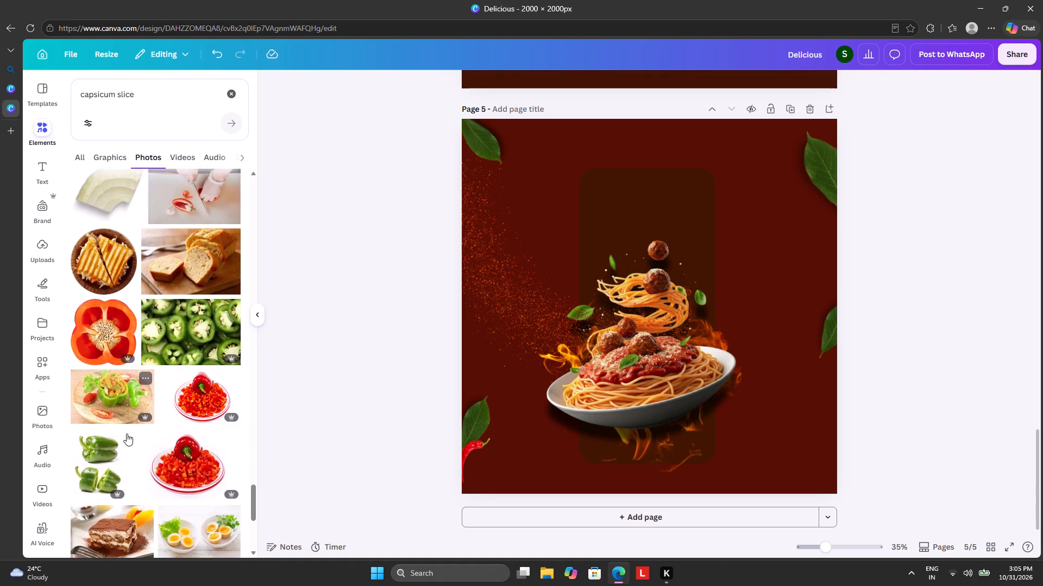
pyautogui.scroll(-3, 127, 434)
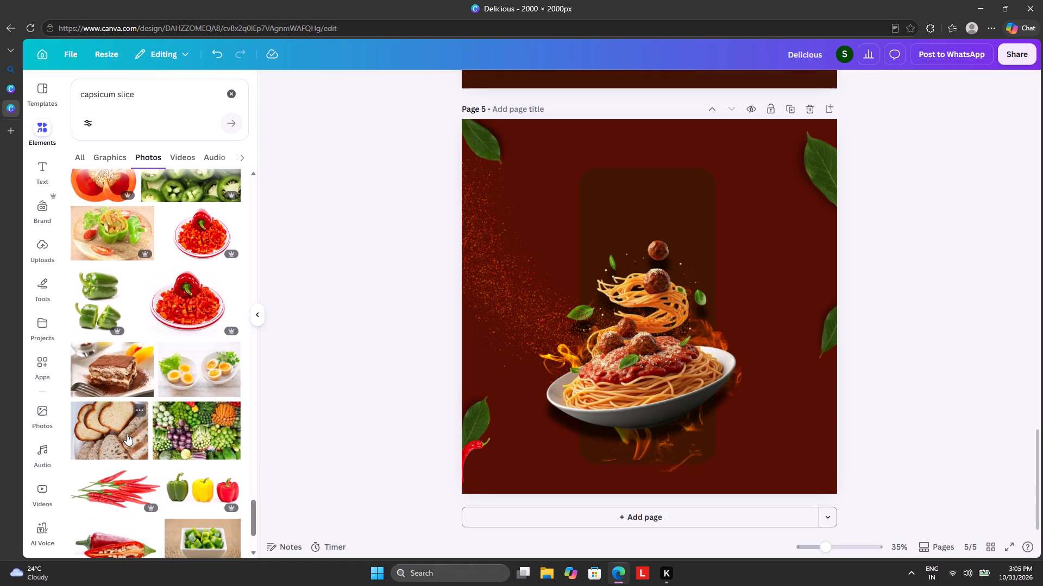
pyautogui.scroll(-5, 121, 434)
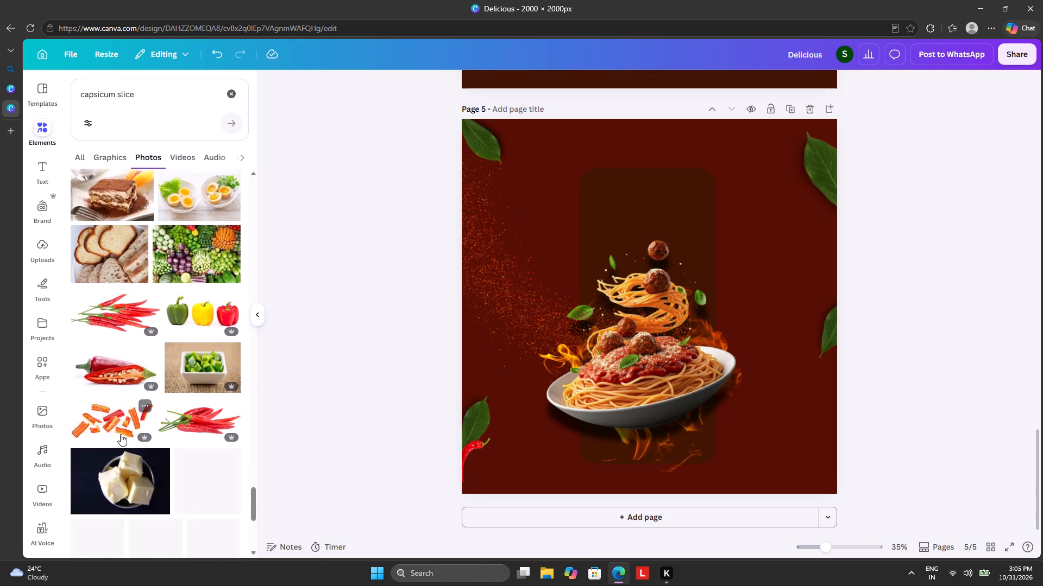
pyautogui.scroll(-3, 121, 434)
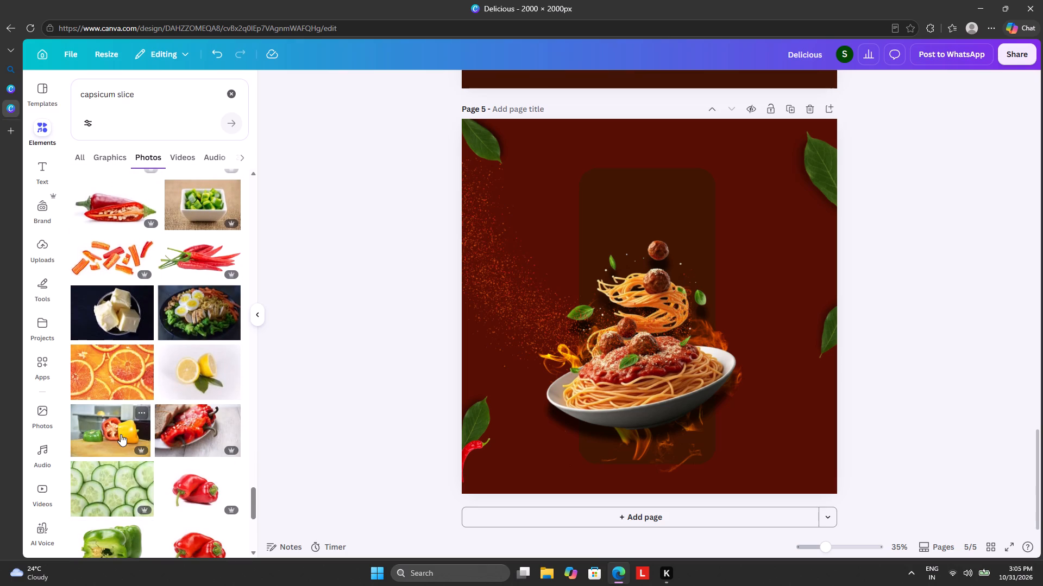
pyautogui.scroll(-4, 121, 434)
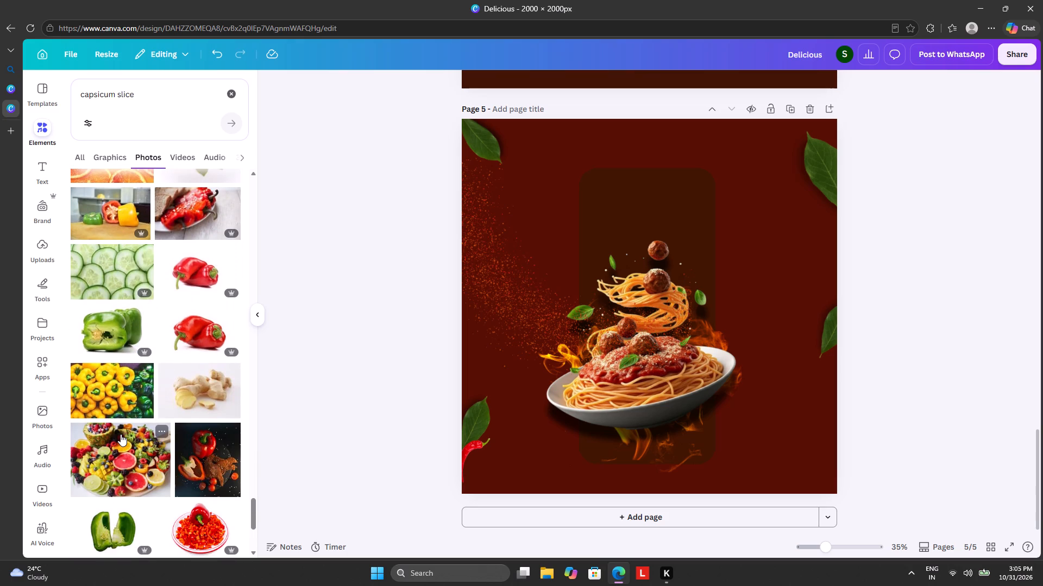
pyautogui.scroll(-3, 121, 434)
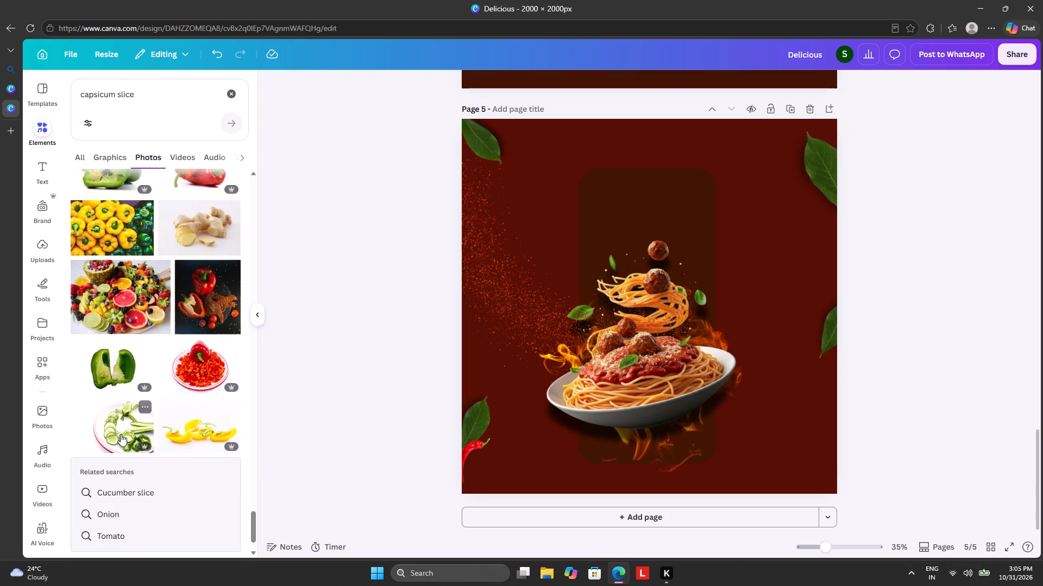
pyautogui.scroll(-6, 121, 434)
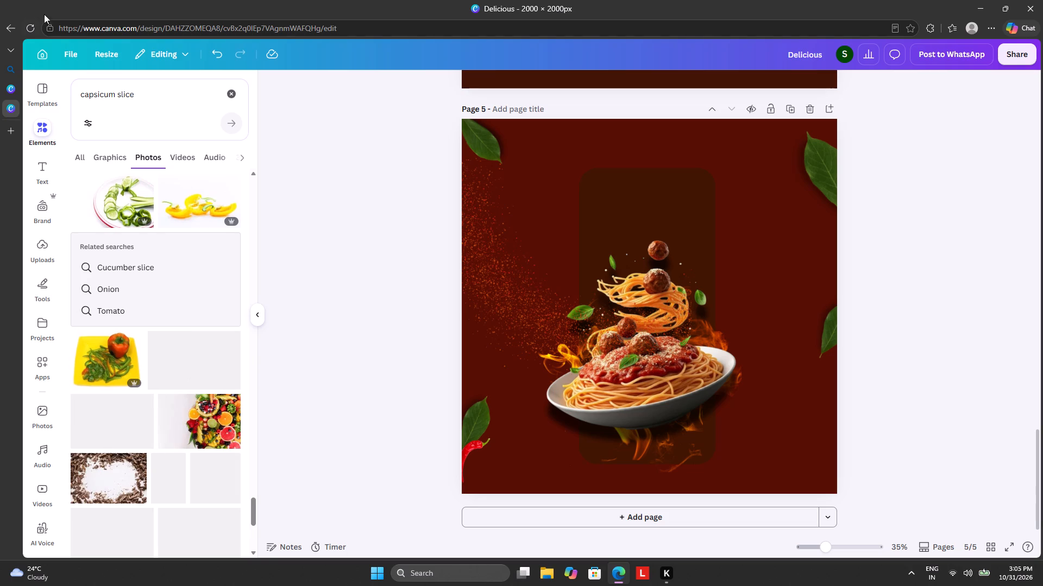
# Shorten the photo search to "capsicum" and run it.
pyautogui.click(144, 98)
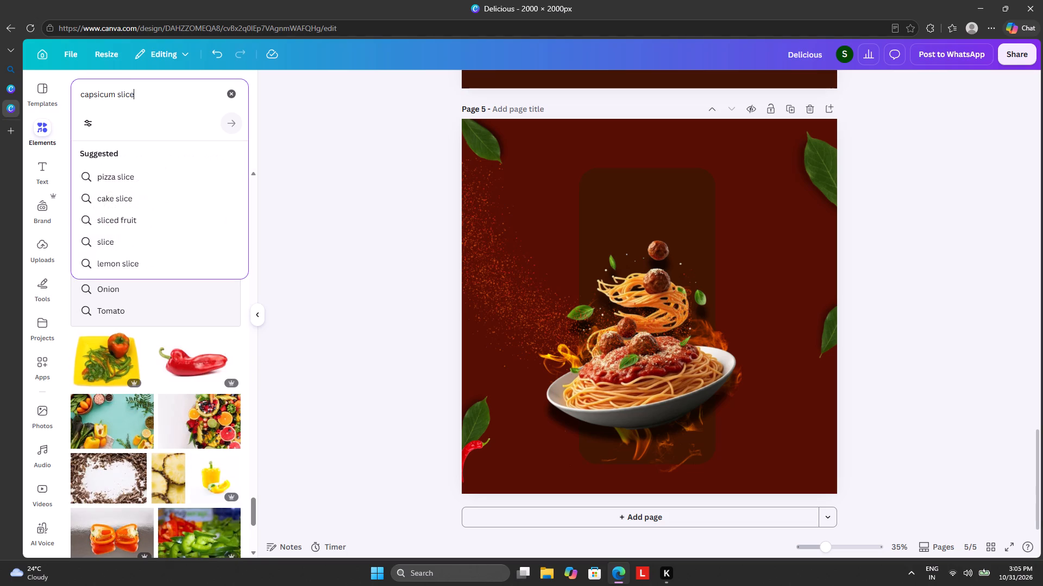
pyautogui.press('BackSpace')
pyautogui.press('BackSpace')
pyautogui.press('BackSpace')
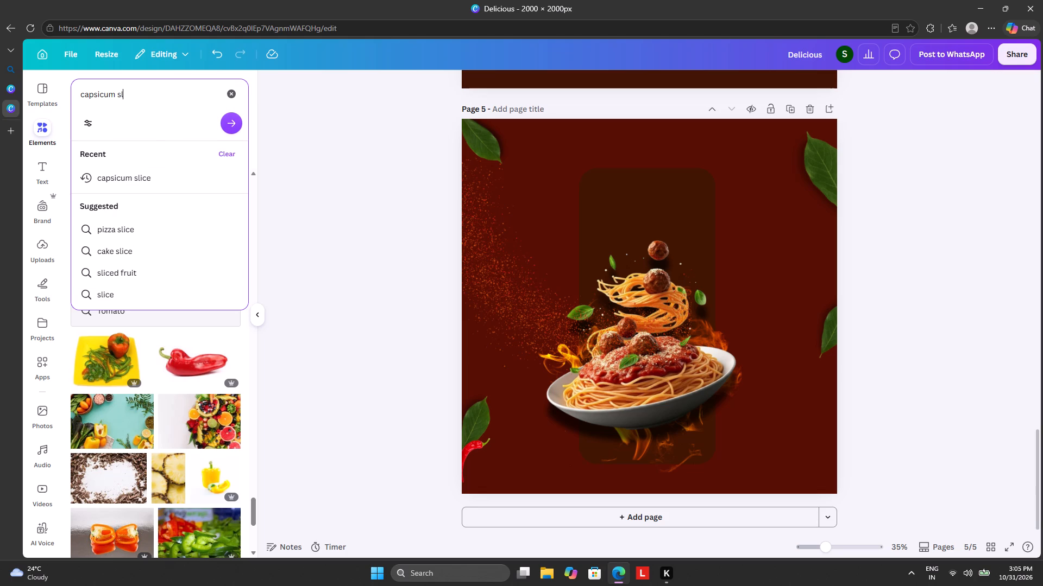
pyautogui.press('BackSpace')
pyautogui.press('BackSpace')
pyautogui.press('Return')
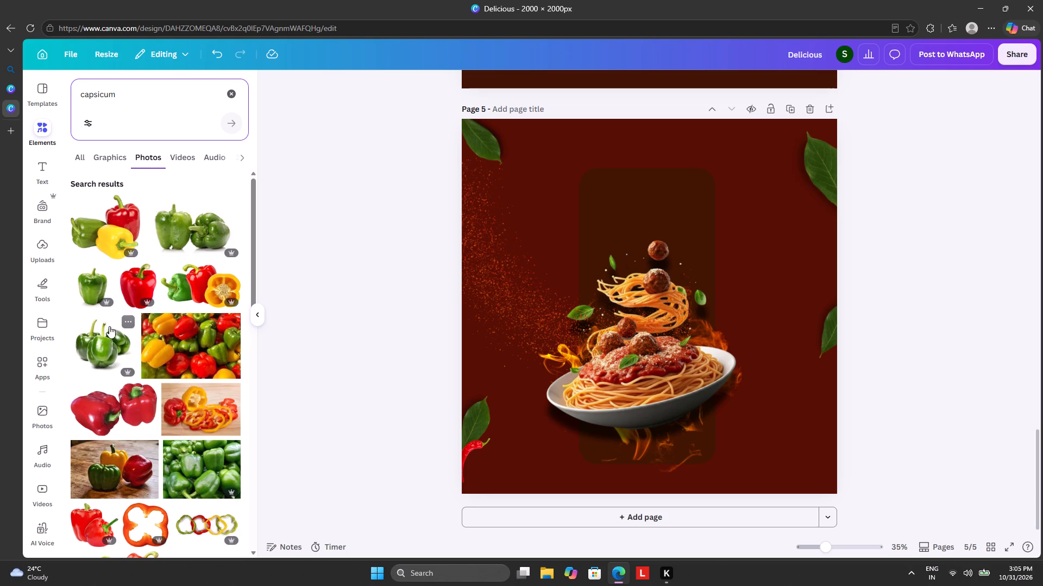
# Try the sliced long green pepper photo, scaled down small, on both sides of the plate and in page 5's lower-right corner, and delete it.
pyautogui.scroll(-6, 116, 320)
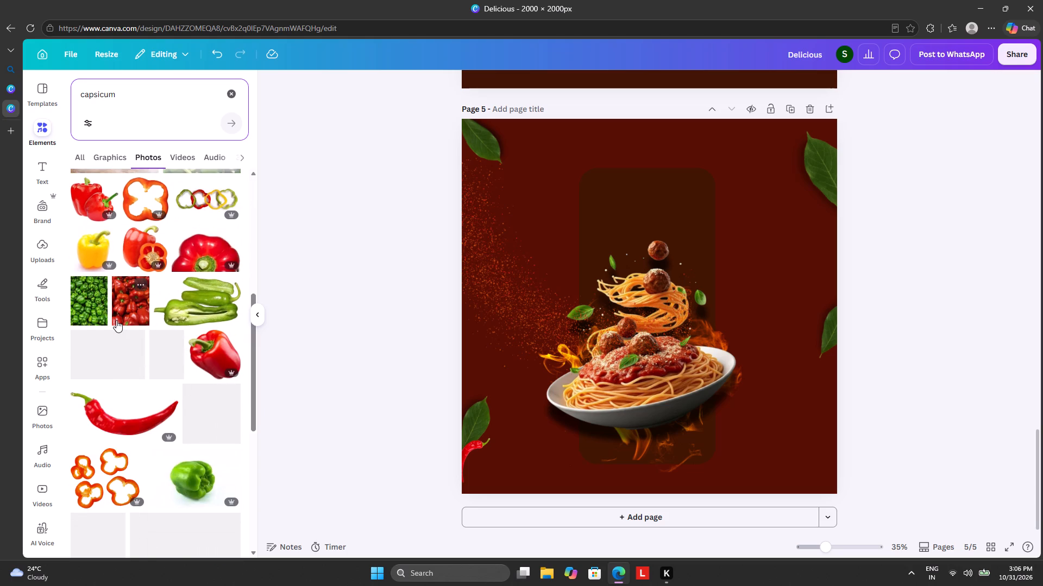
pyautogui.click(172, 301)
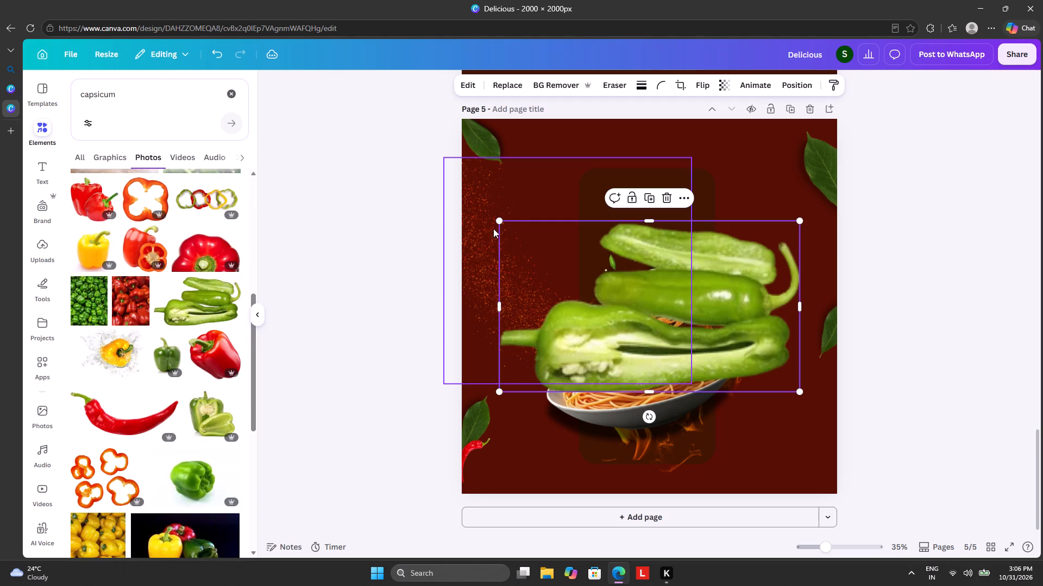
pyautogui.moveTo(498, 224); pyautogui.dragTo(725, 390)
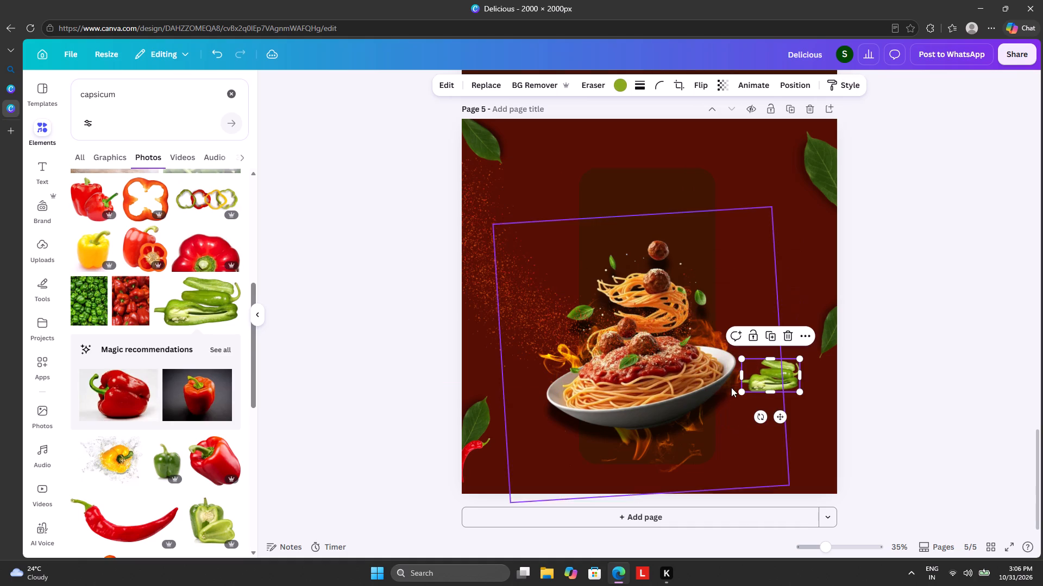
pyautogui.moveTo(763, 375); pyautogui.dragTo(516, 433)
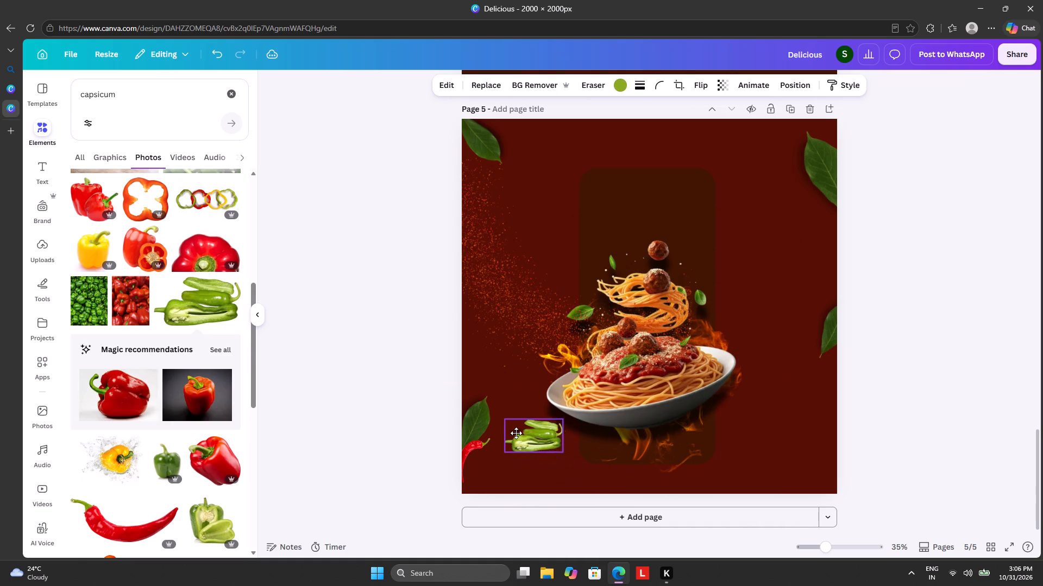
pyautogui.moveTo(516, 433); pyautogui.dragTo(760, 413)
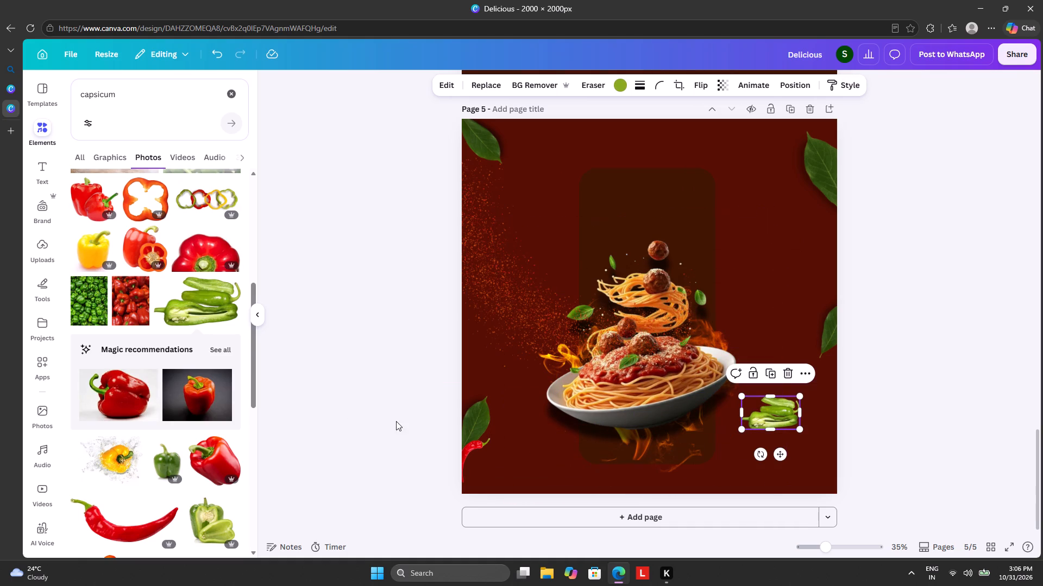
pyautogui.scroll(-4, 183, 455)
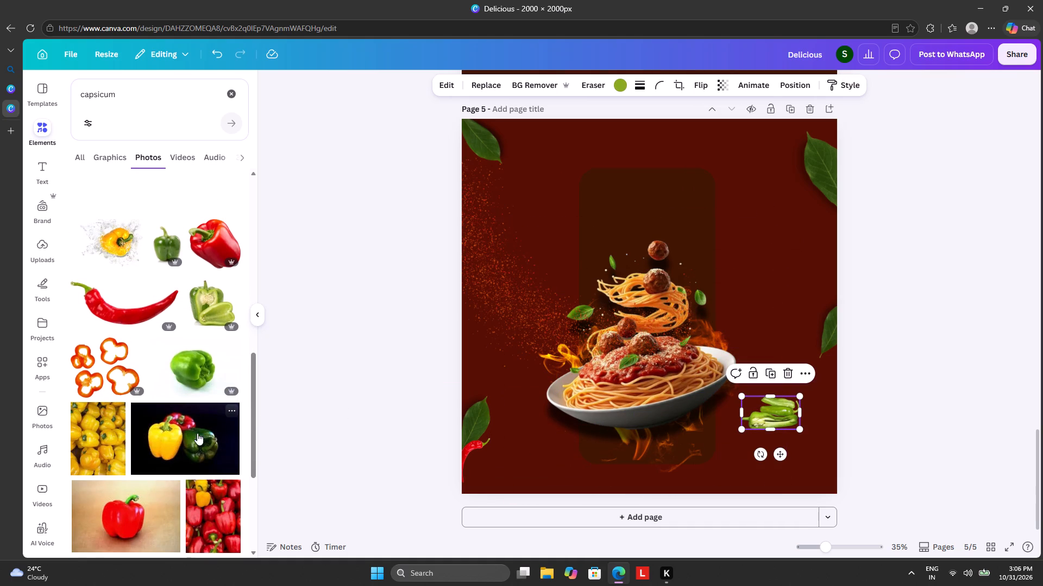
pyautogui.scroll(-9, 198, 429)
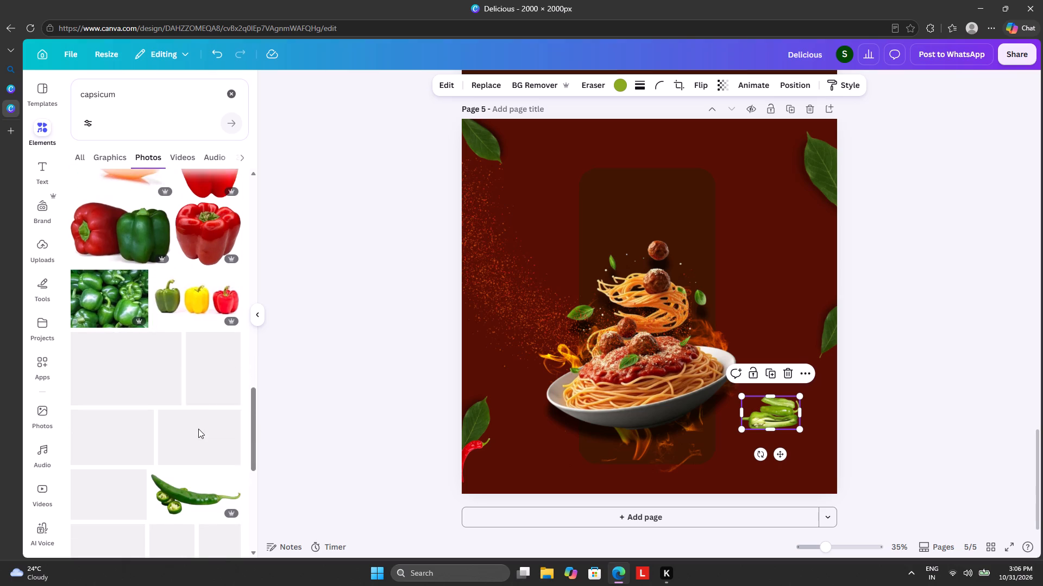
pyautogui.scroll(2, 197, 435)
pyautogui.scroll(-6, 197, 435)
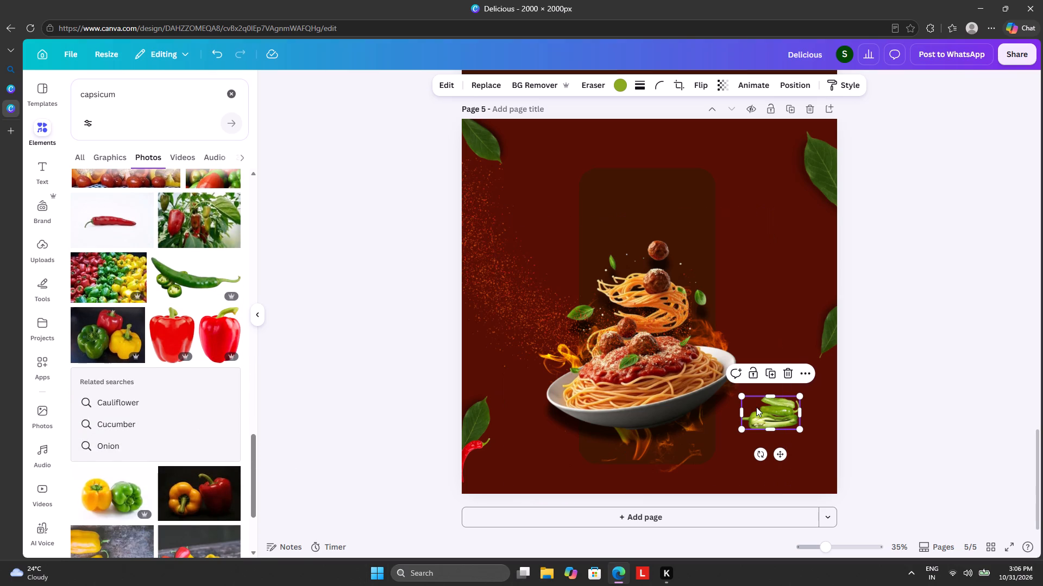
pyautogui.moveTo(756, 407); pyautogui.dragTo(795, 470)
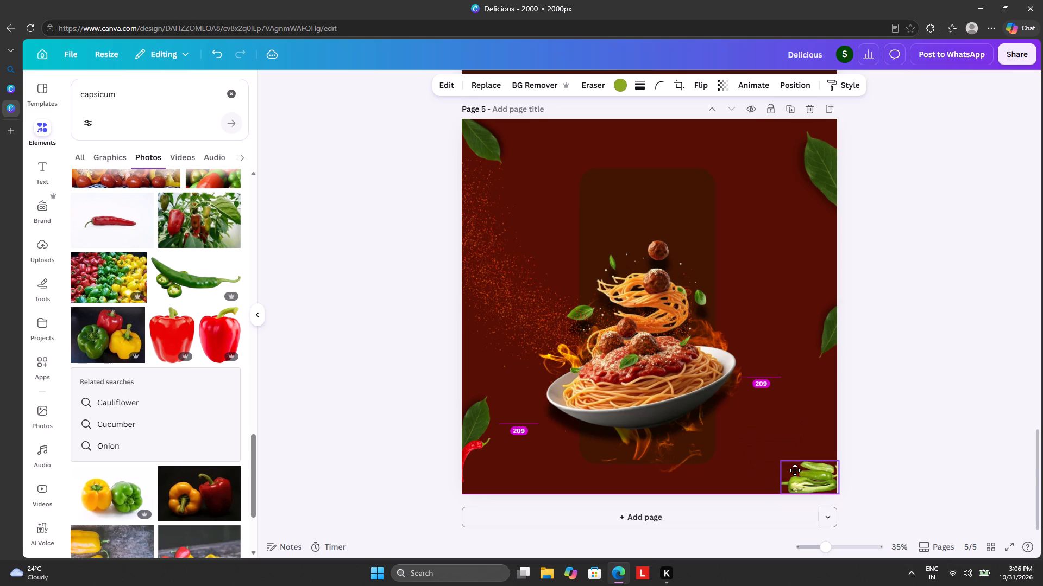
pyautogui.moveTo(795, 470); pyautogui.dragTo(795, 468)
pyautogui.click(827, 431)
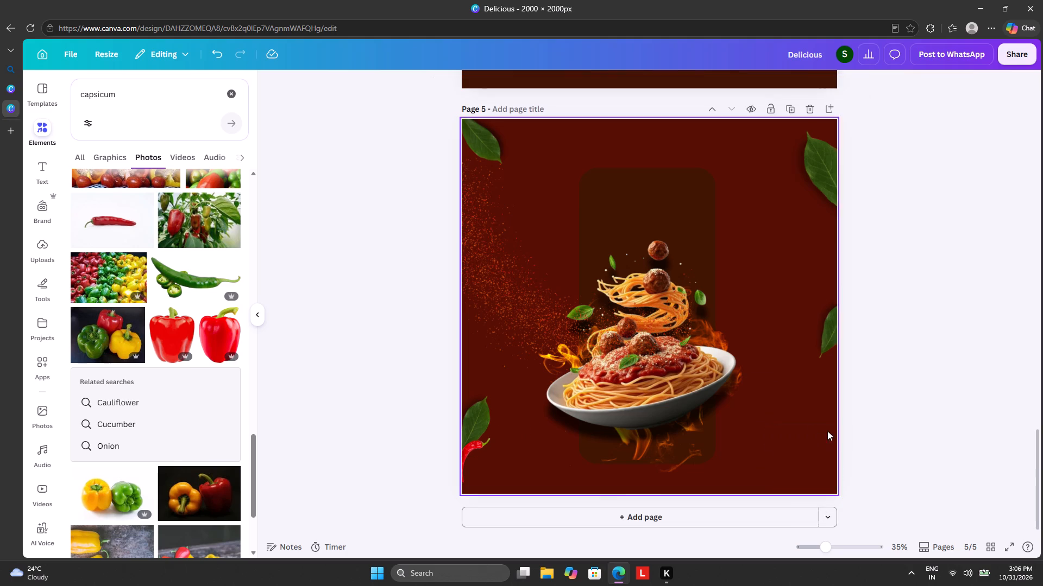
# Browse further down the capsicum photo results for a different ingredient for page 5.
pyautogui.scroll(-7, 149, 442)
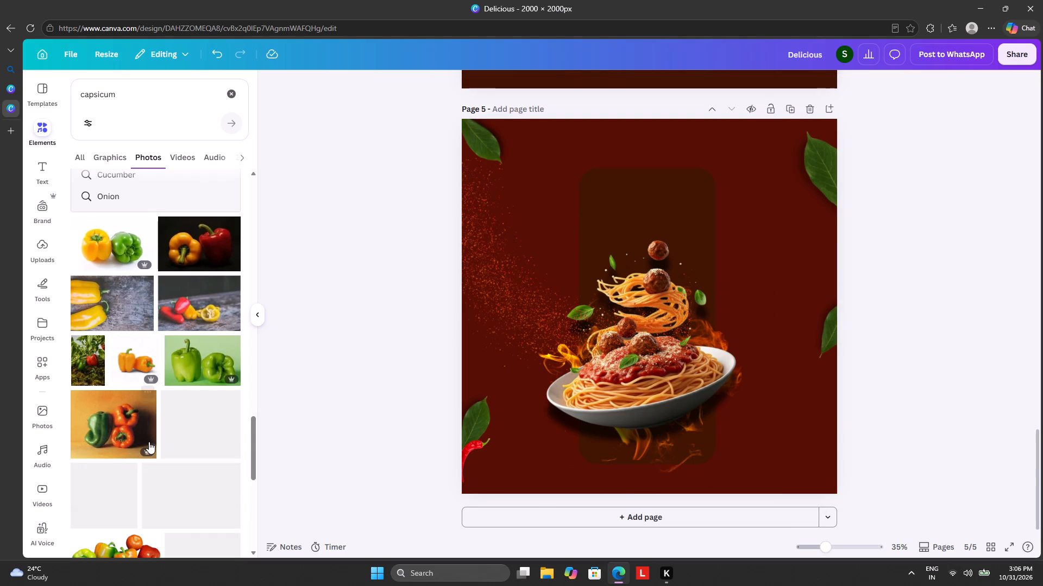
pyautogui.scroll(-7, 149, 442)
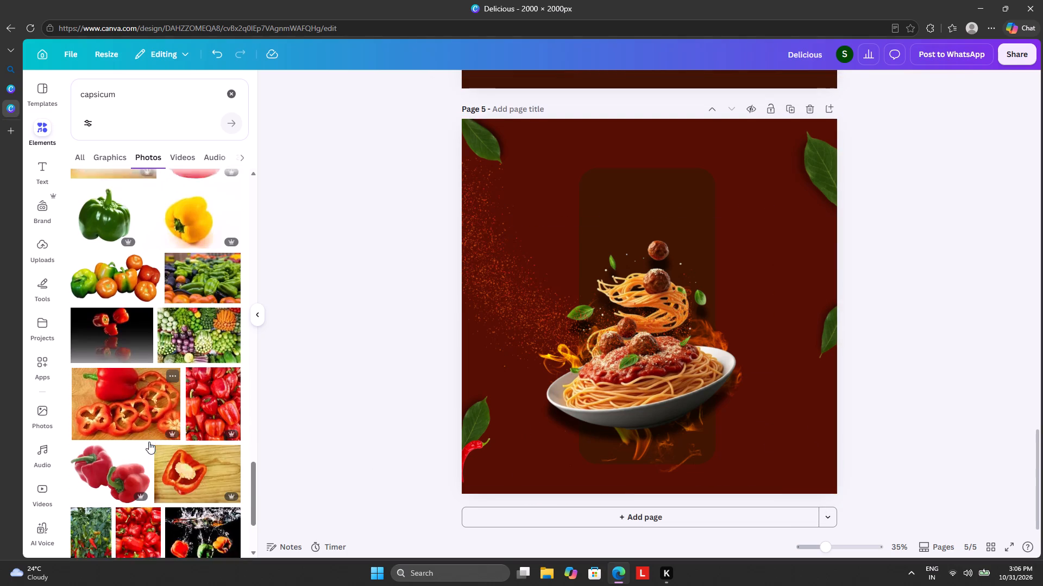
pyautogui.scroll(-4, 149, 442)
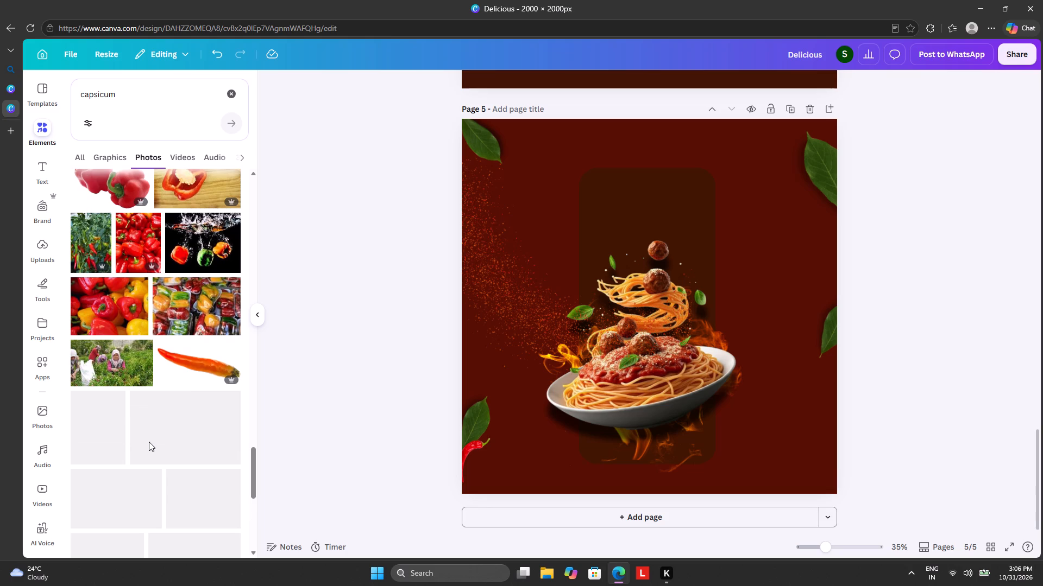
pyautogui.scroll(-1, 163, 425)
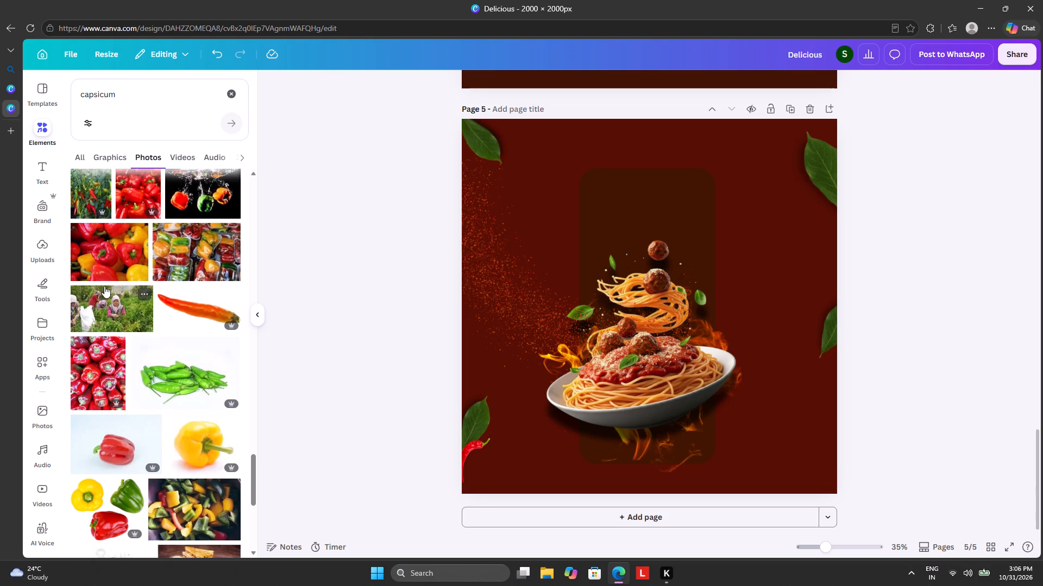
# Search the photos for "capsicum littile slices" and look through the results for small capsicum pieces.
pyautogui.click(120, 97)
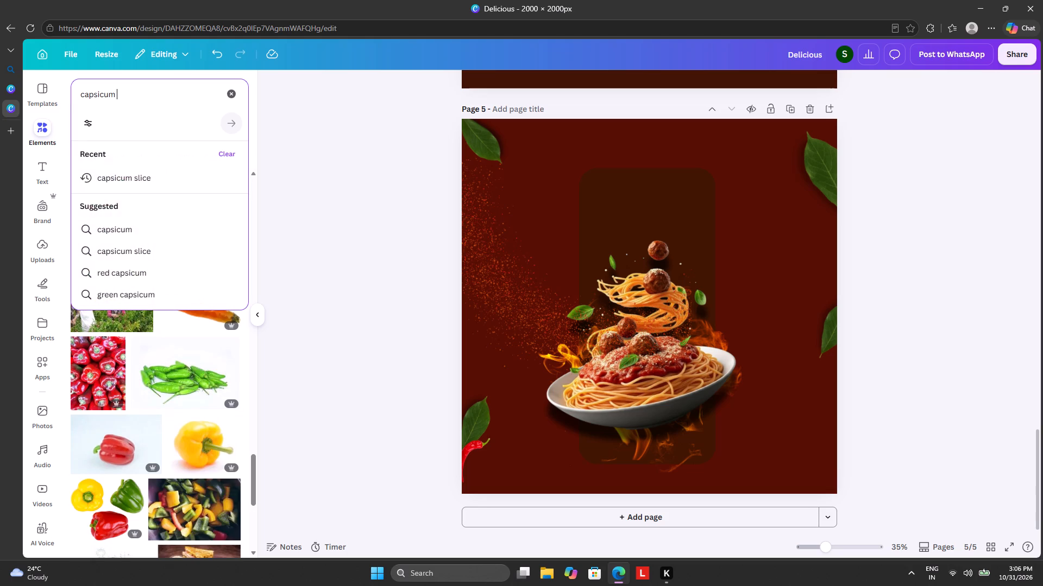
pyautogui.write('littile slices')
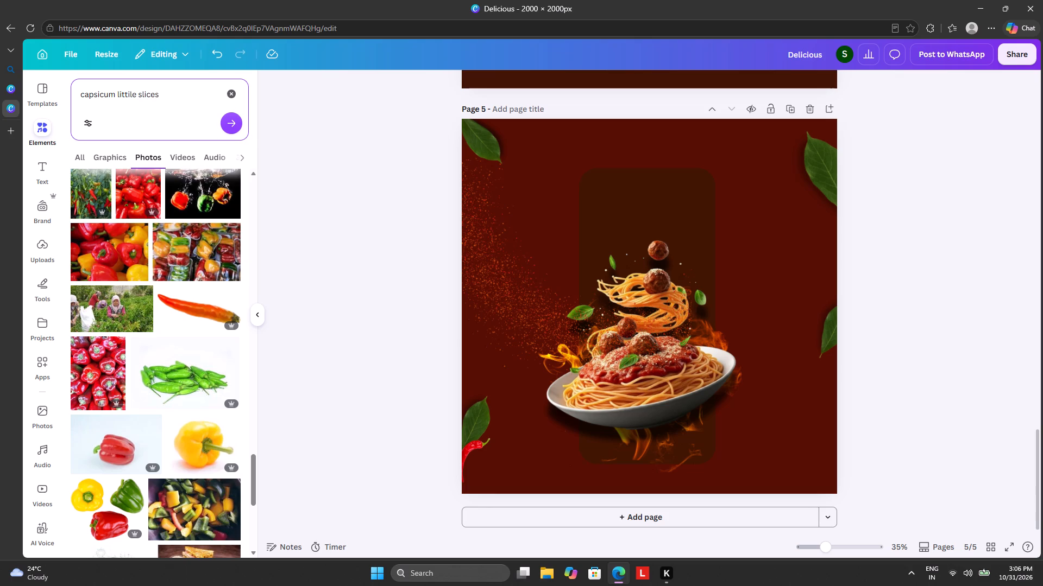
pyautogui.press('Return')
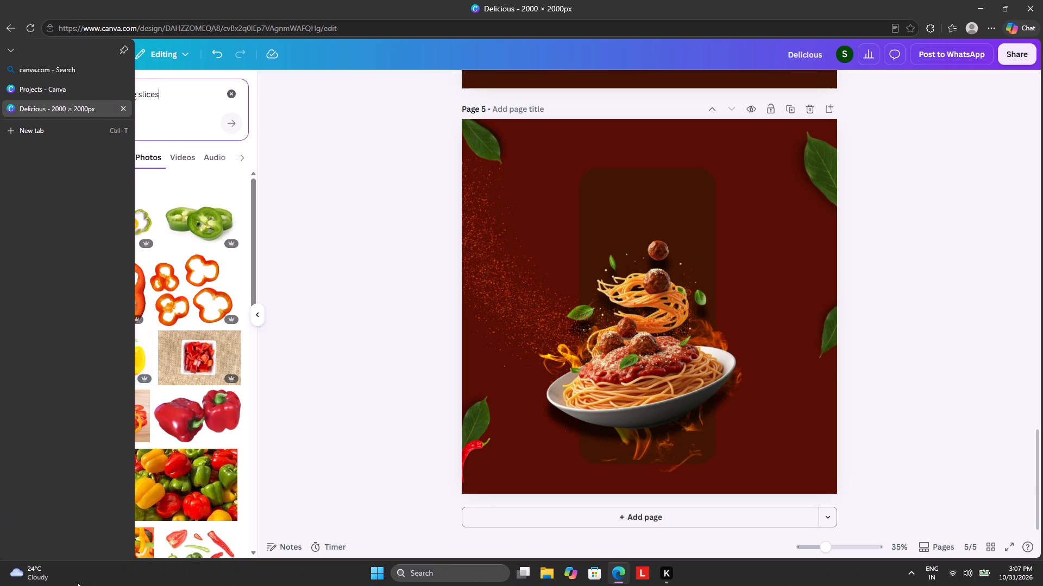
pyautogui.scroll(-1, 137, 391)
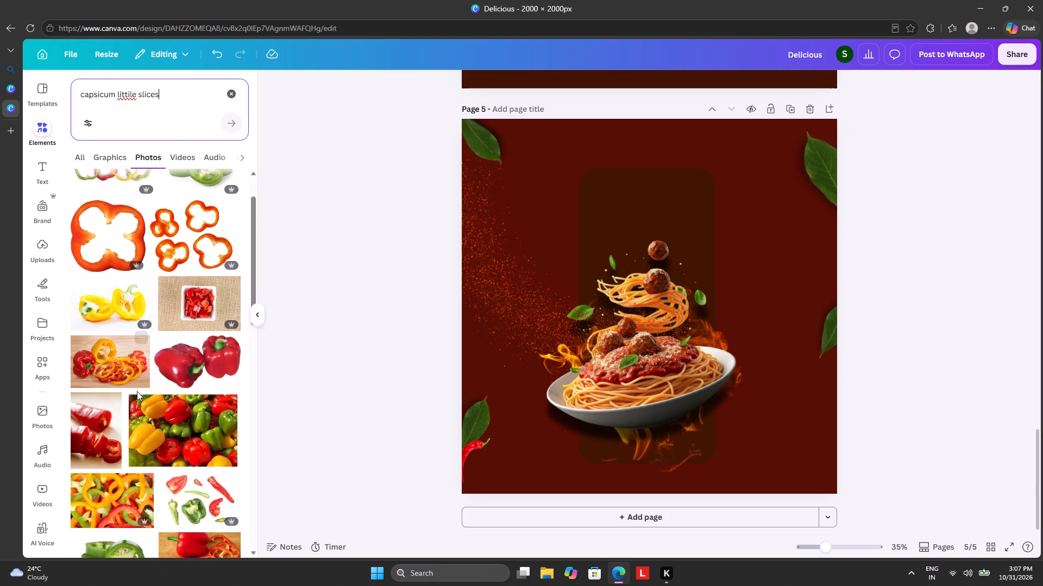
pyautogui.scroll(-1, 137, 391)
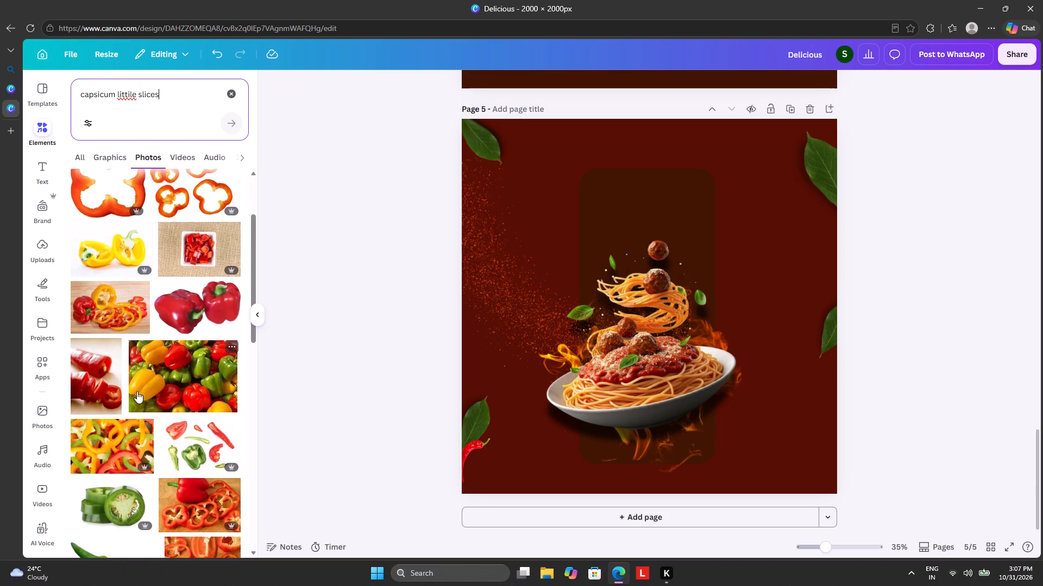
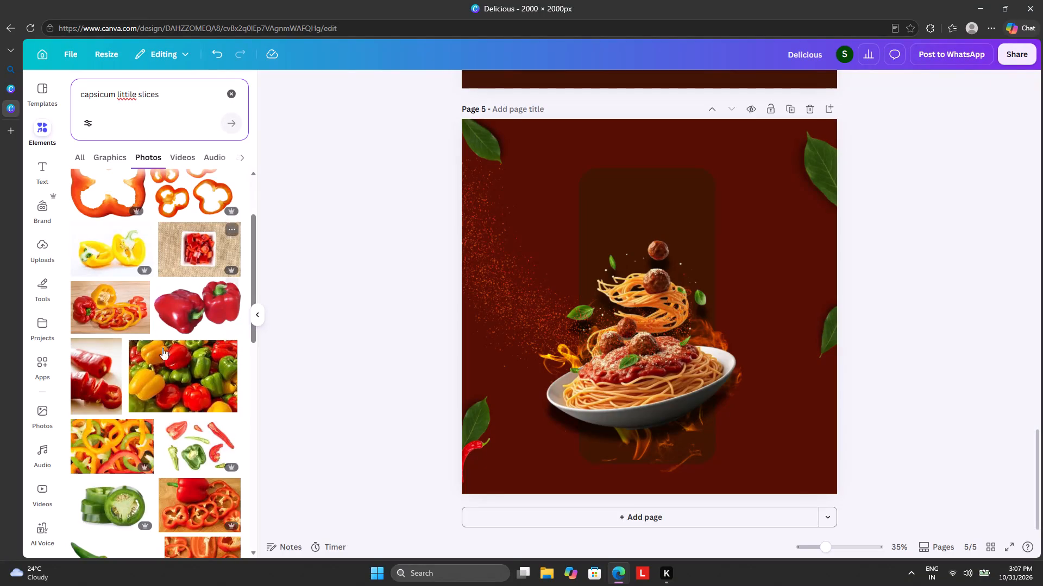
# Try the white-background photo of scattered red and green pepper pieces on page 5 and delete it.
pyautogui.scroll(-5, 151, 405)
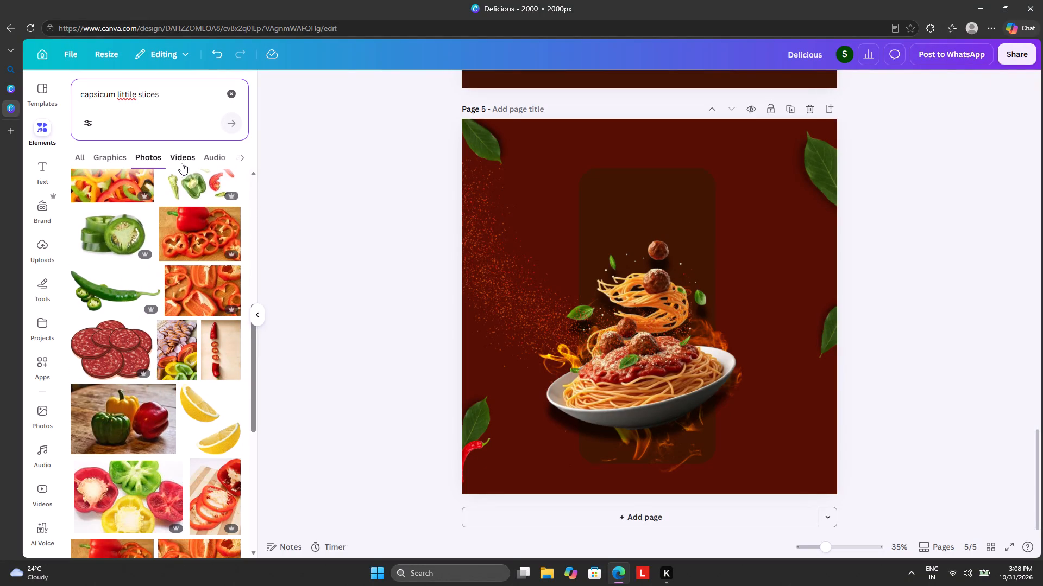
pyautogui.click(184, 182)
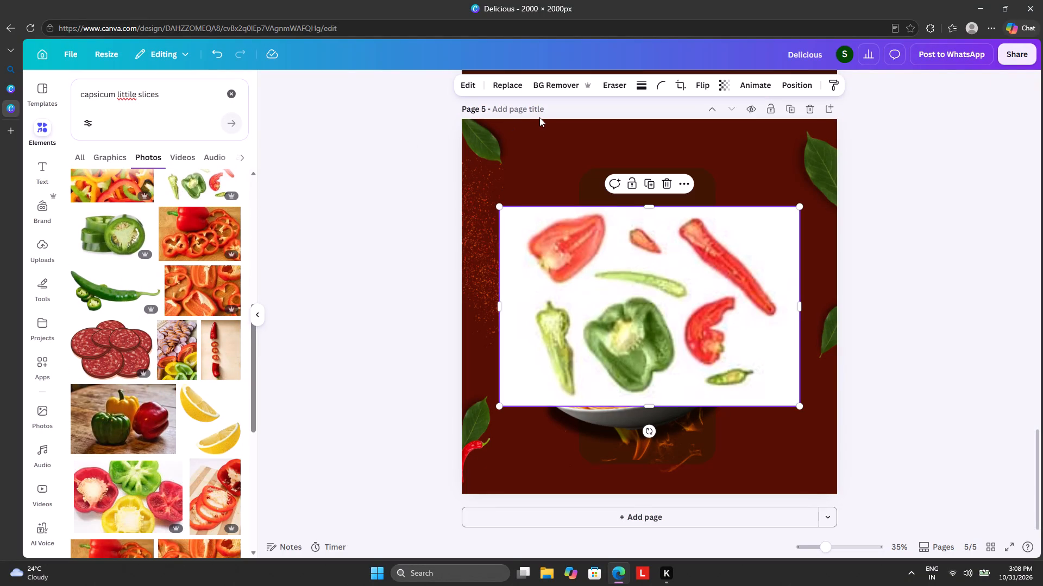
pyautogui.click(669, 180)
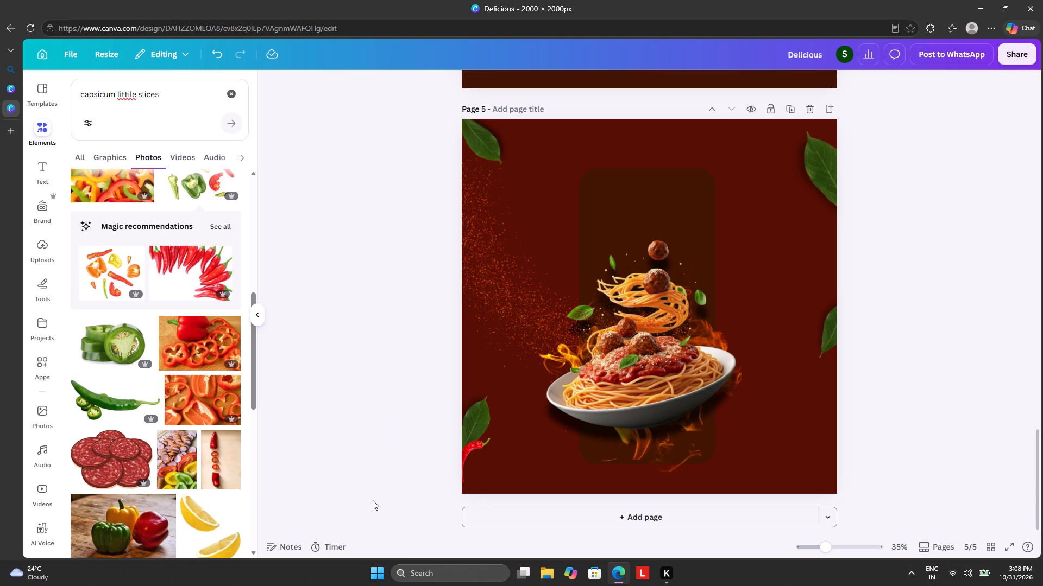
# Add the photo of two lemon wedges to page 5, scaled down small, in the empty area right of the noodles.
pyautogui.click(192, 502)
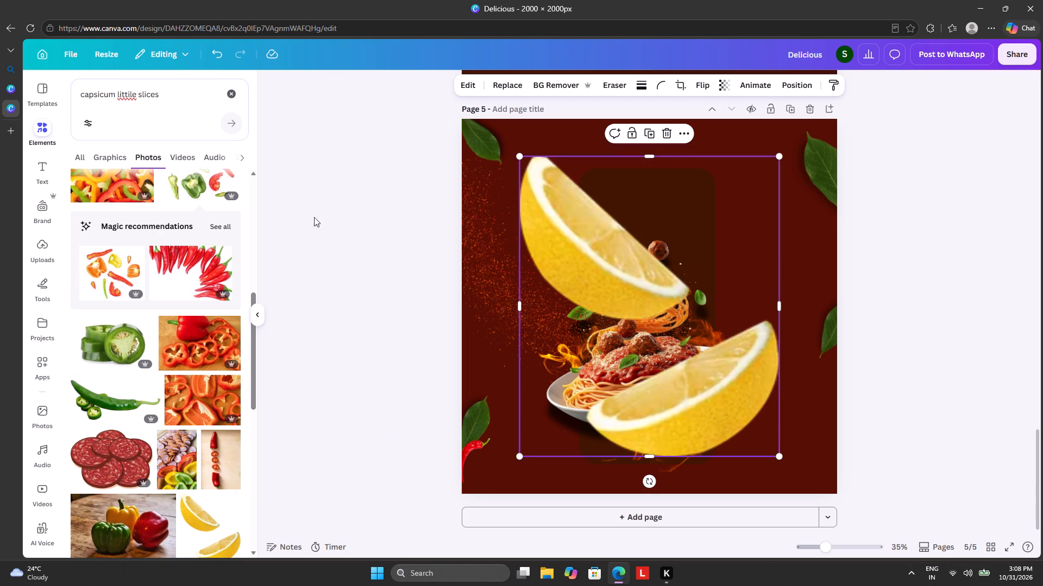
pyautogui.moveTo(523, 157); pyautogui.dragTo(625, 245)
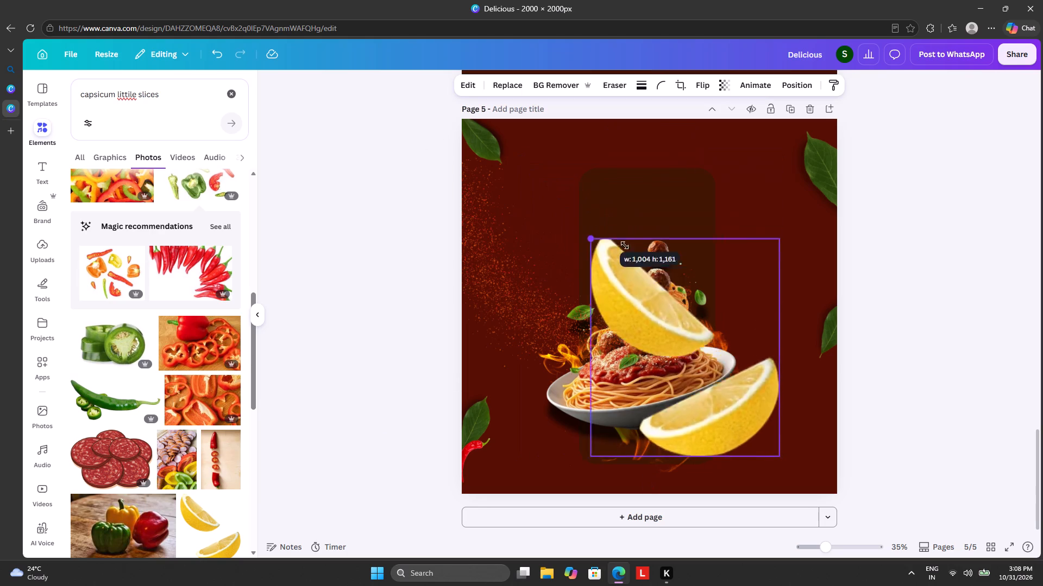
pyautogui.moveTo(625, 245); pyautogui.dragTo(724, 394)
pyautogui.moveTo(749, 420); pyautogui.dragTo(776, 260)
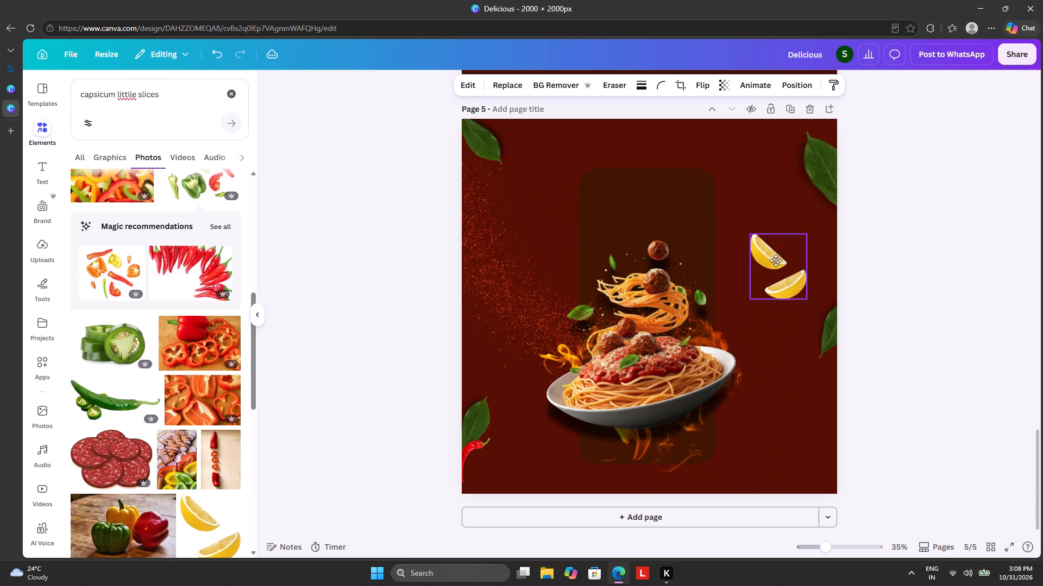
pyautogui.moveTo(776, 260); pyautogui.dragTo(775, 255)
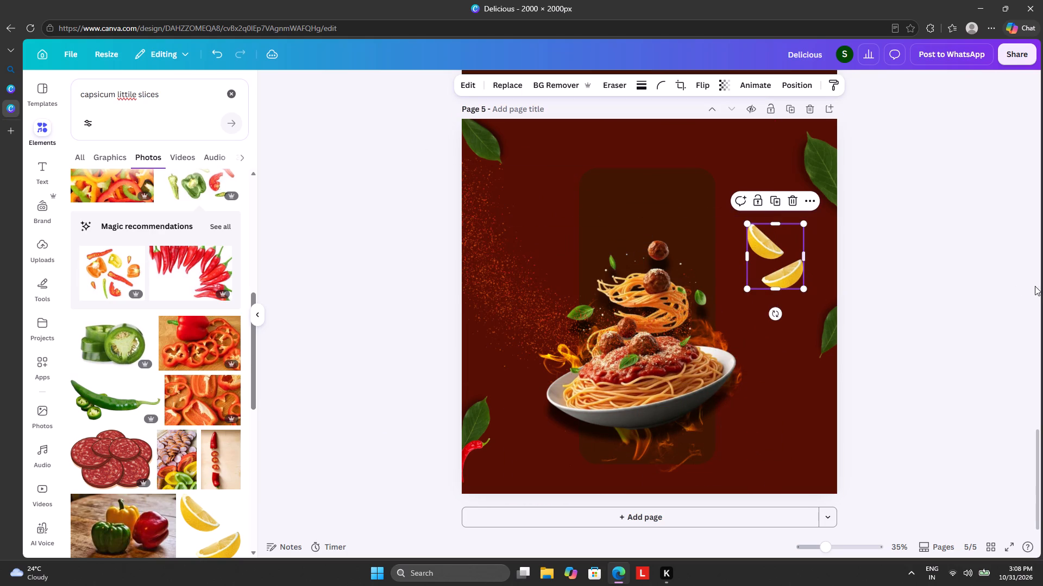
pyautogui.click(934, 304)
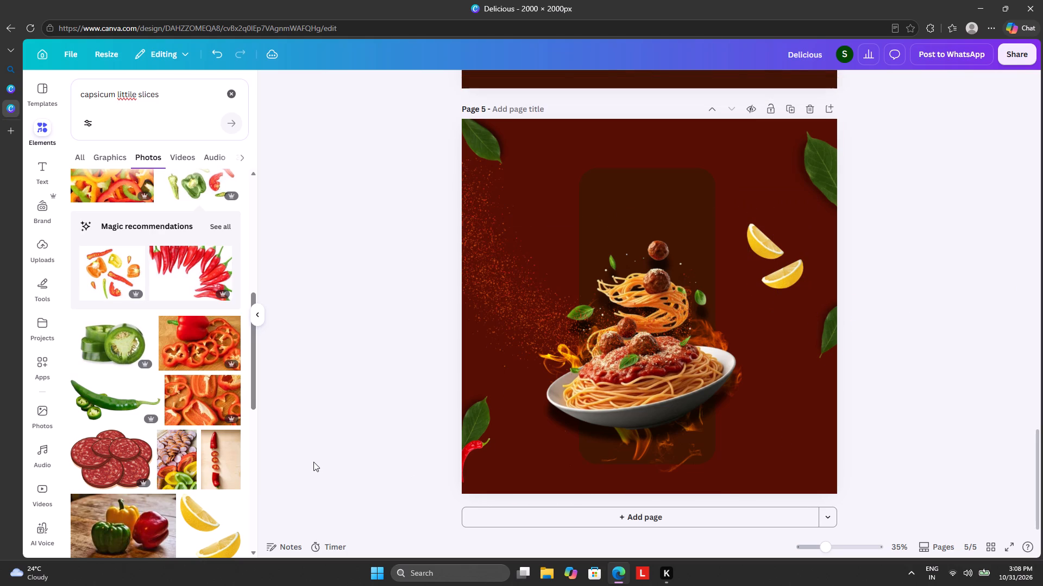
# Find the white-background photo of green leaves and bitter gourd slices further down the results and add it to page 5.
pyautogui.scroll(-4, 312, 462)
pyautogui.scroll(-2, 209, 445)
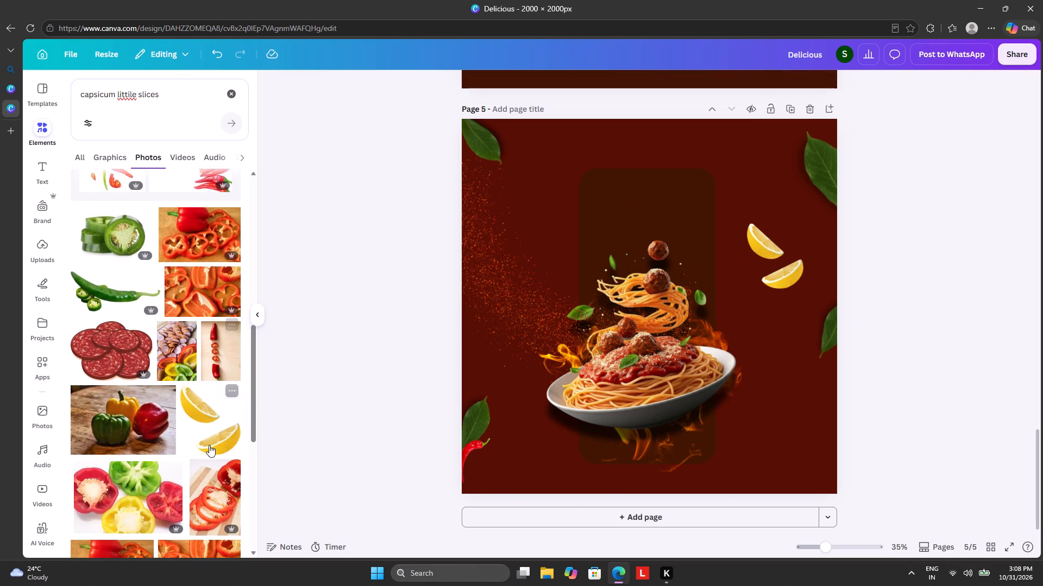
pyautogui.scroll(-5, 209, 445)
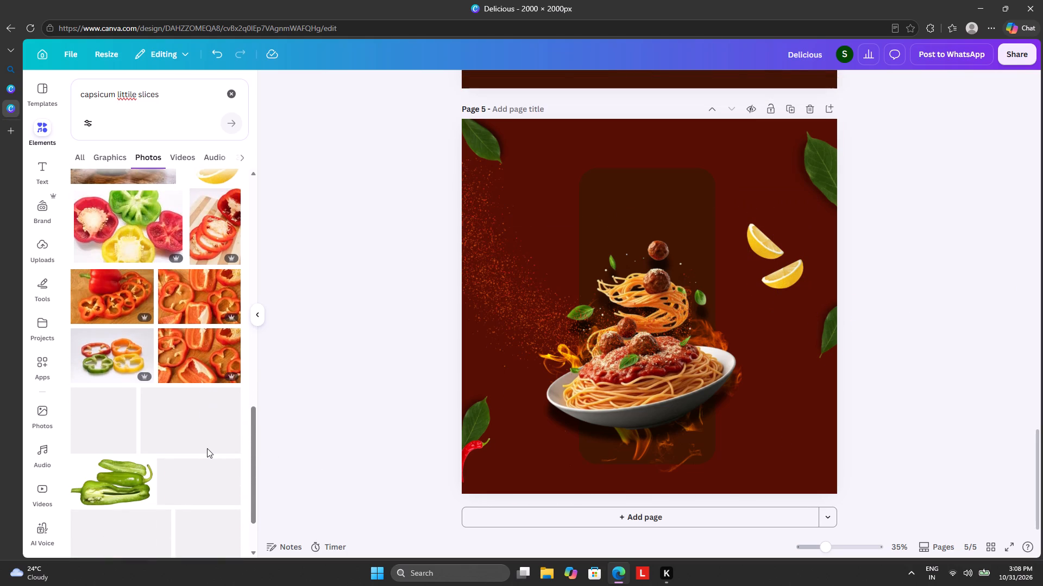
pyautogui.scroll(-1, 207, 448)
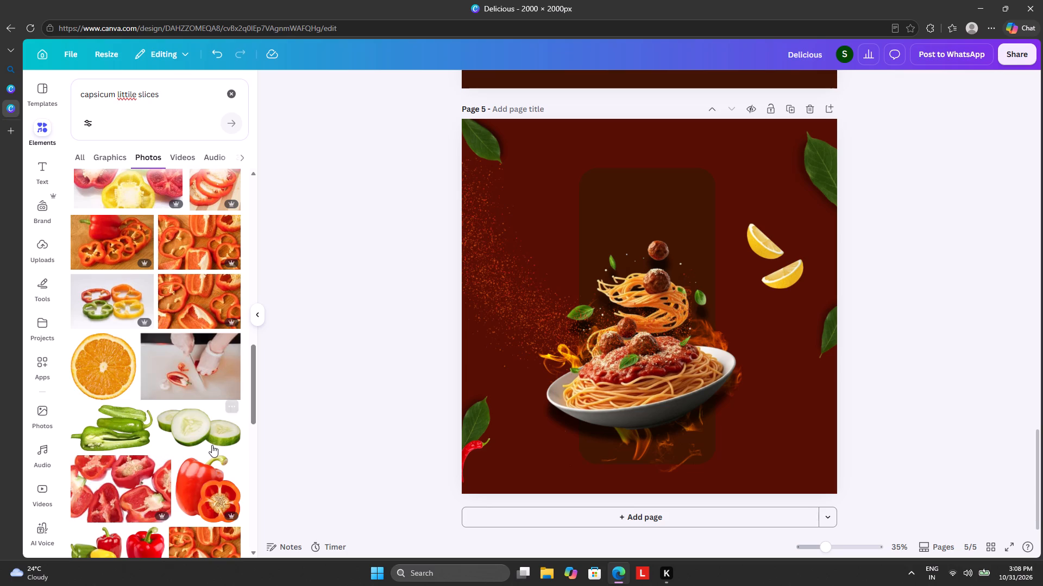
pyautogui.scroll(-2, 212, 445)
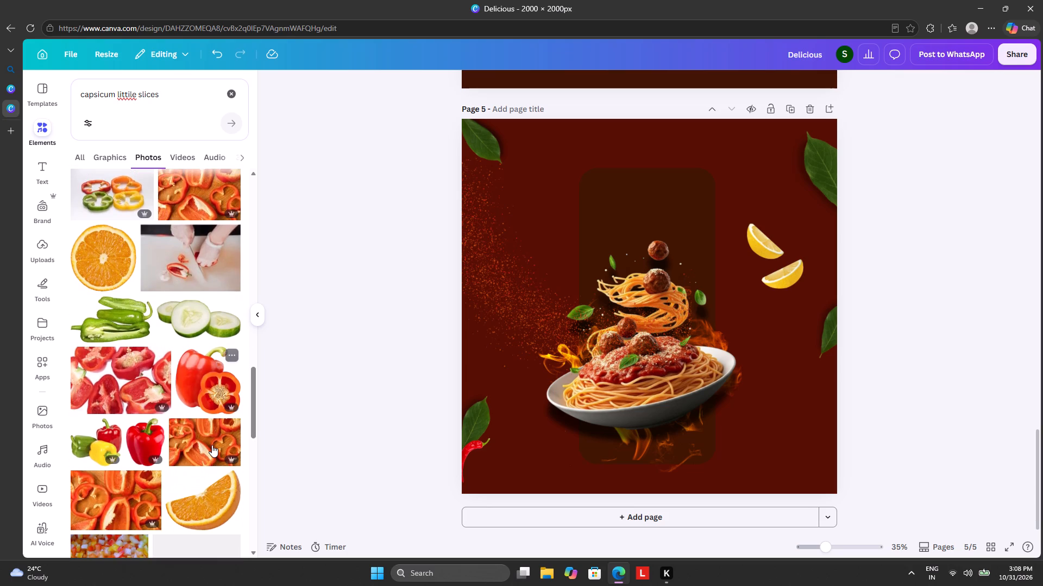
pyautogui.scroll(-6, 212, 445)
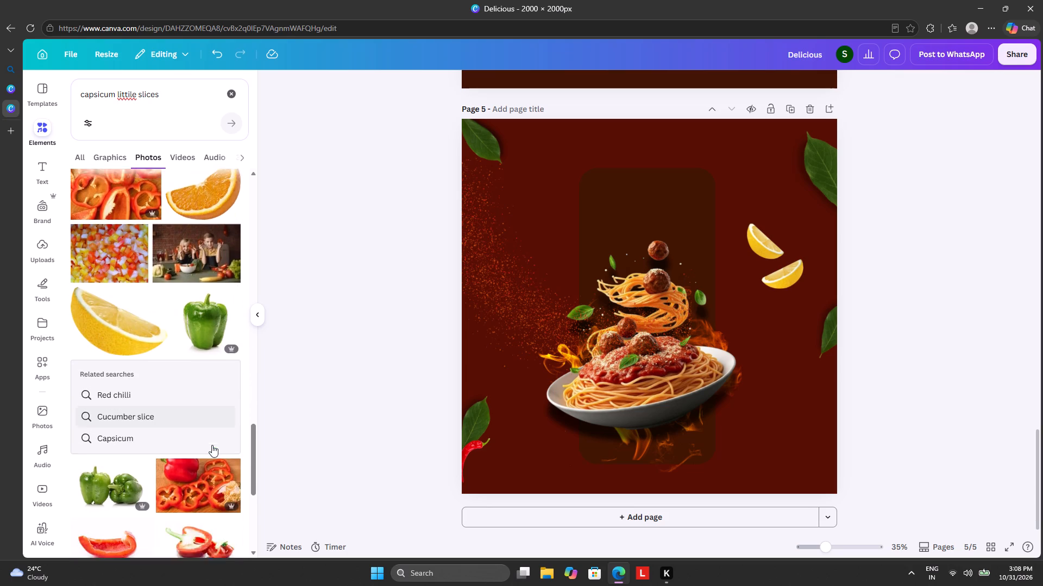
pyautogui.scroll(-3, 212, 445)
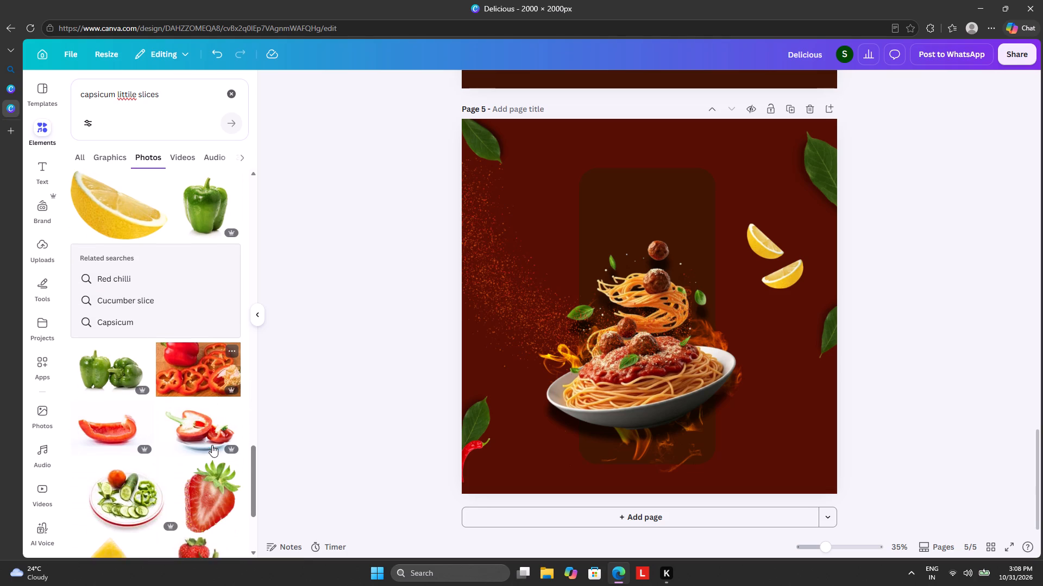
pyautogui.scroll(-3, 212, 445)
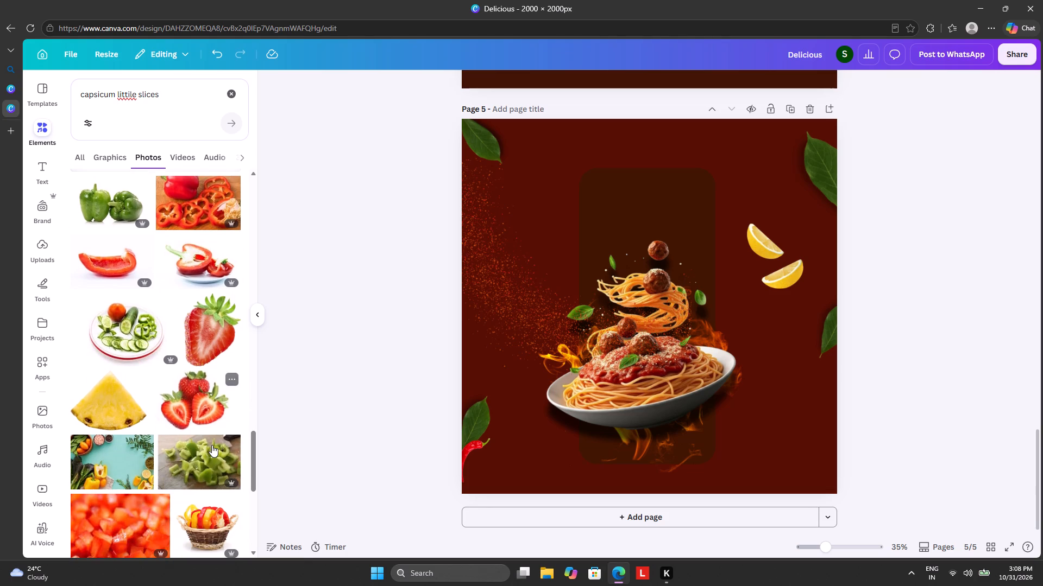
pyautogui.scroll(-4, 212, 445)
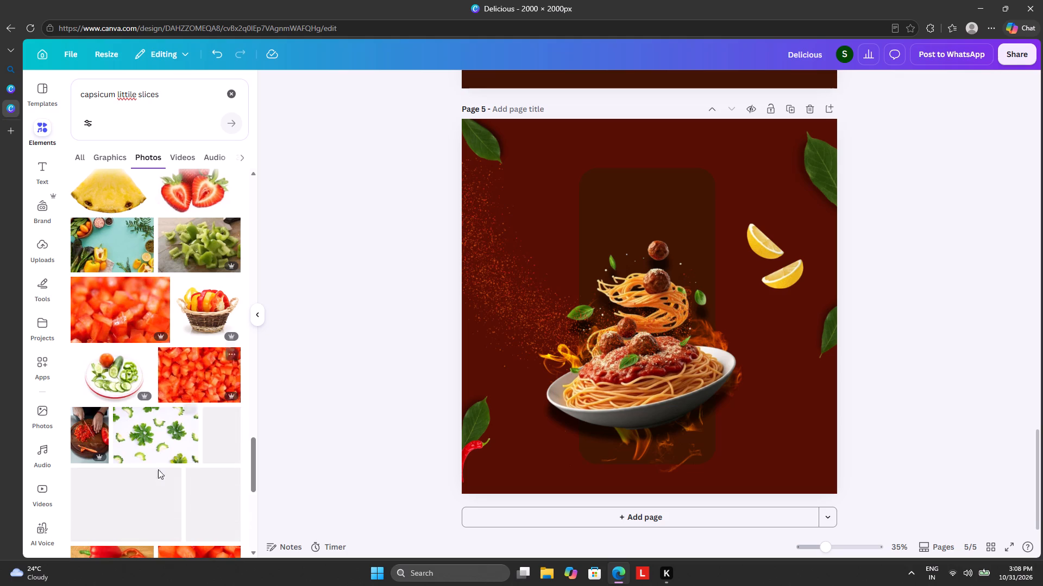
pyautogui.click(153, 448)
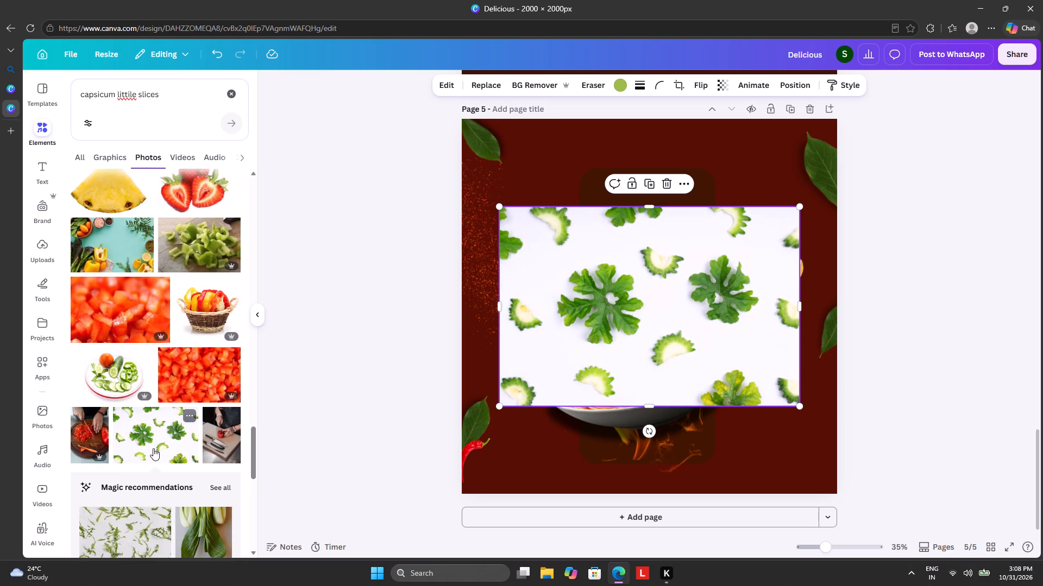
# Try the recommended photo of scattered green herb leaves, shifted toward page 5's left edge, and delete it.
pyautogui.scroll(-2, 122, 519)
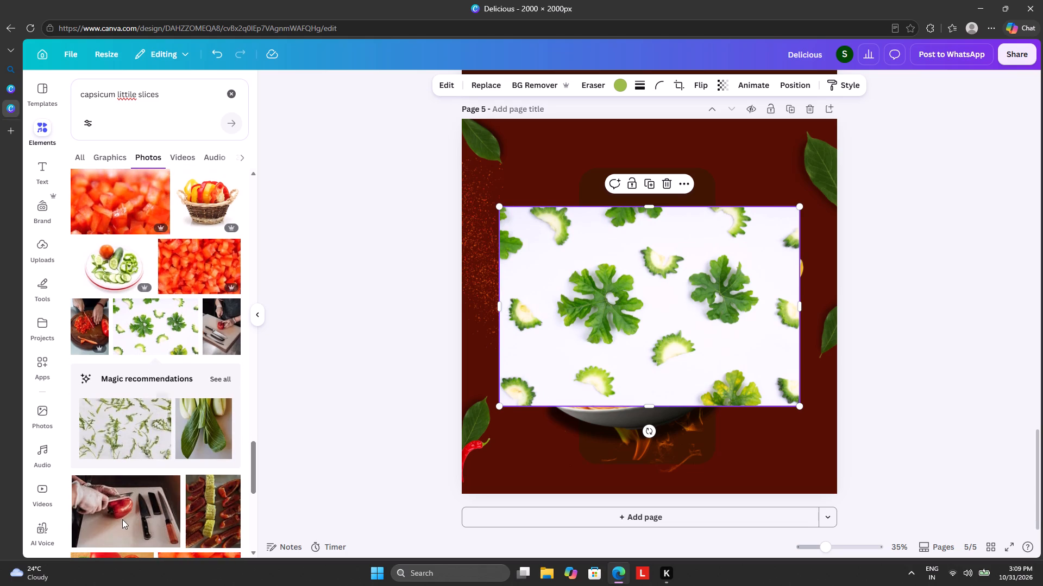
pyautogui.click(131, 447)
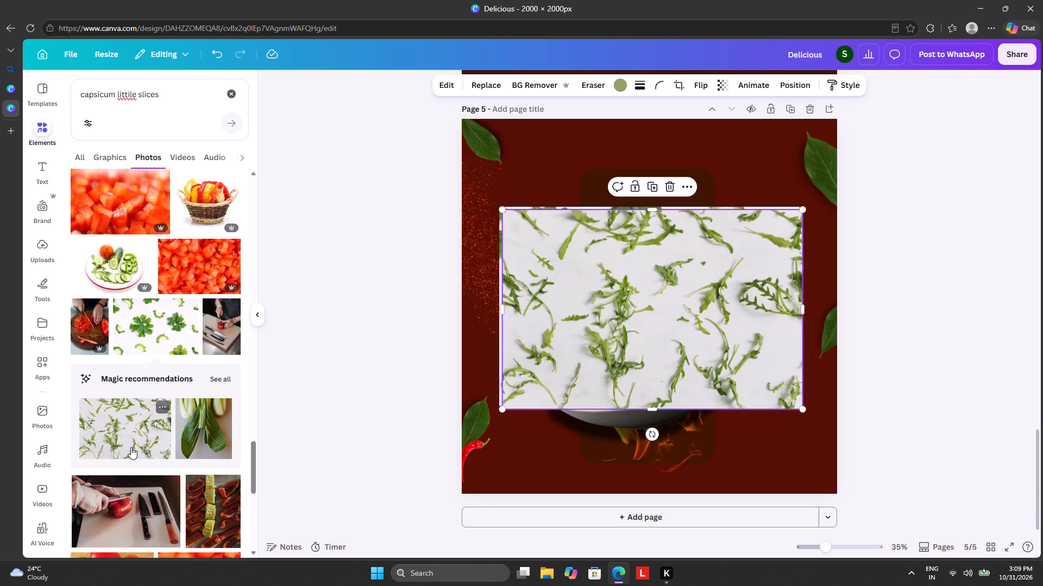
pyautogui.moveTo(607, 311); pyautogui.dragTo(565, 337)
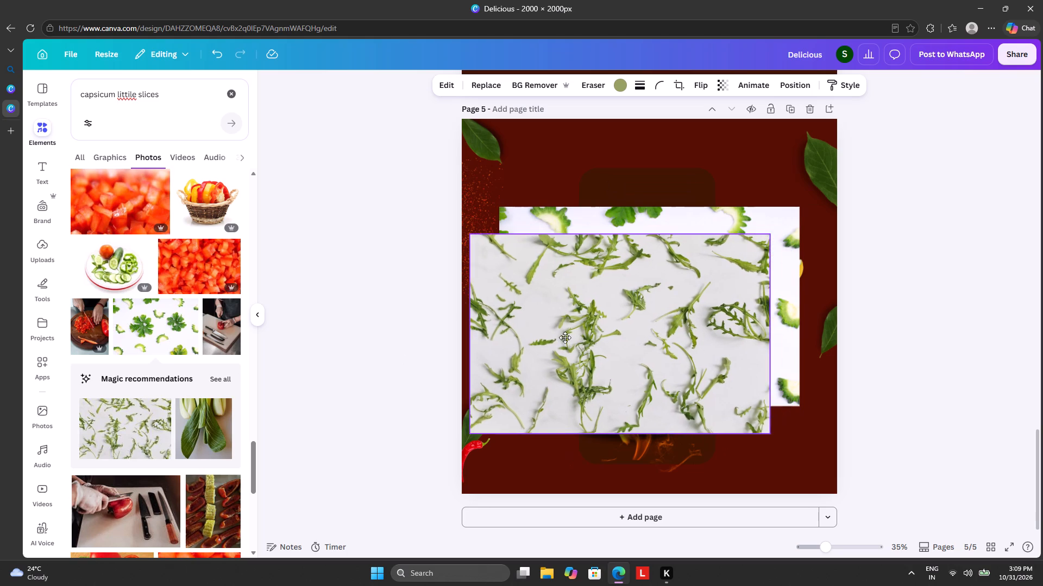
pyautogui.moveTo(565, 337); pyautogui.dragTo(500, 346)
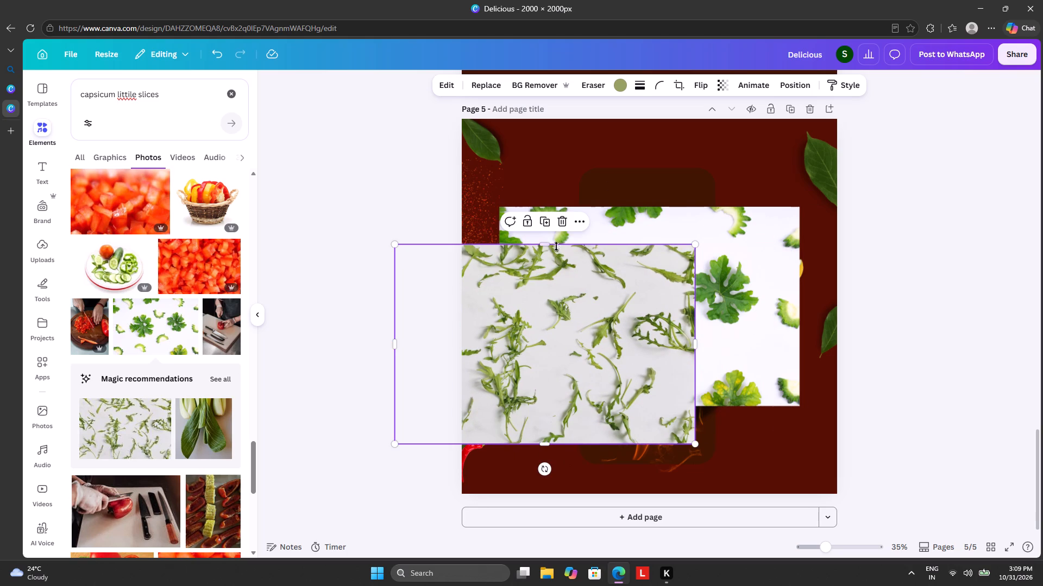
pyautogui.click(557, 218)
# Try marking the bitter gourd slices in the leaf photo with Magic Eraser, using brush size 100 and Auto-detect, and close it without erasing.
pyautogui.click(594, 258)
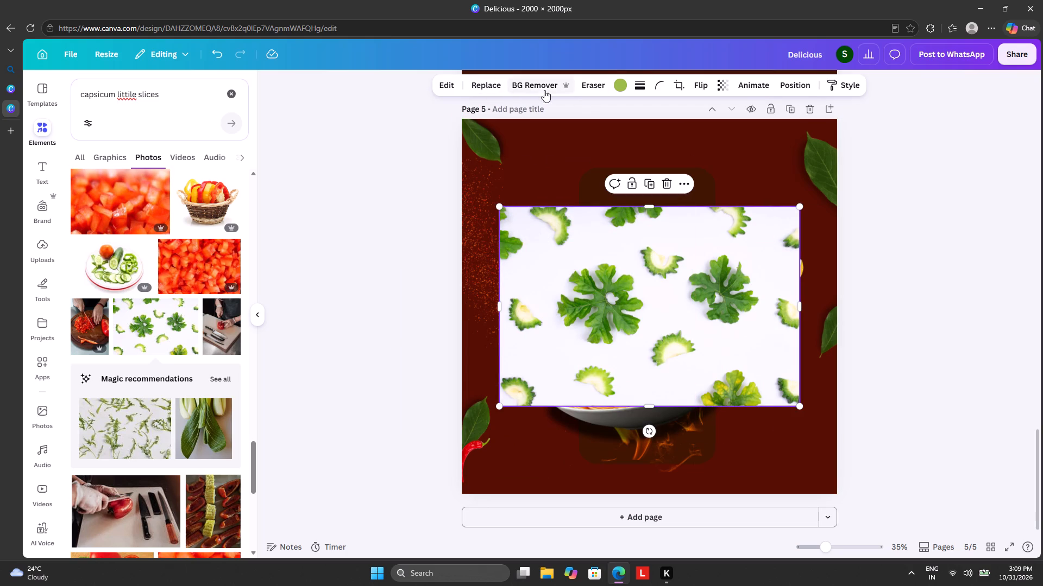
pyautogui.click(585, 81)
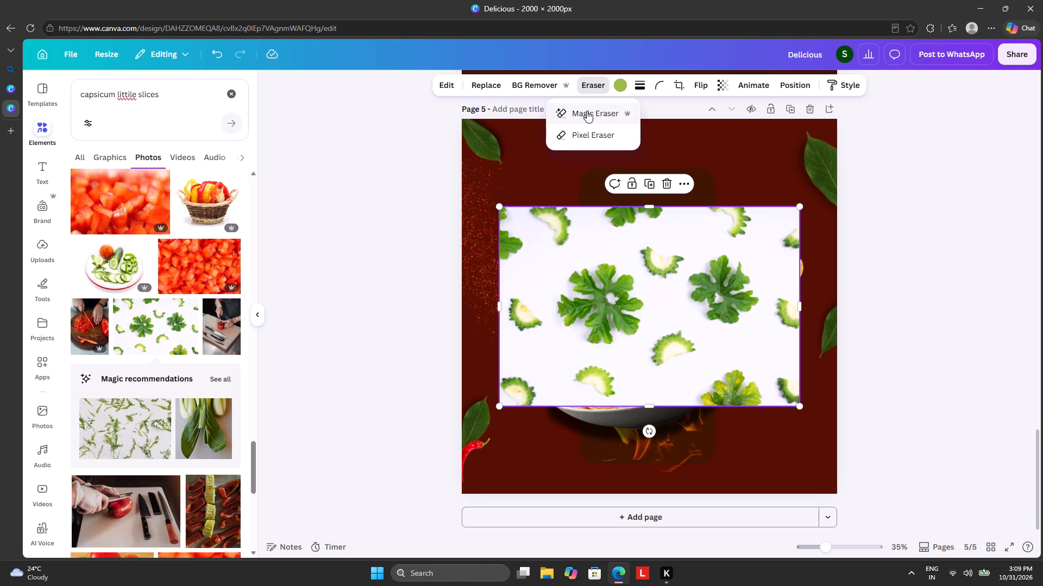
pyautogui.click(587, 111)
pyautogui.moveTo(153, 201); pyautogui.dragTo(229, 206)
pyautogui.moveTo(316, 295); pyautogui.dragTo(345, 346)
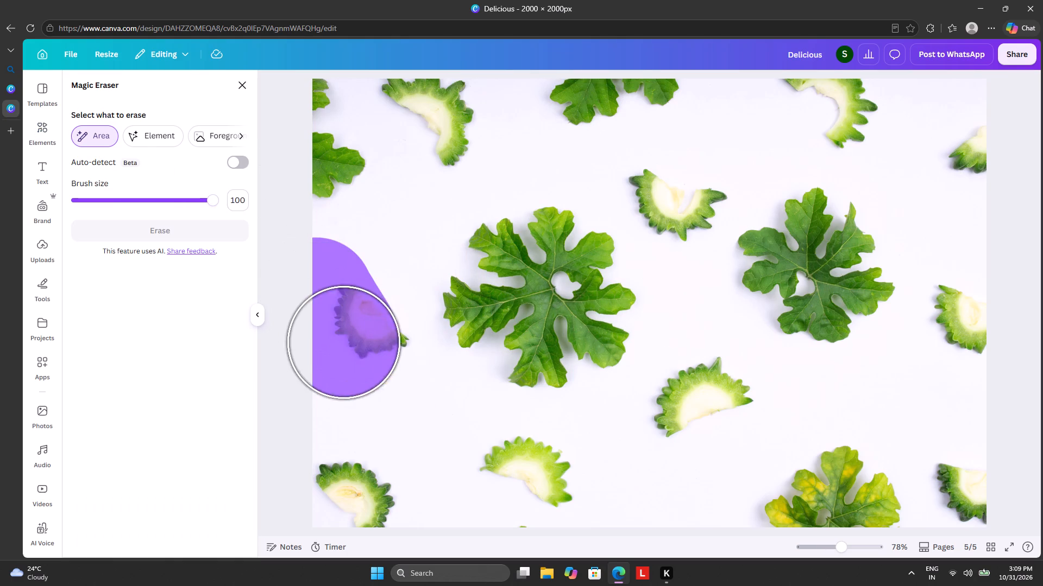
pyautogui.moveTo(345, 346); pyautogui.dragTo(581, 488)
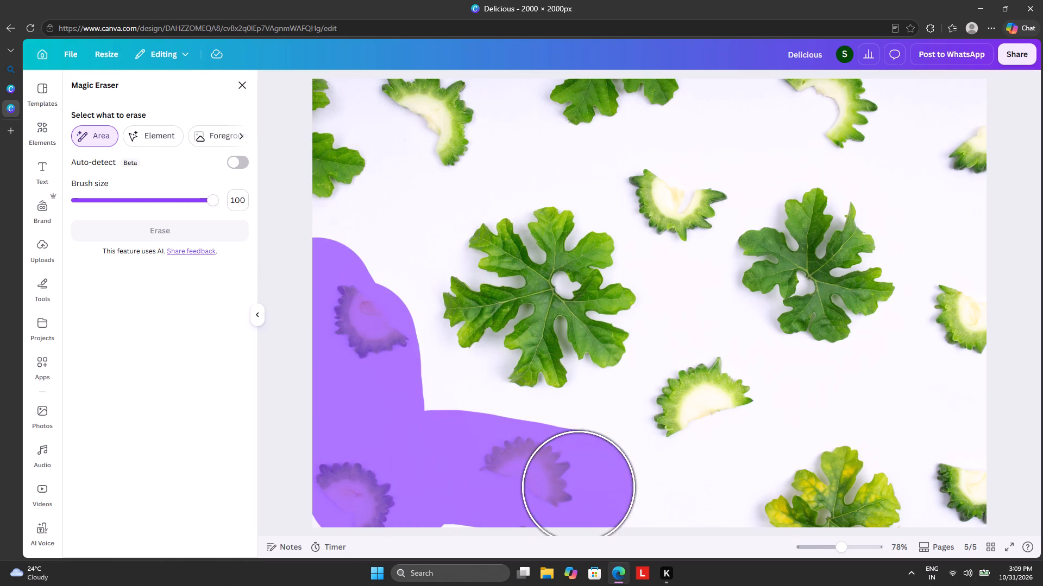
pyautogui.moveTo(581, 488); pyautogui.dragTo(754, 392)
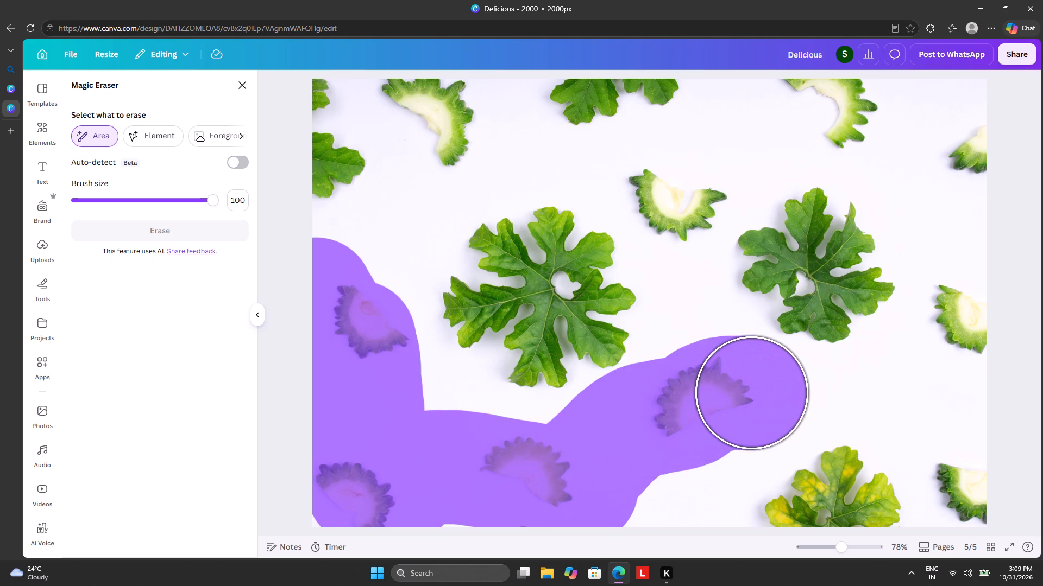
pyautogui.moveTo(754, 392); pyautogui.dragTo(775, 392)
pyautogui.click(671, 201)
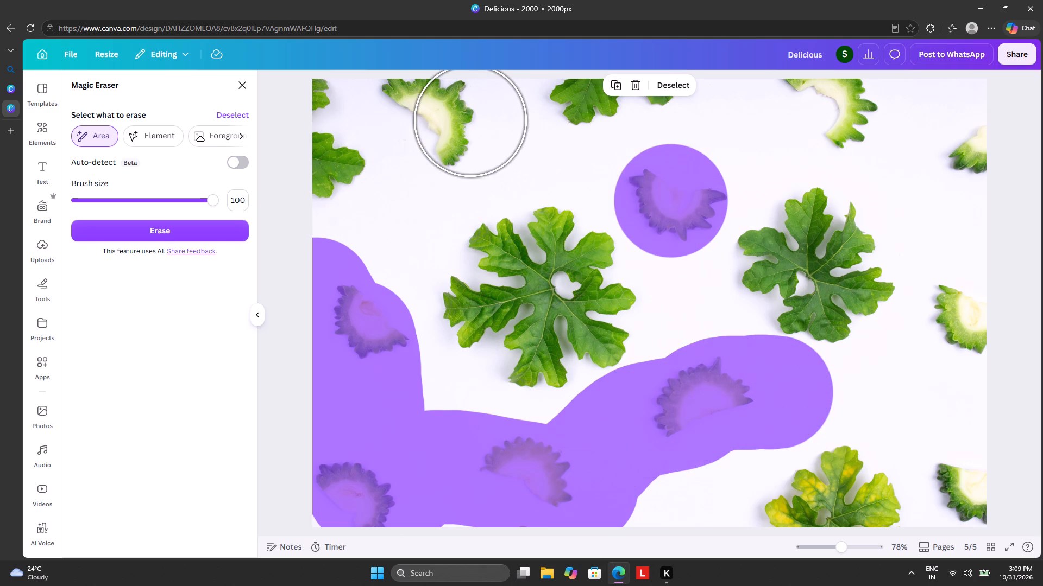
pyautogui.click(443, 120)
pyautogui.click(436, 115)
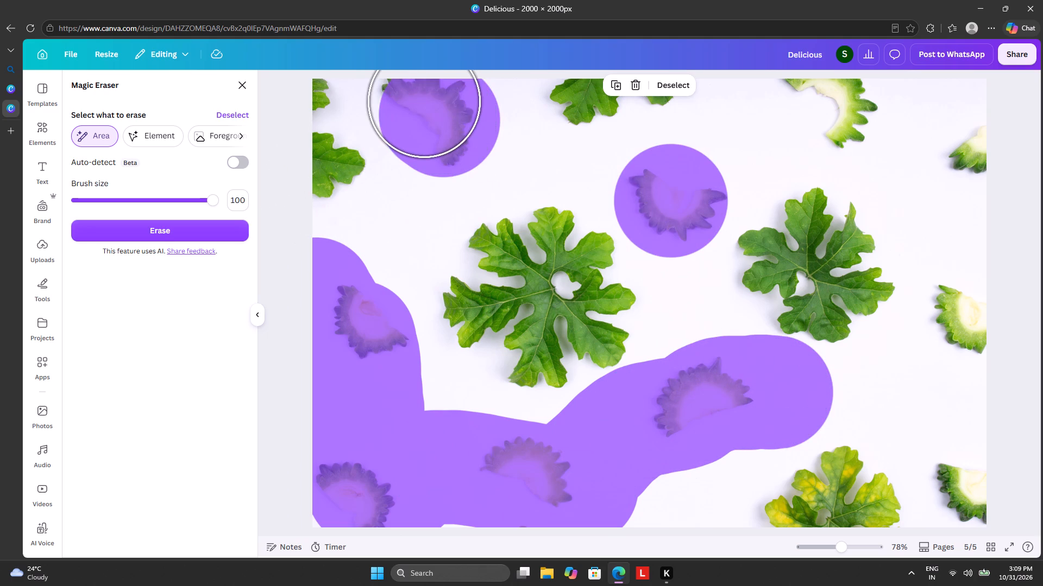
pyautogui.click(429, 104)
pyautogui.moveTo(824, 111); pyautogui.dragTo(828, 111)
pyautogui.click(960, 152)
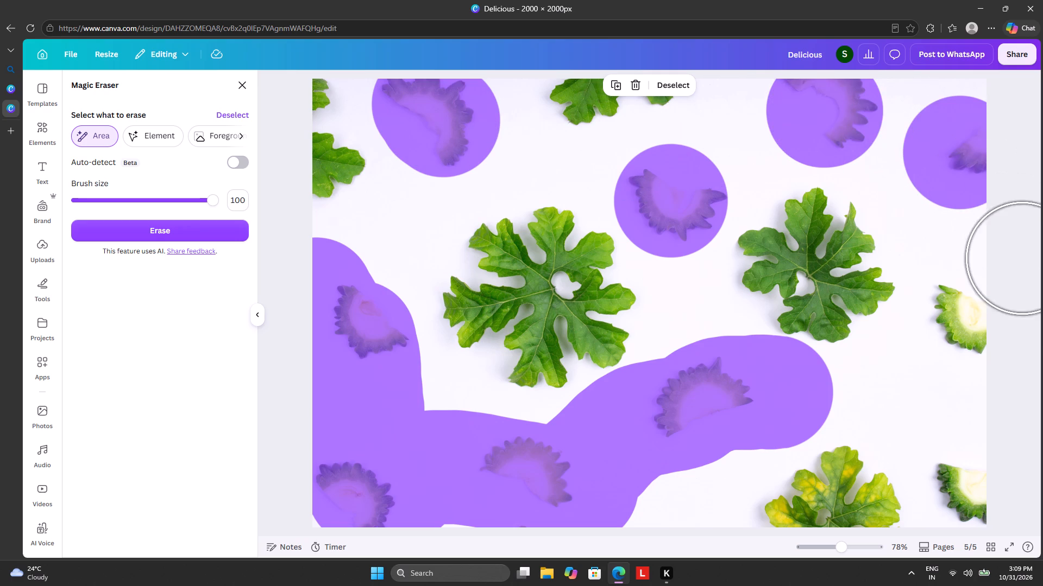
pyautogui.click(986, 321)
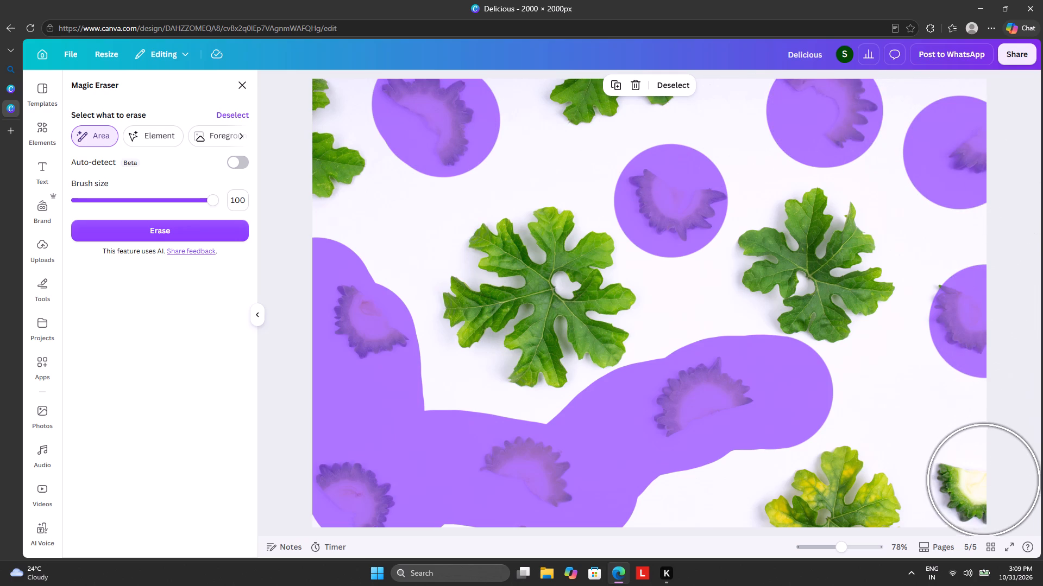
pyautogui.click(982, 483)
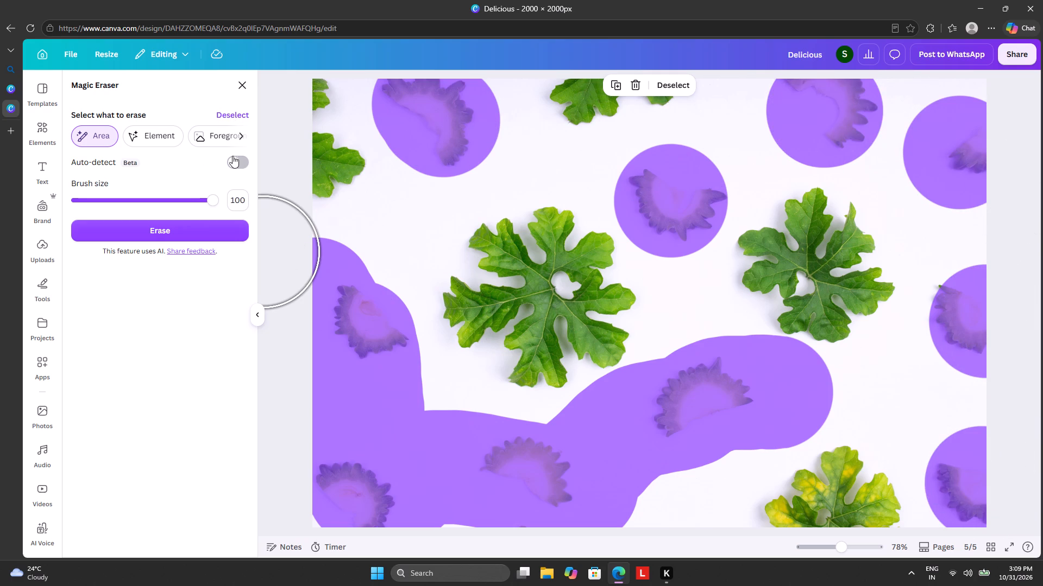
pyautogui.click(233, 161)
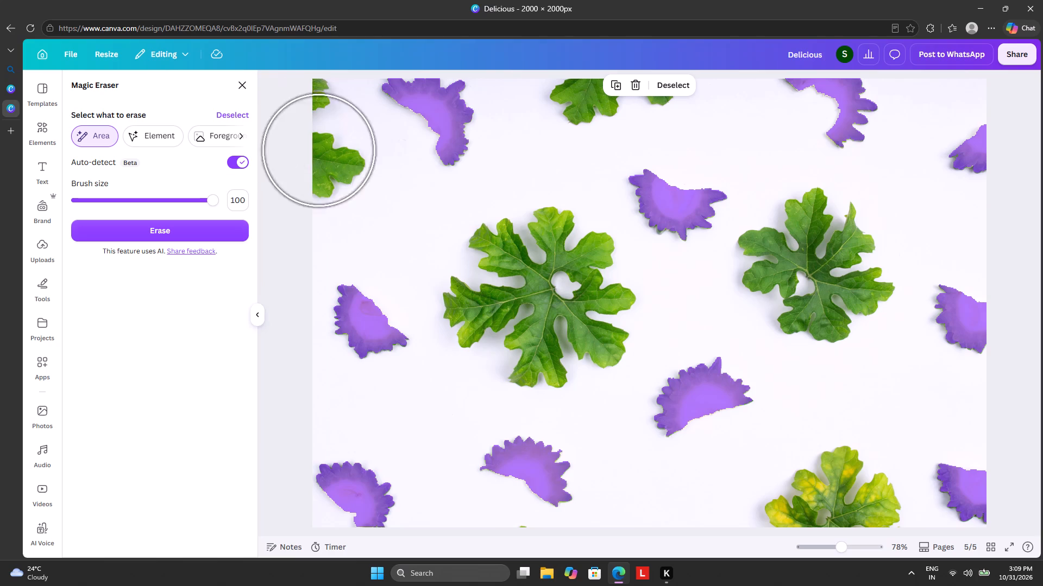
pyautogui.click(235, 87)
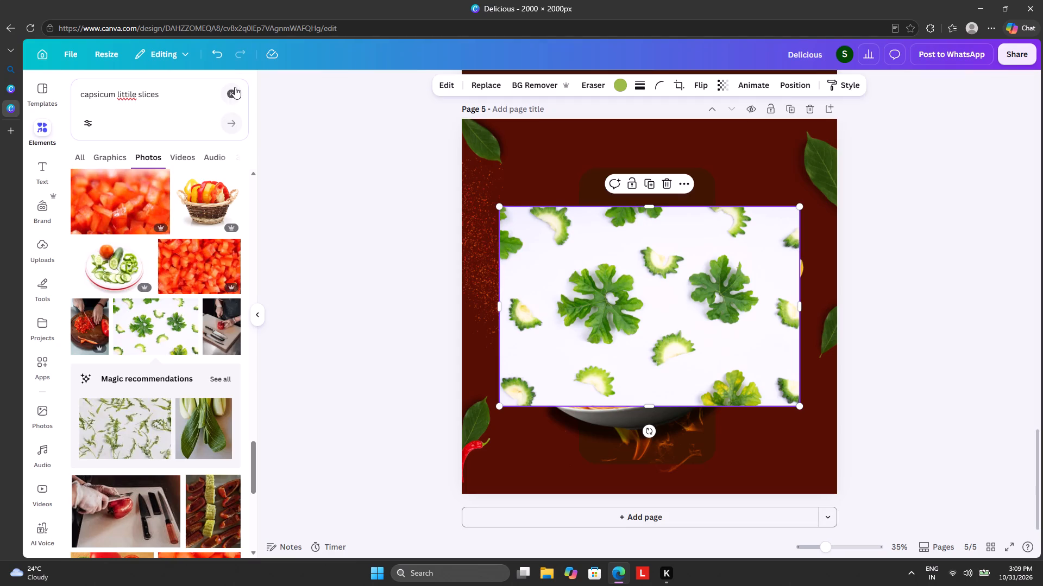
# With the Pixel Eraser at size 100, erase the bitter gourd slices along the leaf photo's left side, lower area and right edge.
pyautogui.click(630, 220)
pyautogui.click(617, 256)
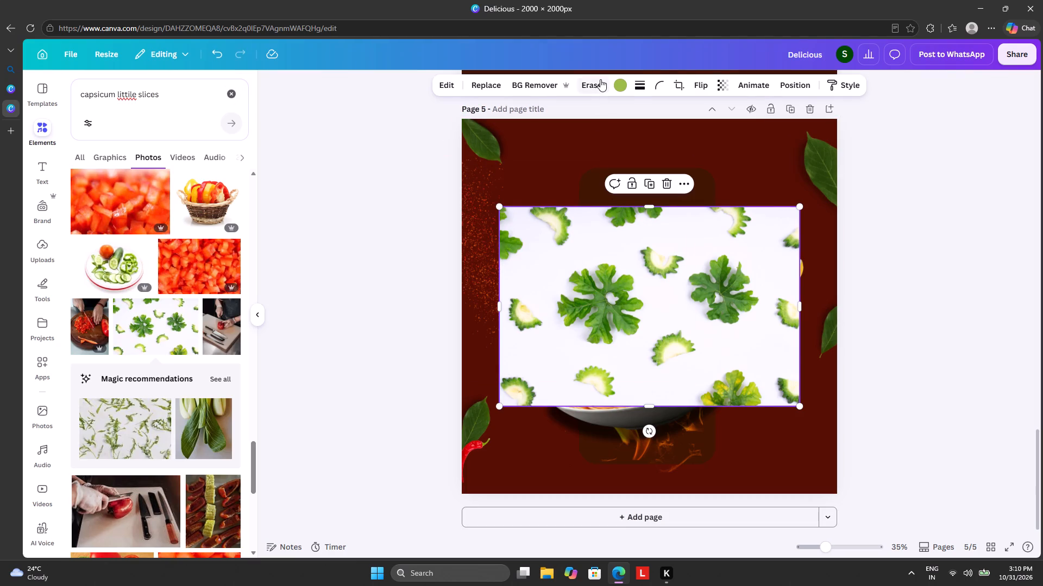
pyautogui.click(600, 79)
pyautogui.click(594, 131)
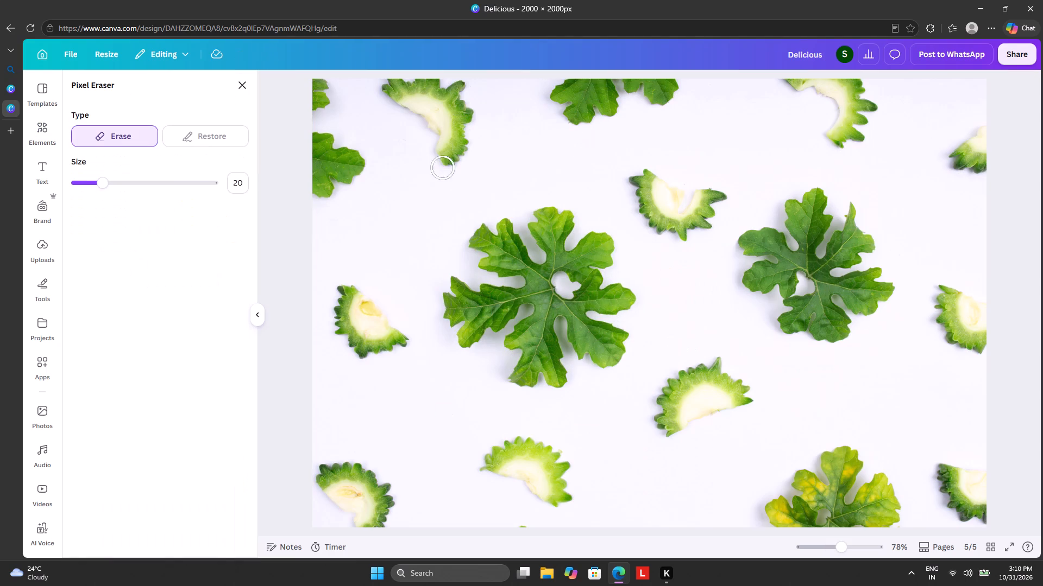
pyautogui.moveTo(168, 175); pyautogui.dragTo(280, 178)
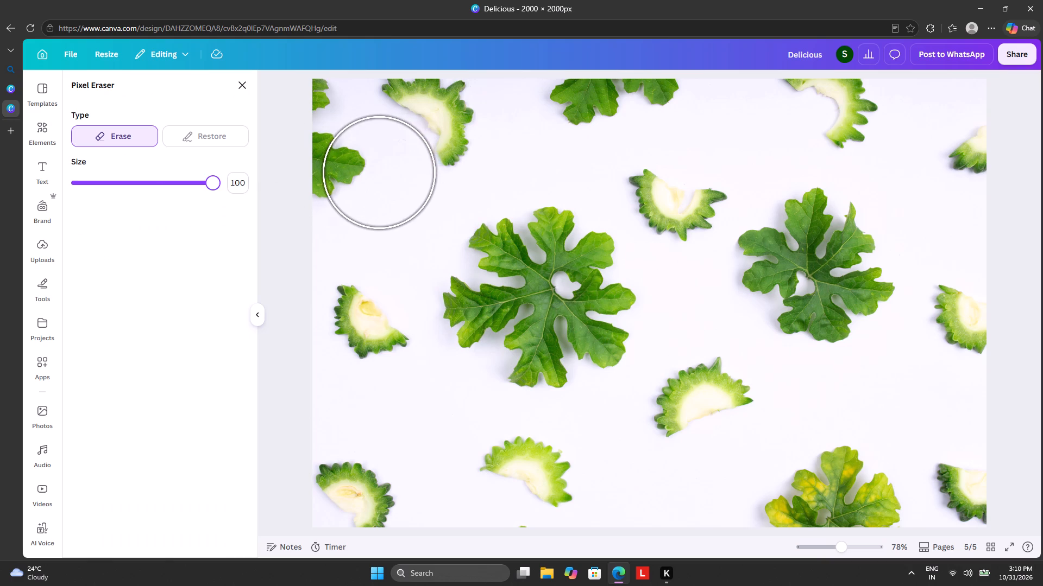
pyautogui.click(370, 307)
pyautogui.moveTo(356, 474); pyautogui.dragTo(363, 479)
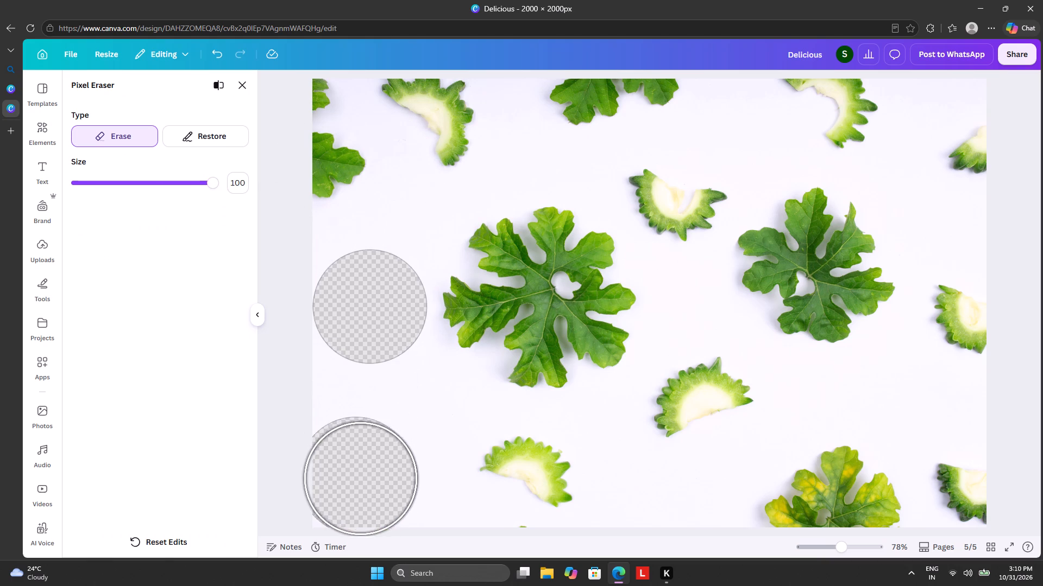
pyautogui.moveTo(363, 479); pyautogui.dragTo(707, 399)
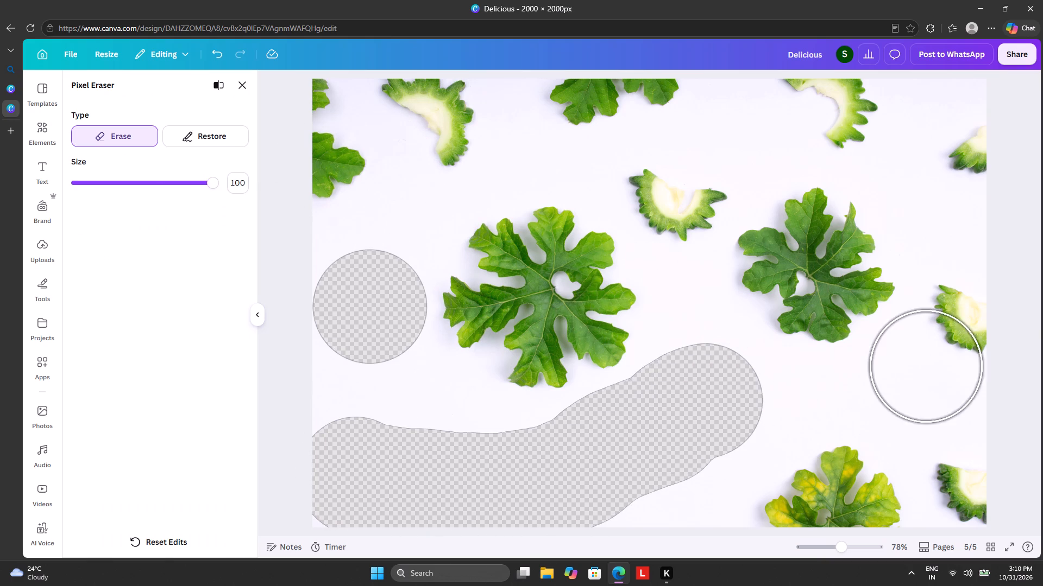
pyautogui.click(978, 318)
pyautogui.click(978, 483)
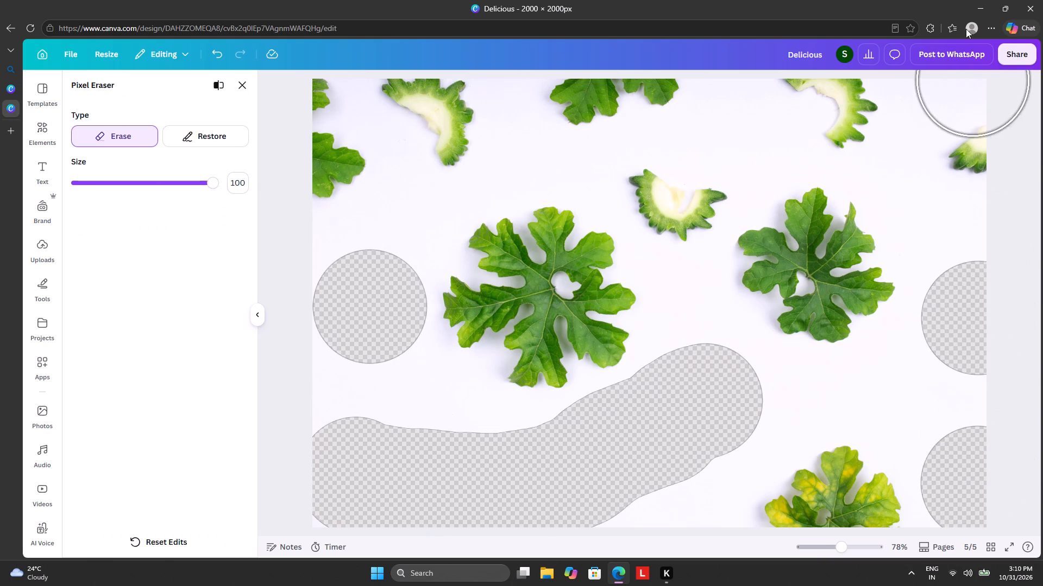
# Erase the remaining bitter gourd slices across the upper part of the leaf photo and close the eraser.
pyautogui.click(996, 123)
pyautogui.click(982, 128)
pyautogui.moveTo(959, 128); pyautogui.dragTo(807, 112)
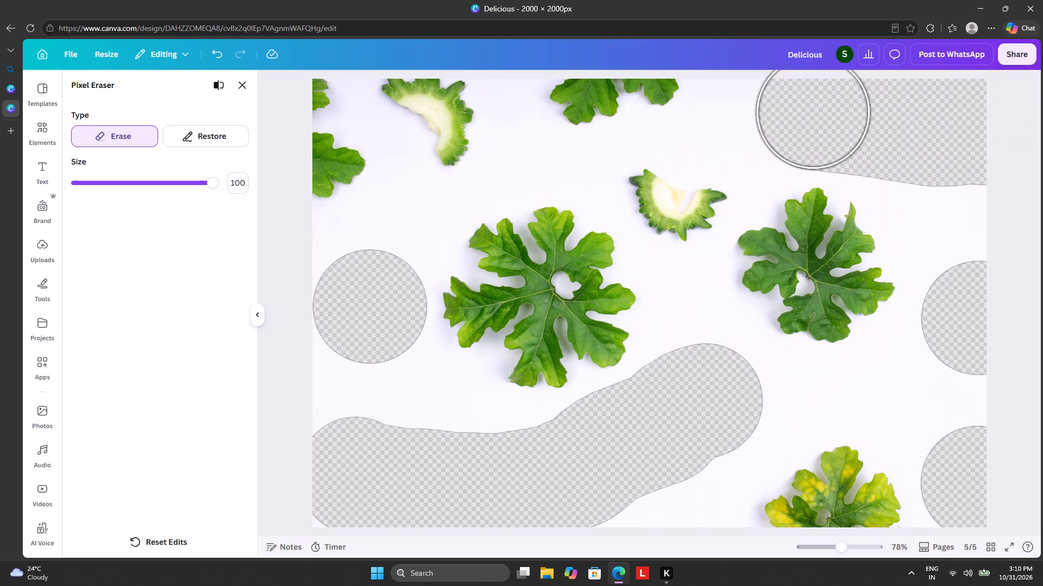
pyautogui.moveTo(807, 112); pyautogui.dragTo(662, 181)
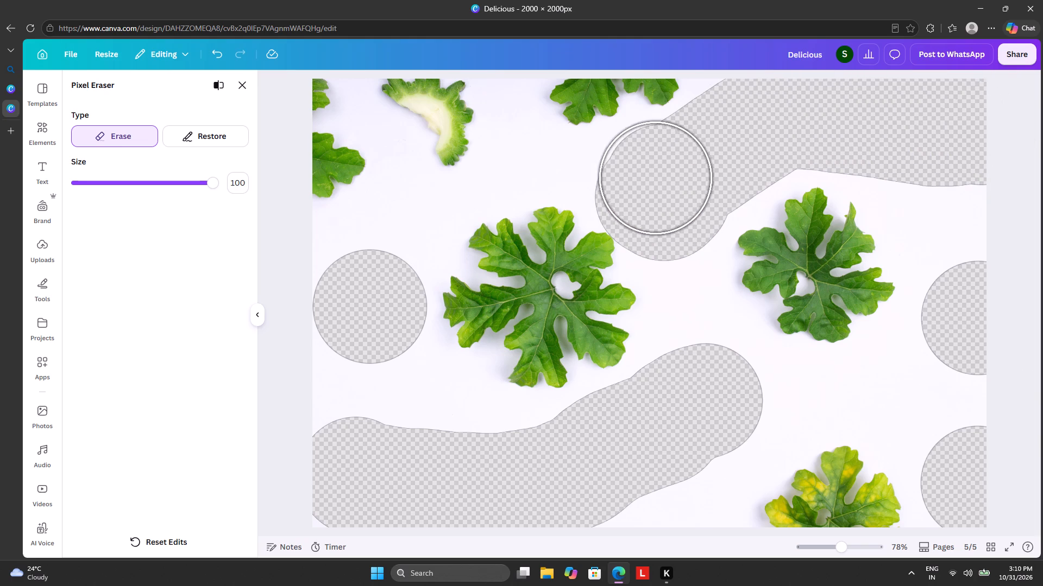
pyautogui.moveTo(470, 130); pyautogui.dragTo(435, 105)
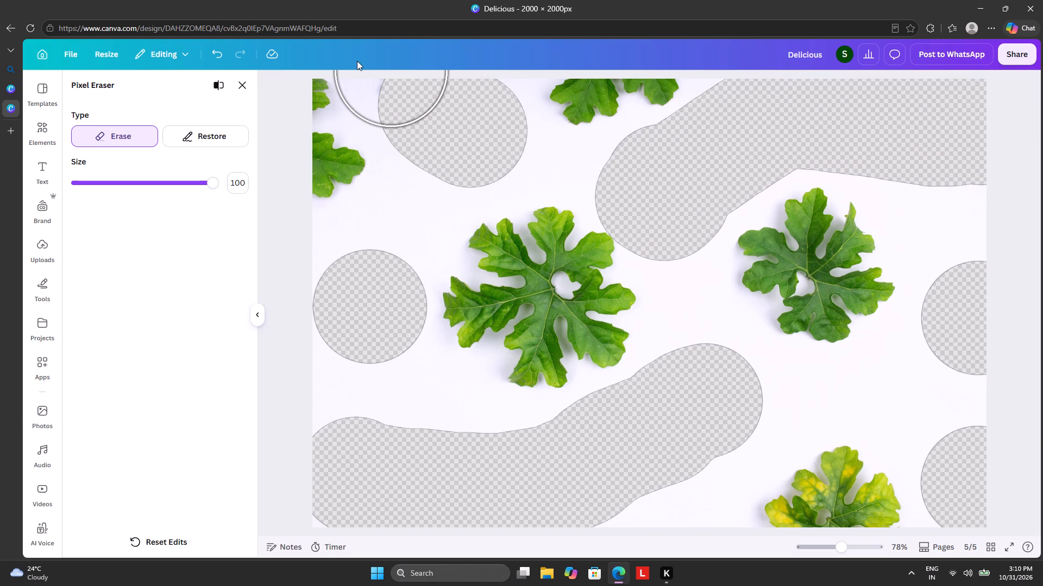
pyautogui.click(239, 91)
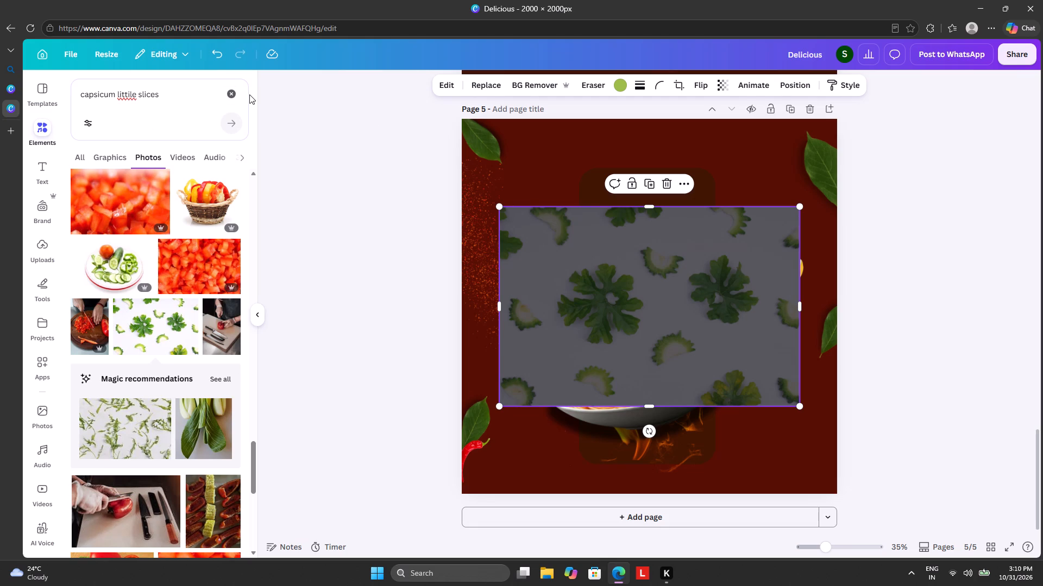
# Remove the white background from the erased leaf photo with BG Remover.
pyautogui.click(524, 84)
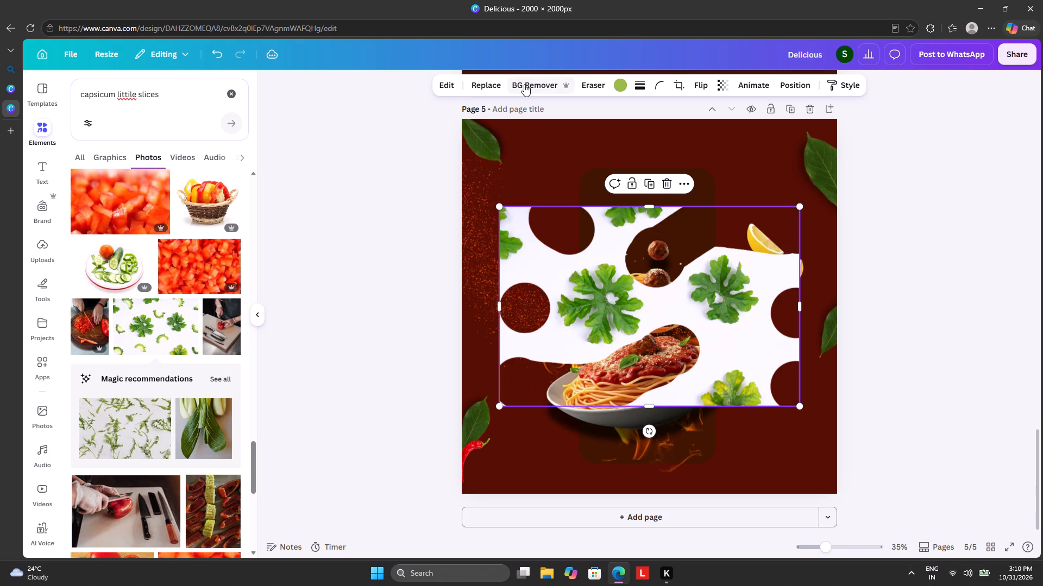
pyautogui.click(525, 90)
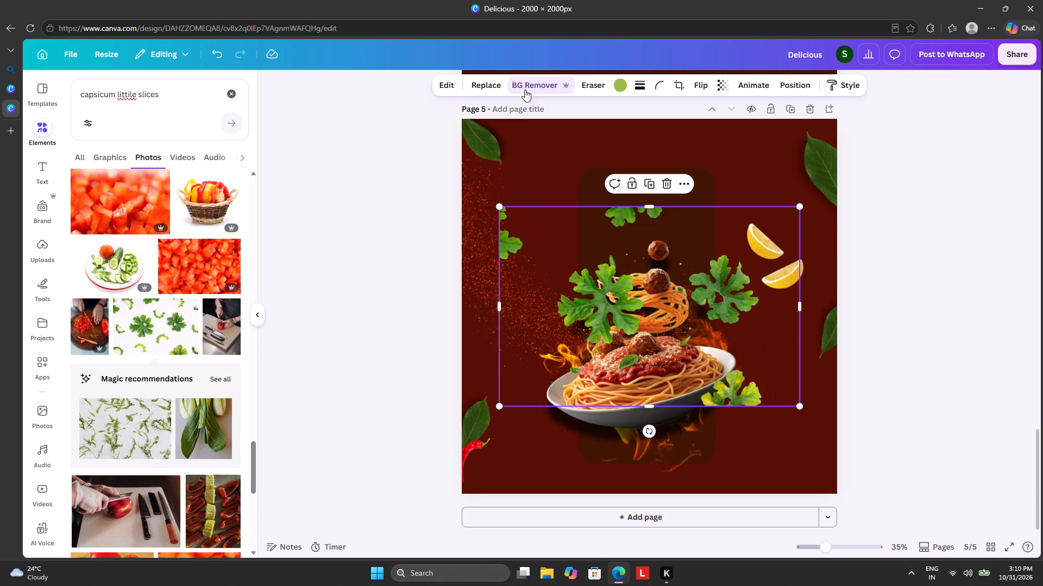
# Resize the leaf cutout to about 1,195 px wide and place it at page 5's upper left, above the spaghetti plate.
pyautogui.moveTo(643, 281); pyautogui.dragTo(648, 260)
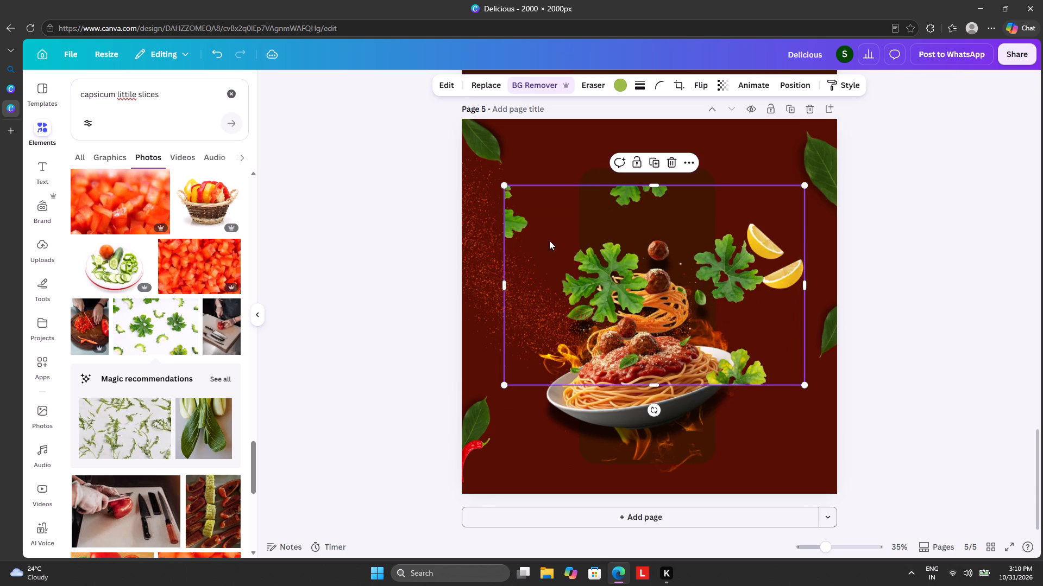
pyautogui.moveTo(507, 188); pyautogui.dragTo(632, 264)
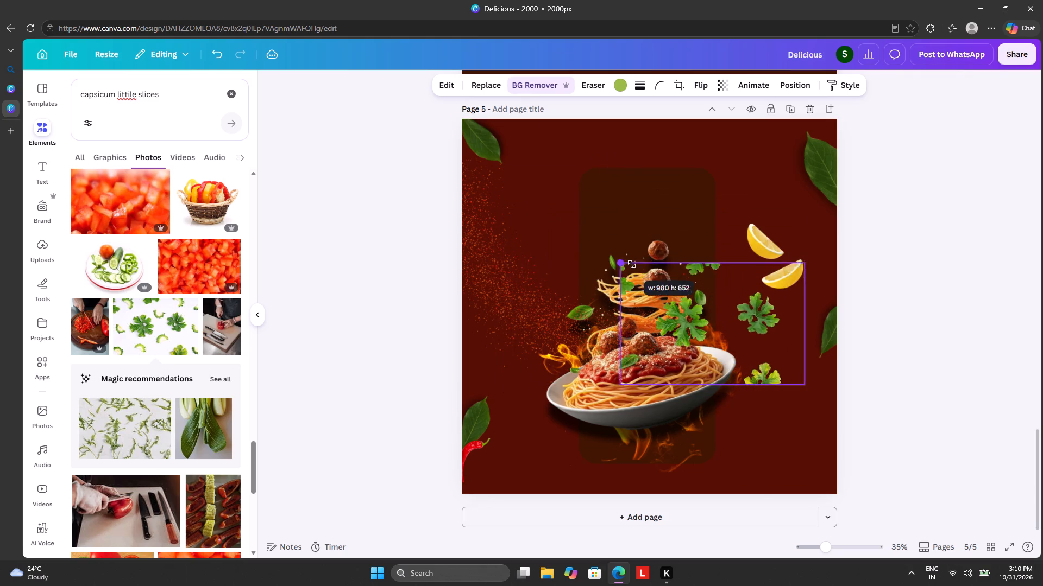
pyautogui.moveTo(632, 264); pyautogui.dragTo(696, 304)
pyautogui.moveTo(742, 343); pyautogui.dragTo(708, 474)
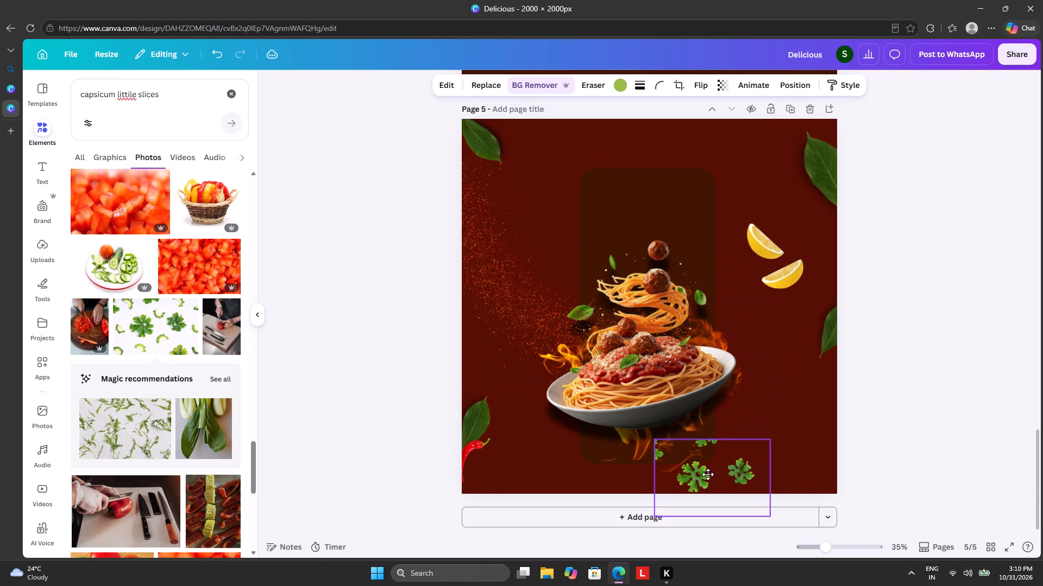
pyautogui.moveTo(708, 474); pyautogui.dragTo(764, 434)
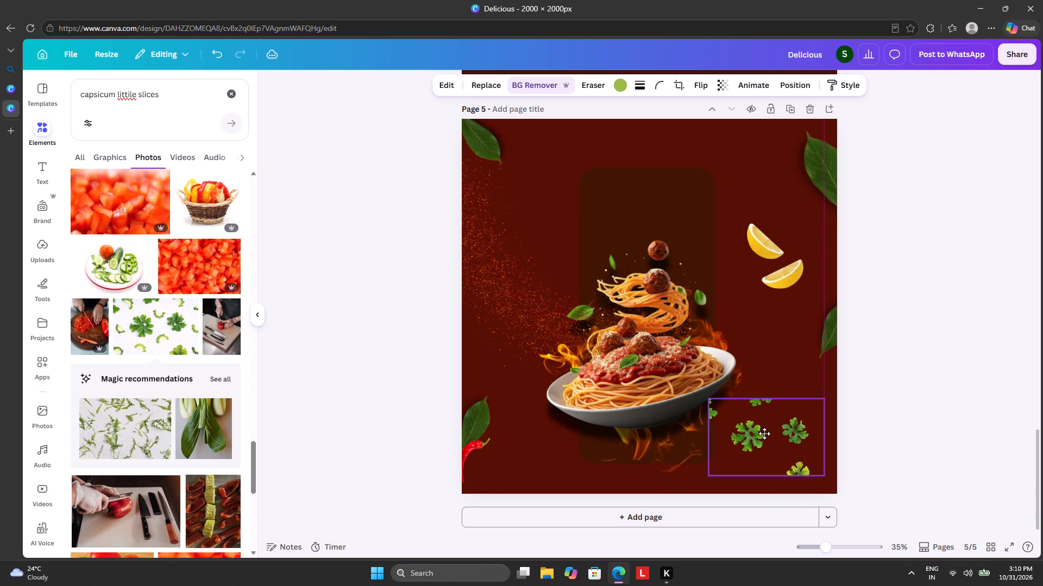
pyautogui.moveTo(764, 434); pyautogui.dragTo(520, 372)
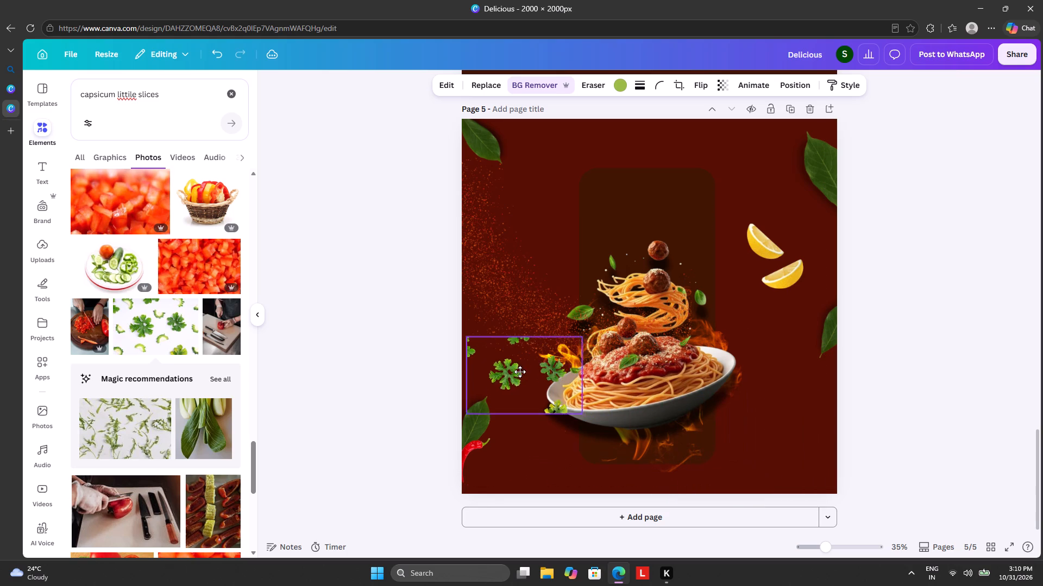
pyautogui.moveTo(520, 372); pyautogui.dragTo(586, 258)
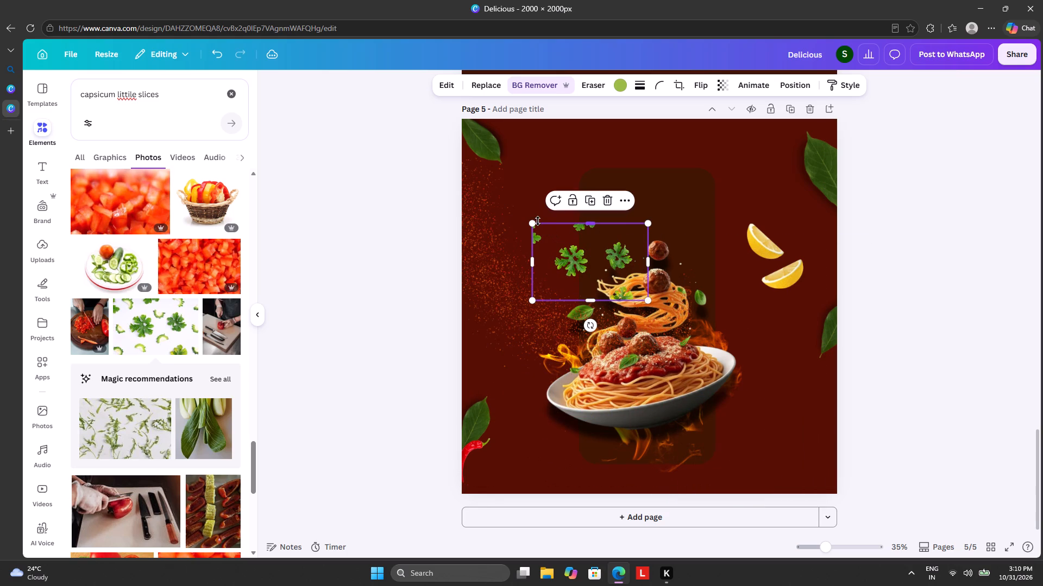
pyautogui.moveTo(536, 224); pyautogui.dragTo(376, 229)
# Duplicate the leaf cutout, crop the copy to its top leaf, about 173 px high, and place it at page 5's top edge.
pyautogui.click(537, 124)
pyautogui.moveTo(555, 226); pyautogui.dragTo(675, 294)
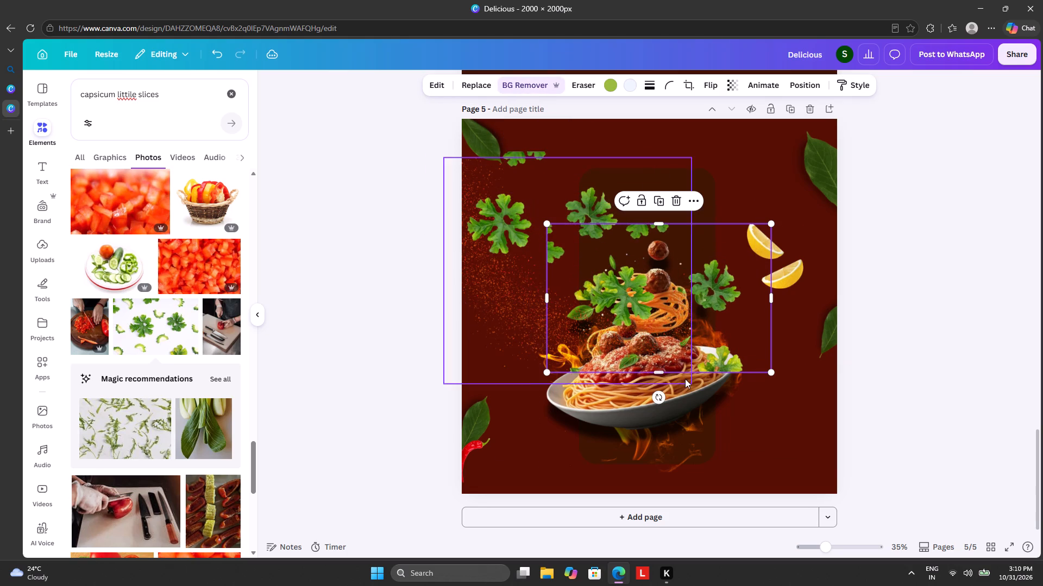
pyautogui.moveTo(663, 375); pyautogui.dragTo(661, 264)
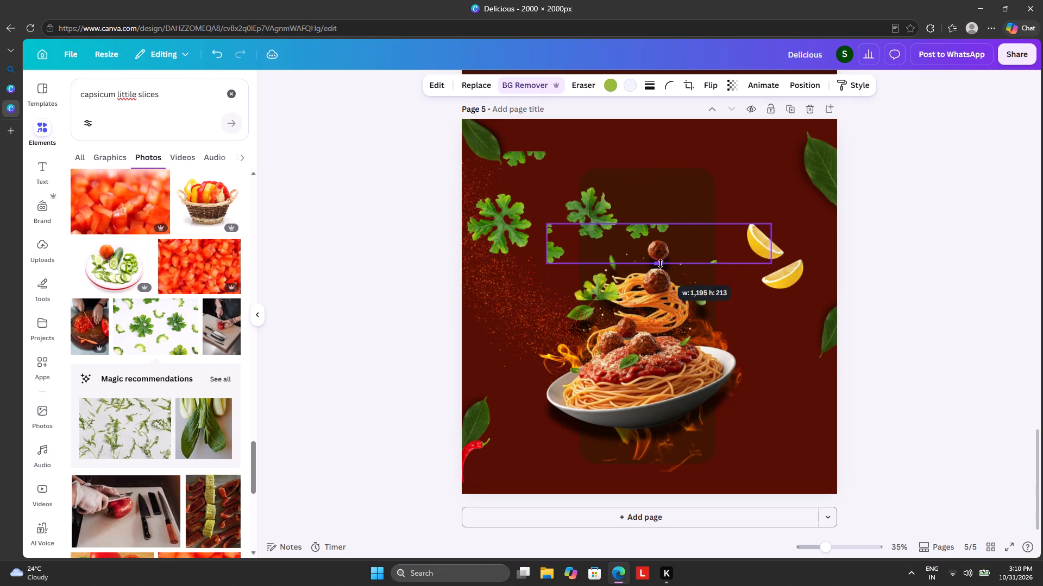
pyautogui.moveTo(661, 264); pyautogui.dragTo(661, 260)
pyautogui.moveTo(550, 239); pyautogui.dragTo(566, 244)
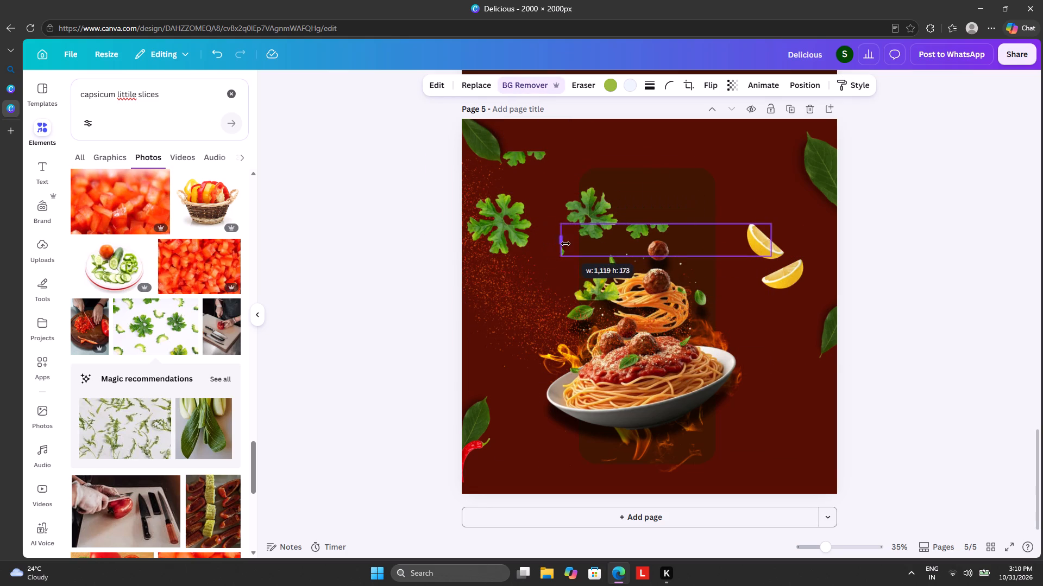
pyautogui.moveTo(566, 244); pyautogui.dragTo(579, 240)
pyautogui.moveTo(619, 244); pyautogui.dragTo(596, 155)
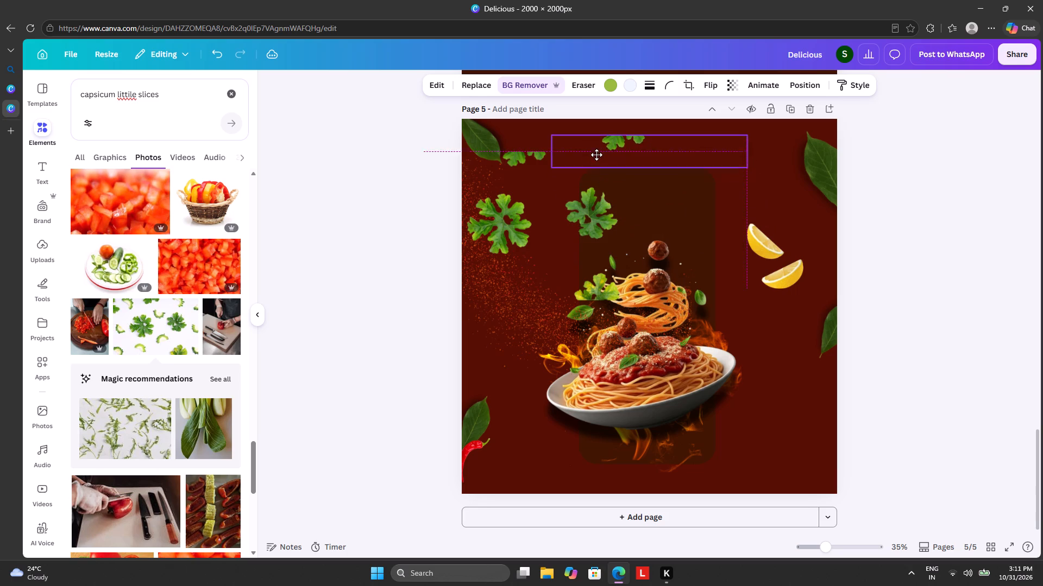
pyautogui.moveTo(596, 155); pyautogui.dragTo(615, 139)
# Move the original leaf cutout toward the noodles and extend its height to about 812 px.
pyautogui.click(508, 226)
pyautogui.moveTo(511, 226); pyautogui.dragTo(531, 241)
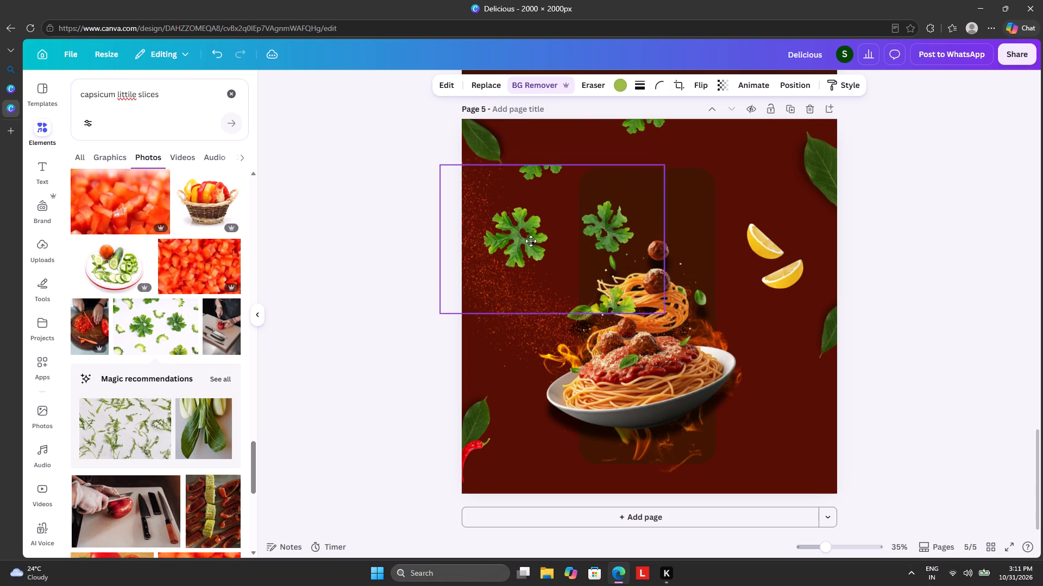
pyautogui.moveTo(531, 241); pyautogui.dragTo(581, 247)
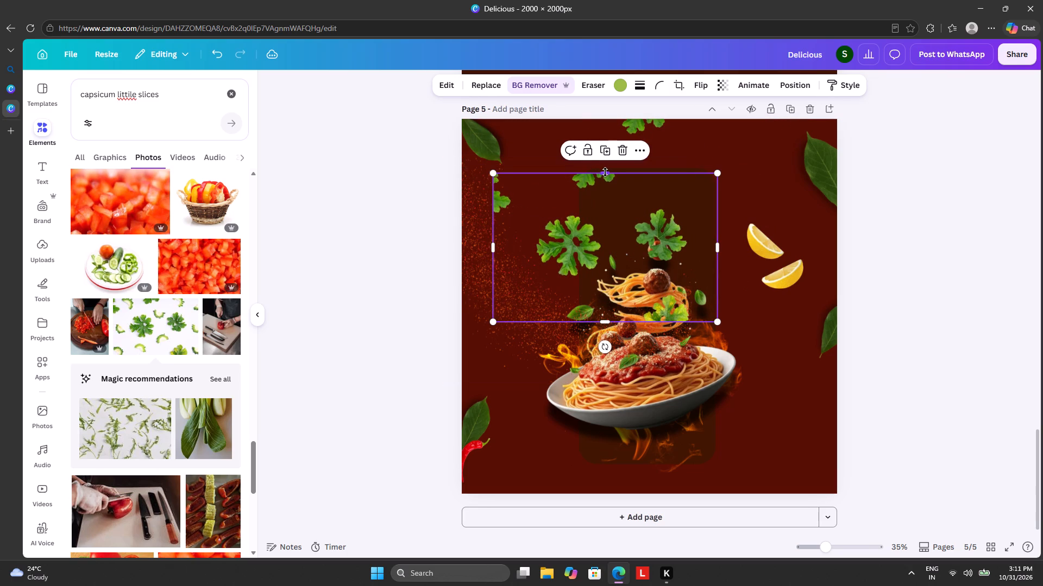
pyautogui.moveTo(606, 172); pyautogui.dragTo(602, 169)
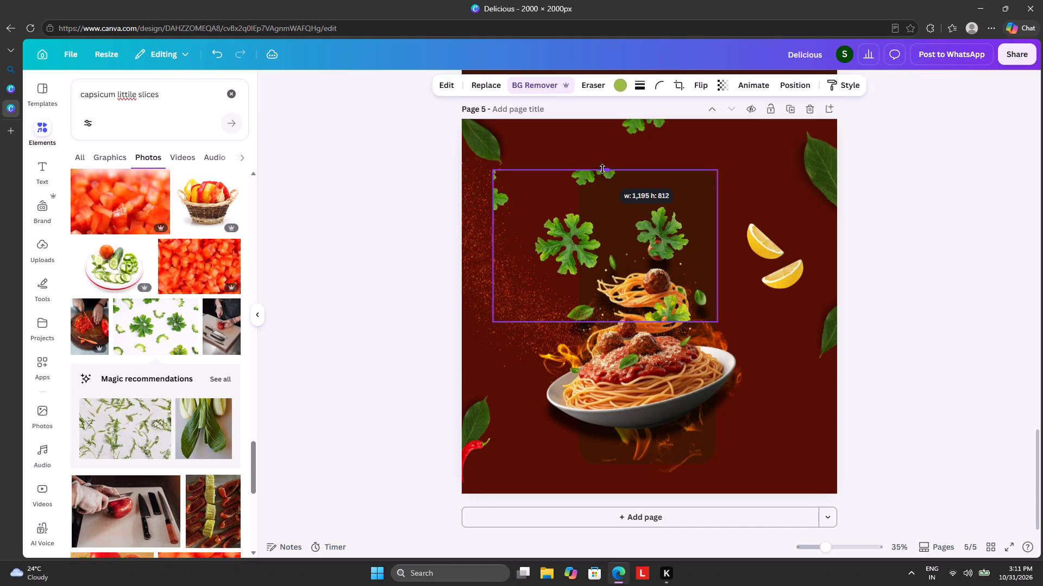
pyautogui.moveTo(602, 169); pyautogui.dragTo(601, 169)
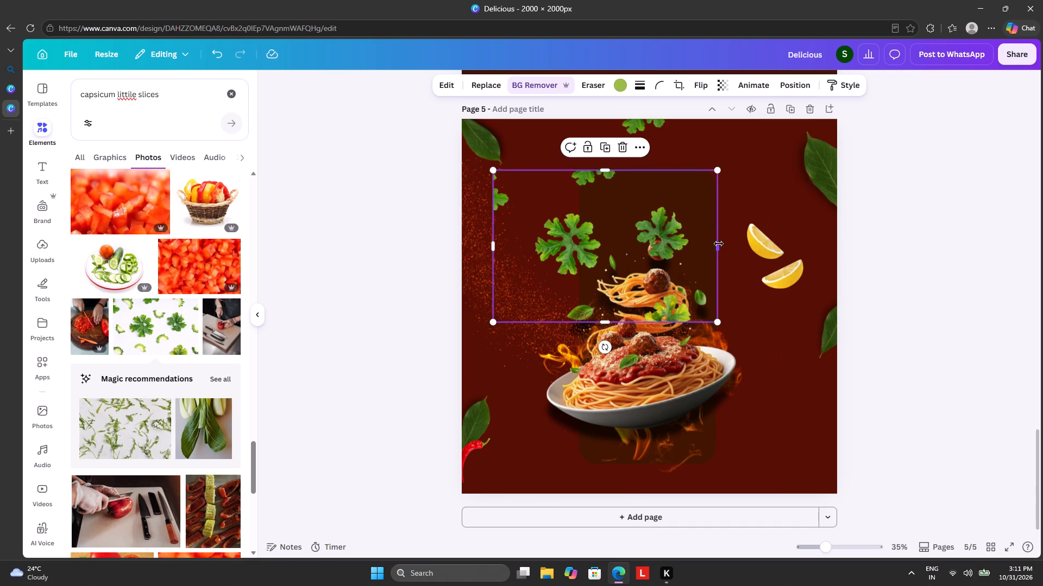
pyautogui.click(719, 244)
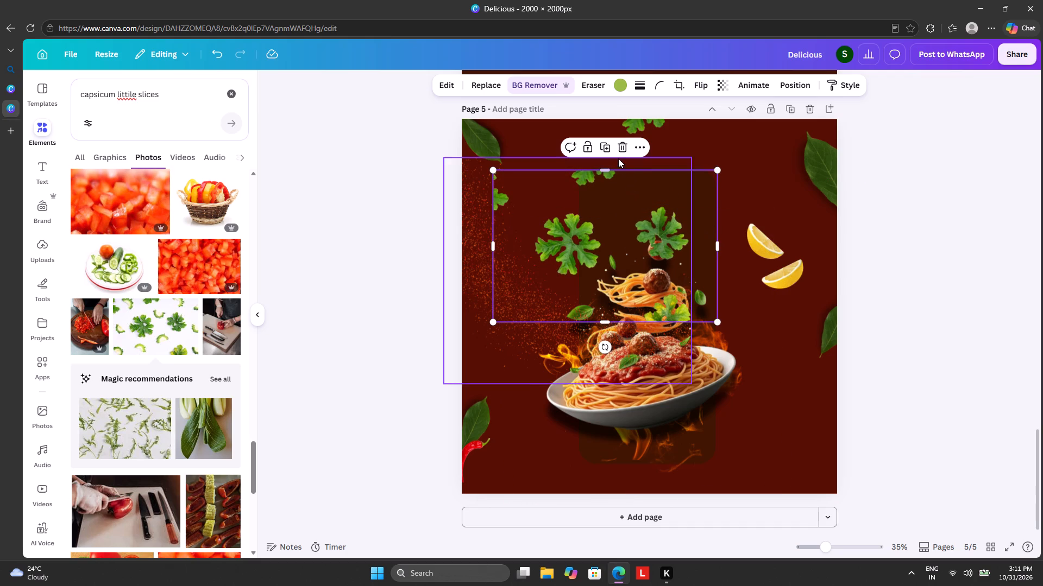
# Duplicate the leaf cutout, crop the copy to the narrow strip with its leftmost leaf, and place it at page 5's left edge.
pyautogui.click(604, 144)
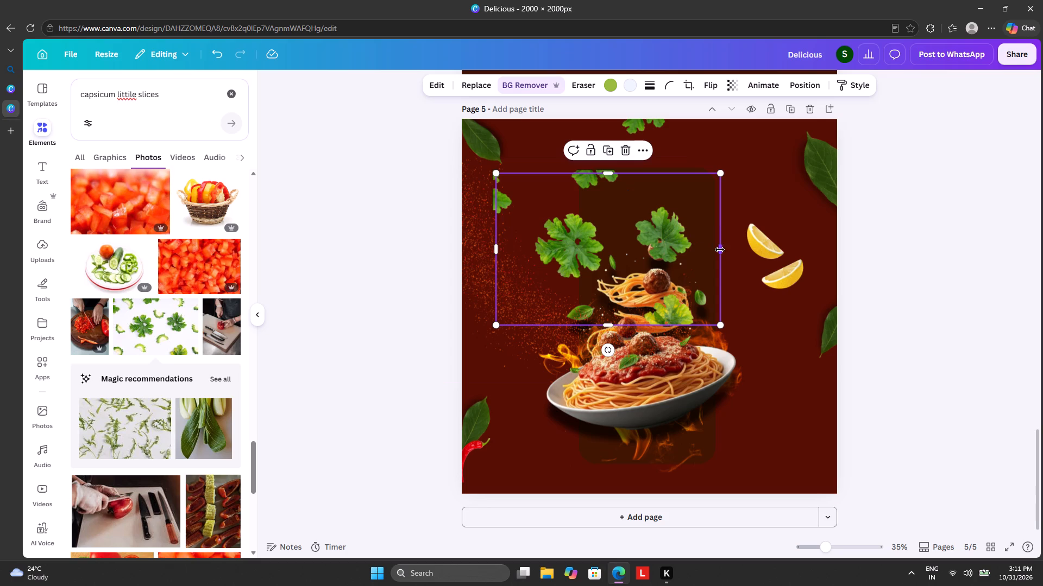
pyautogui.moveTo(720, 250); pyautogui.dragTo(555, 243)
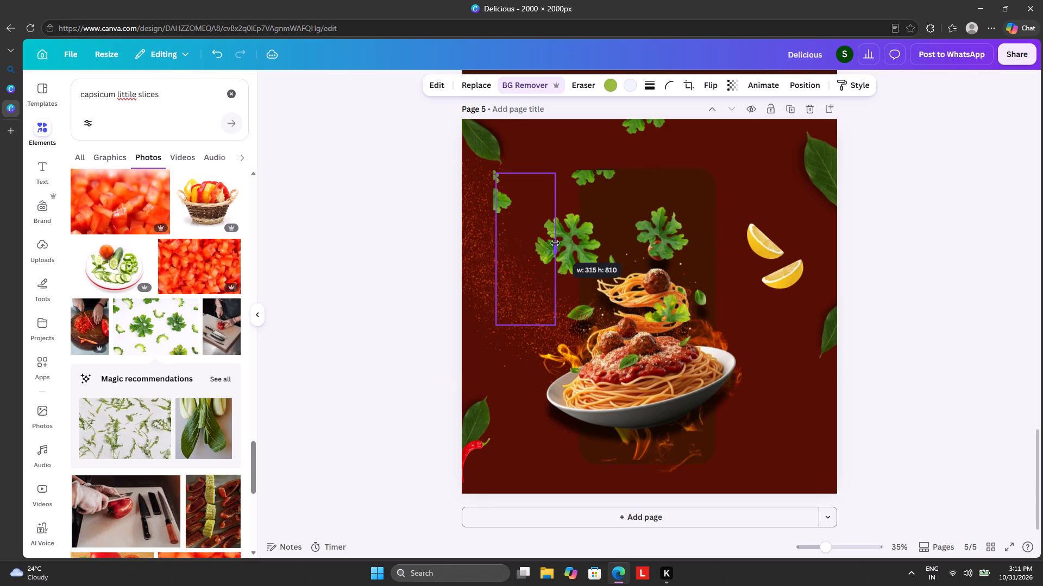
pyautogui.moveTo(555, 243); pyautogui.dragTo(524, 249)
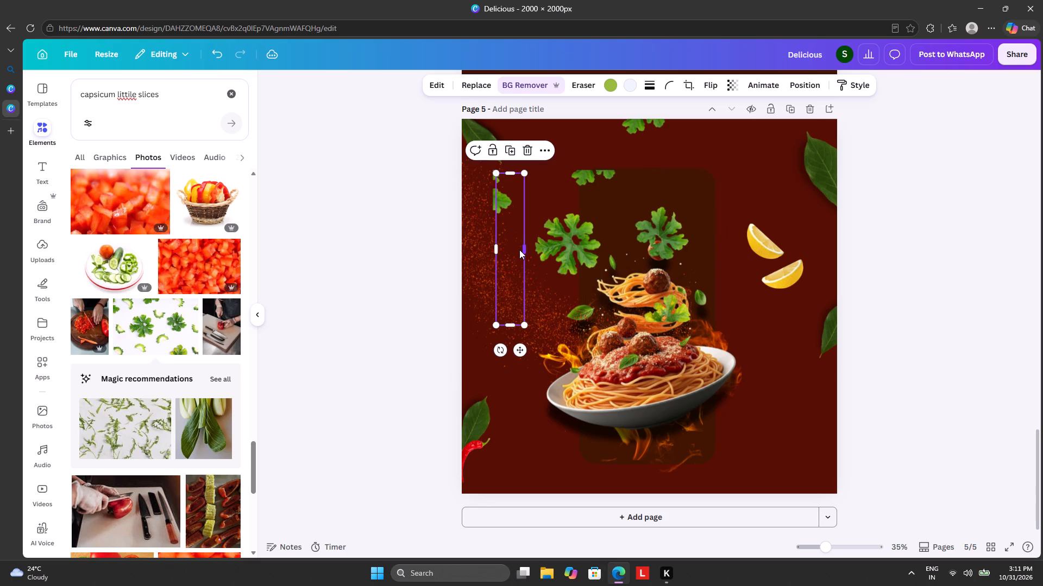
pyautogui.moveTo(507, 250); pyautogui.dragTo(468, 254)
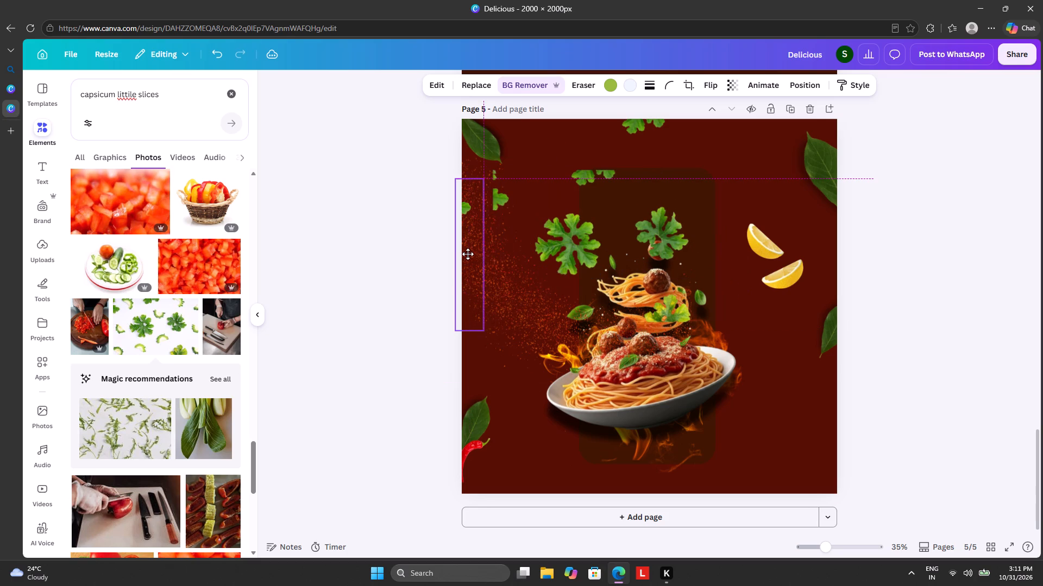
pyautogui.moveTo(468, 254); pyautogui.dragTo(475, 254)
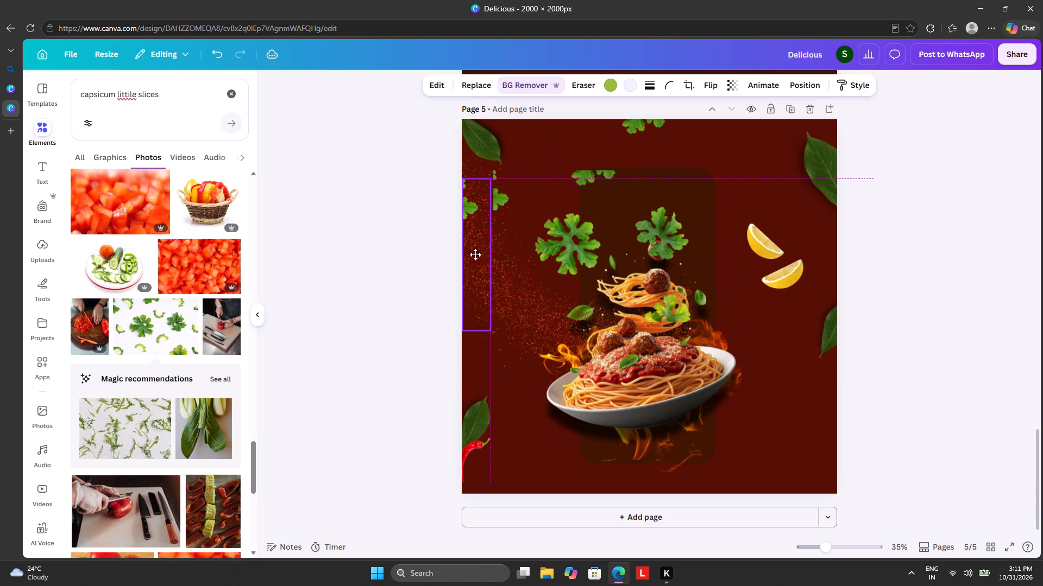
pyautogui.moveTo(475, 254); pyautogui.dragTo(475, 254)
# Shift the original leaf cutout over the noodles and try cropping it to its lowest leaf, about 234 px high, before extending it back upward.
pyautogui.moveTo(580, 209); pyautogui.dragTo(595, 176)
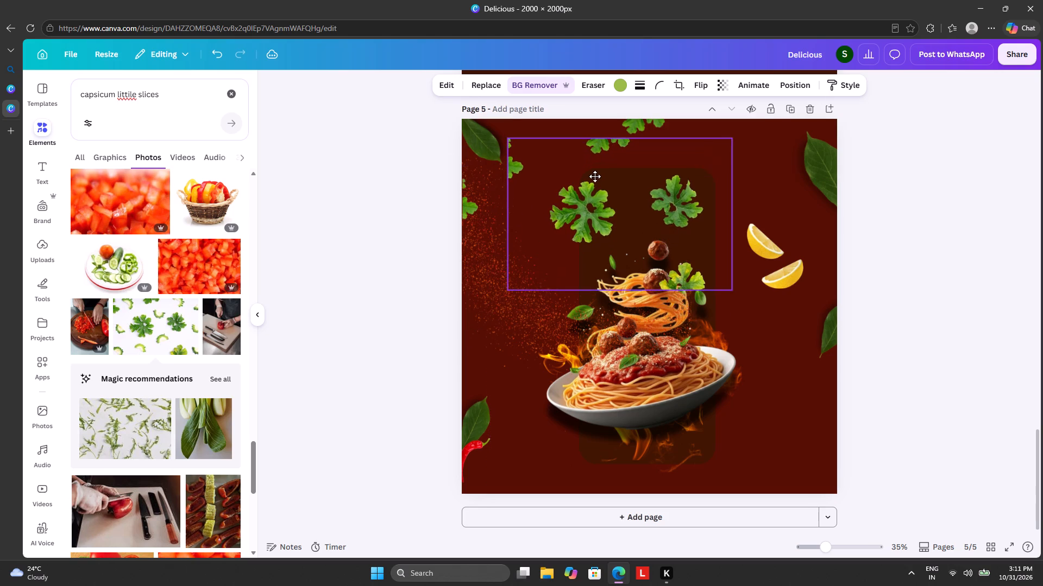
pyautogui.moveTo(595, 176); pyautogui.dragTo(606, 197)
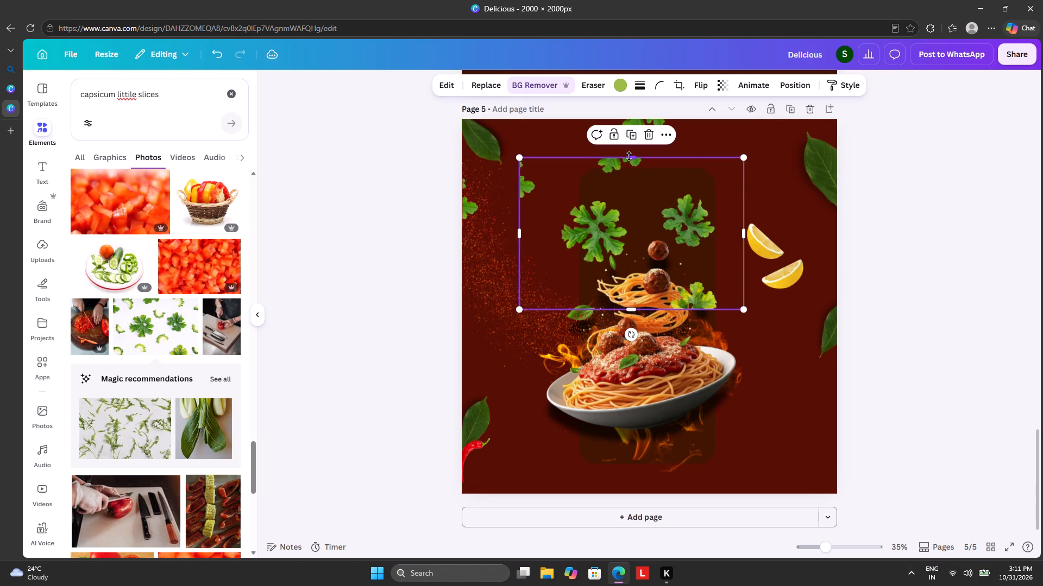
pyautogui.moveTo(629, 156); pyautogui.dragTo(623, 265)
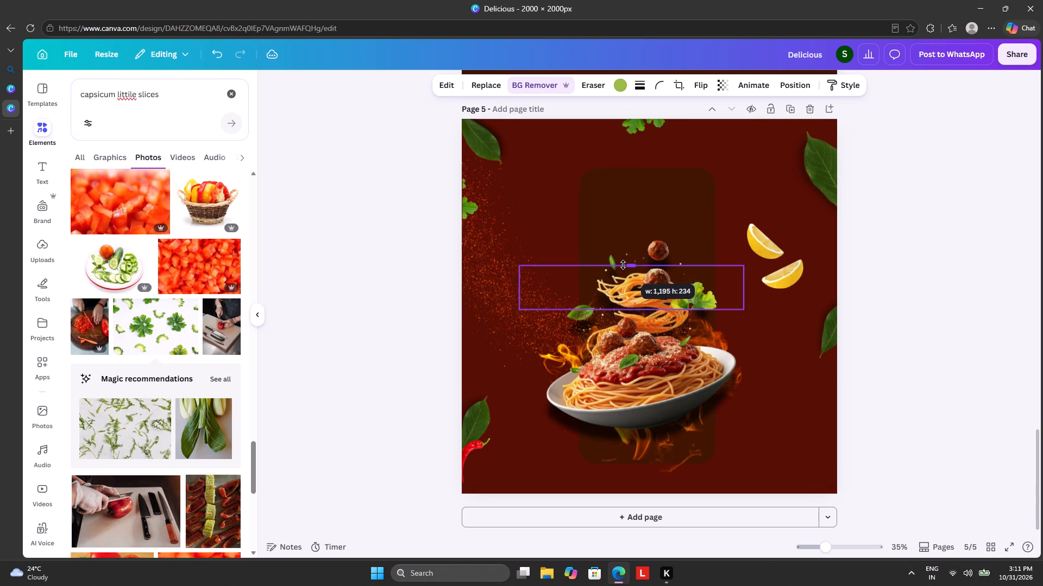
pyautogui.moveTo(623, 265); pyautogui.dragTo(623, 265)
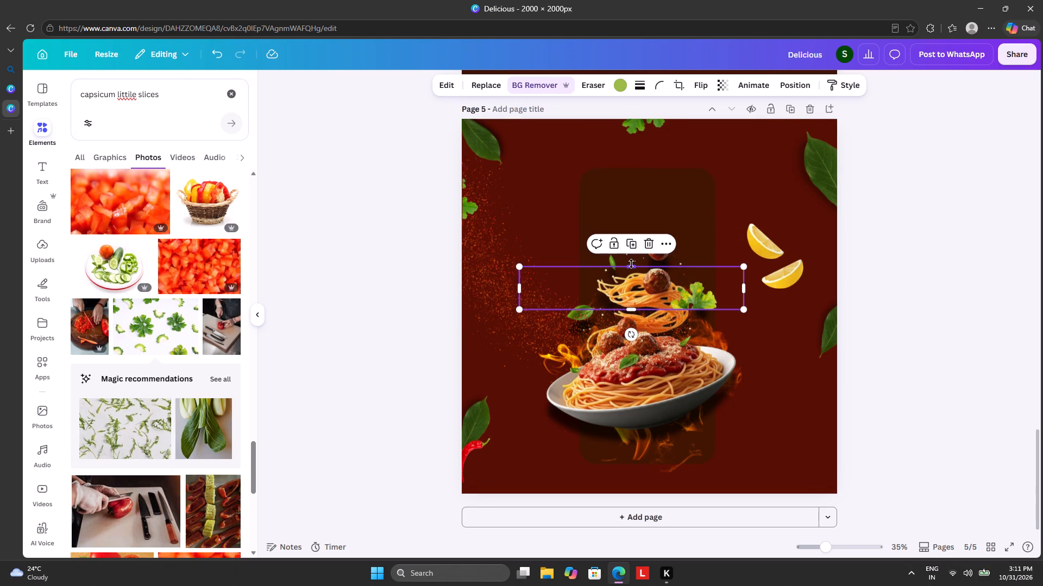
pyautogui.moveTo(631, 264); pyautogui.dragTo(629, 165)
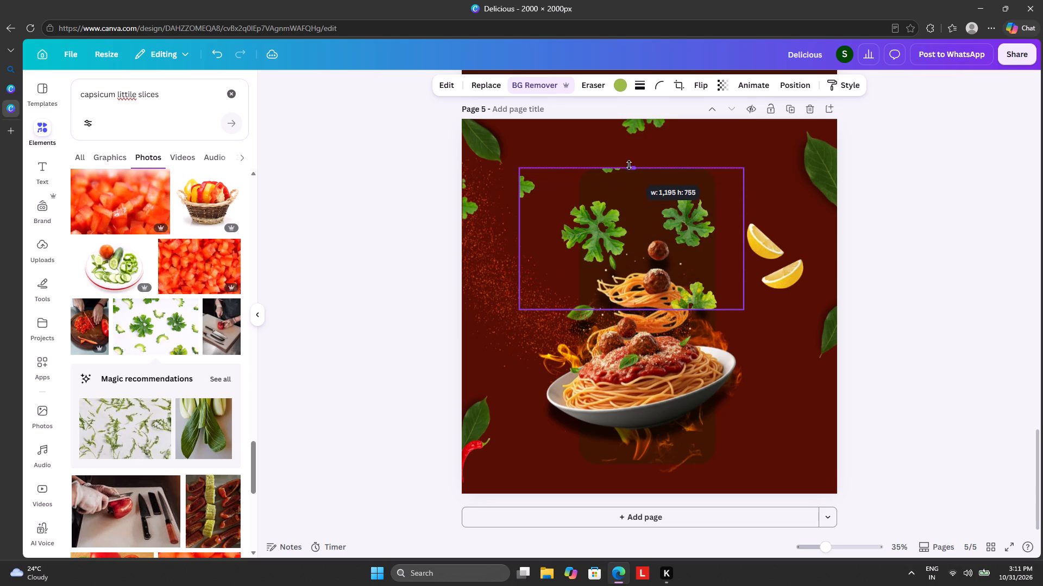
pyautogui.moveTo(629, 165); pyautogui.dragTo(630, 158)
# Duplicate the leaf cutout, crop the copy to its lowest leaf, and place it at page 5's bottom edge below the plate.
pyautogui.click(636, 142)
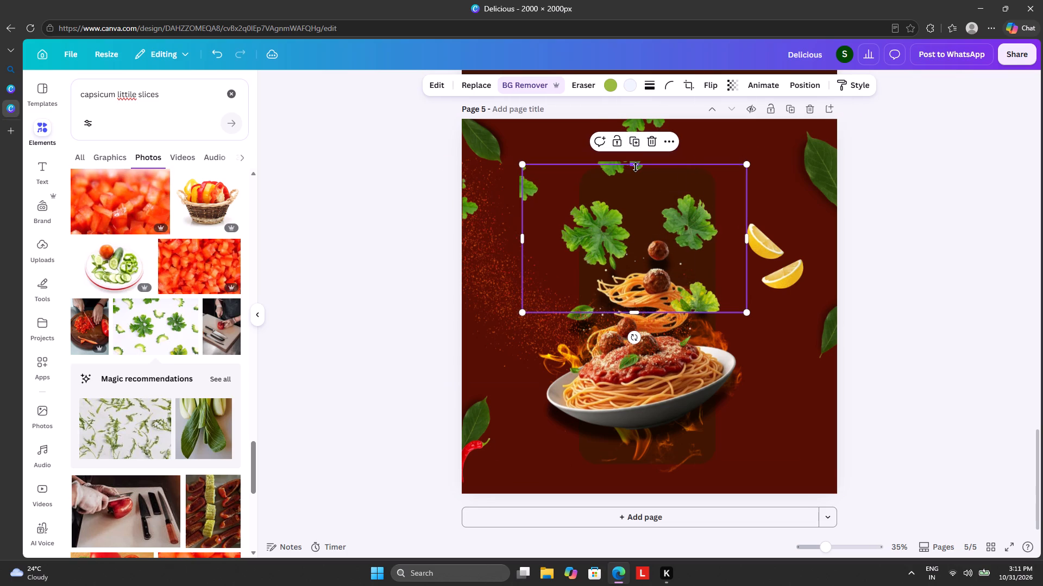
pyautogui.moveTo(636, 167); pyautogui.dragTo(639, 273)
pyautogui.moveTo(629, 291); pyautogui.dragTo(644, 442)
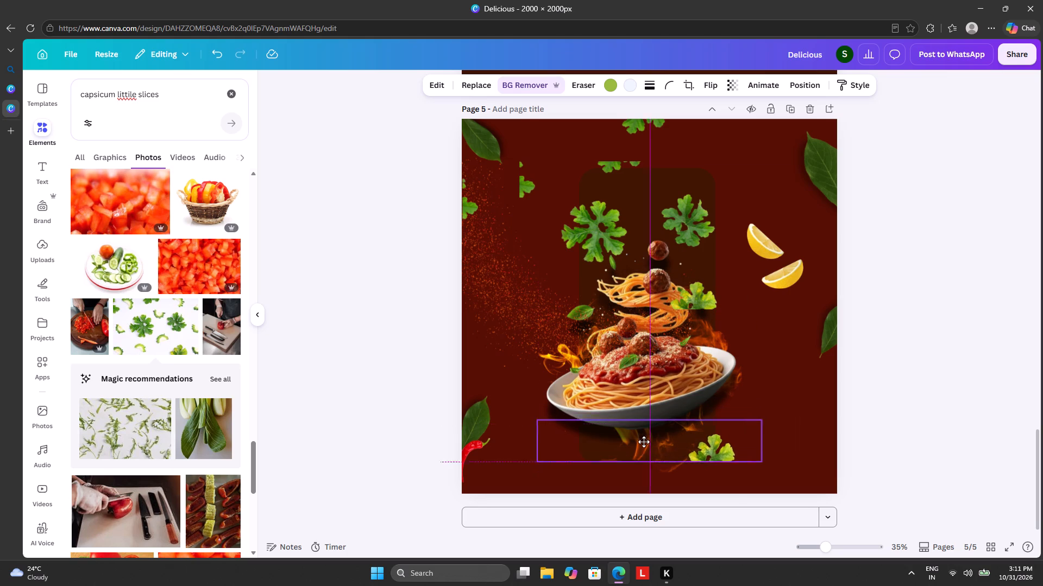
pyautogui.moveTo(644, 442); pyautogui.dragTo(642, 471)
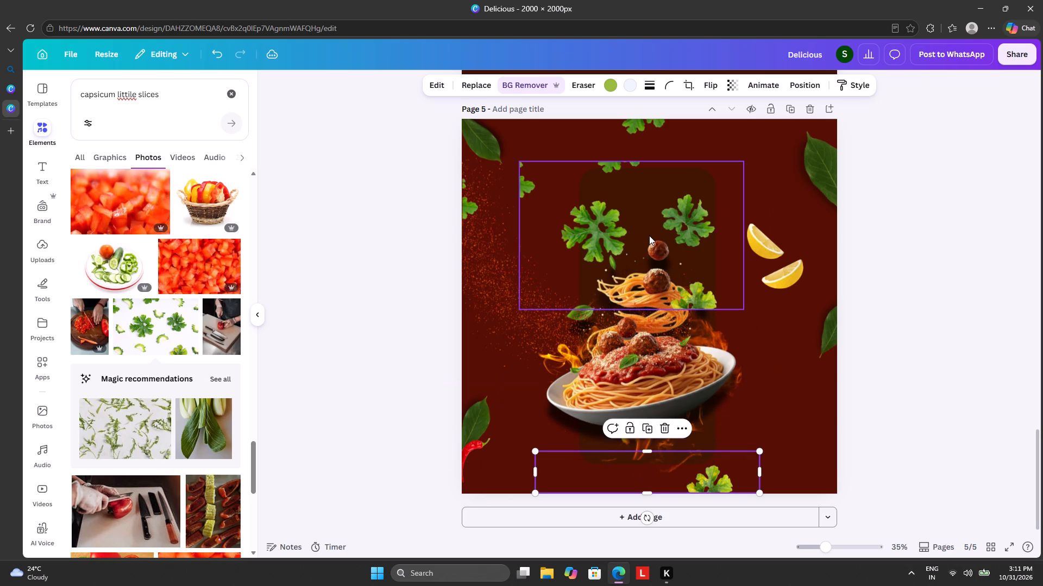
# Crop the original leaf cutout to its single large leaf, about 605 px high, and place it overlapping page 5's lower right edge.
pyautogui.click(649, 236)
pyautogui.moveTo(634, 159); pyautogui.dragTo(634, 171)
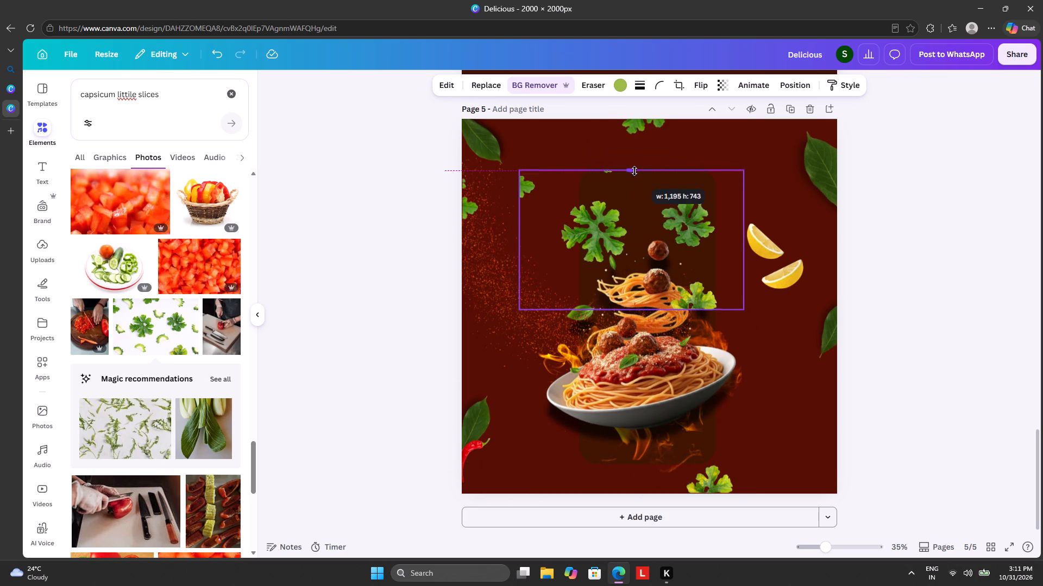
pyautogui.moveTo(634, 171); pyautogui.dragTo(640, 194)
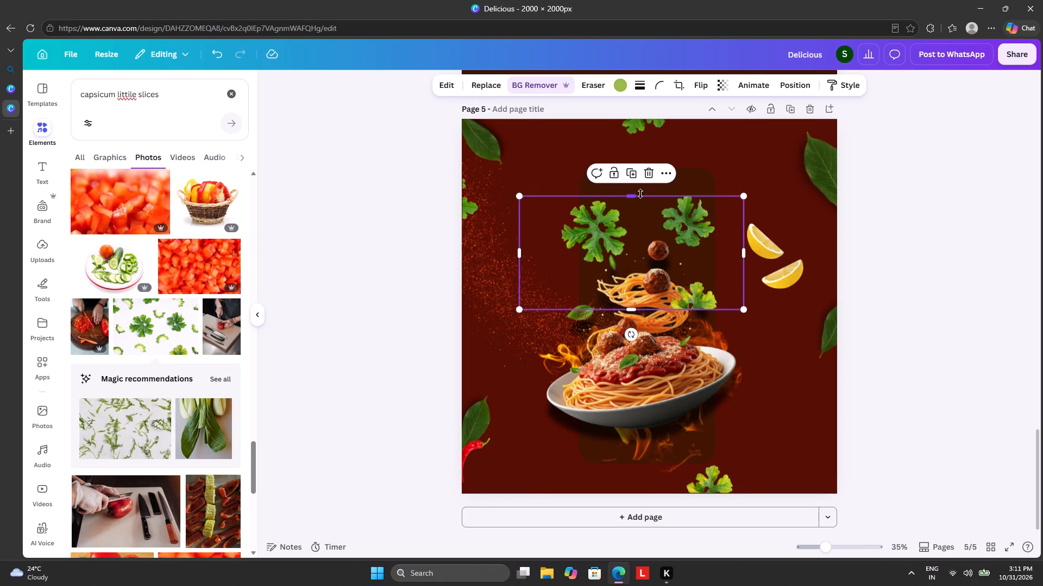
pyautogui.moveTo(743, 254); pyautogui.dragTo(664, 251)
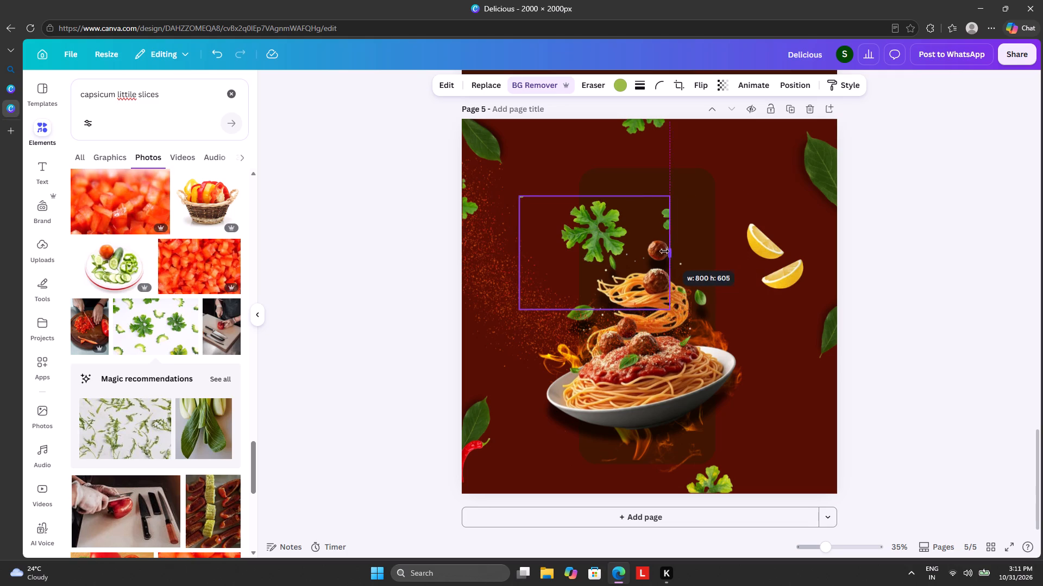
pyautogui.moveTo(664, 251); pyautogui.dragTo(658, 251)
pyautogui.moveTo(632, 218); pyautogui.dragTo(632, 219)
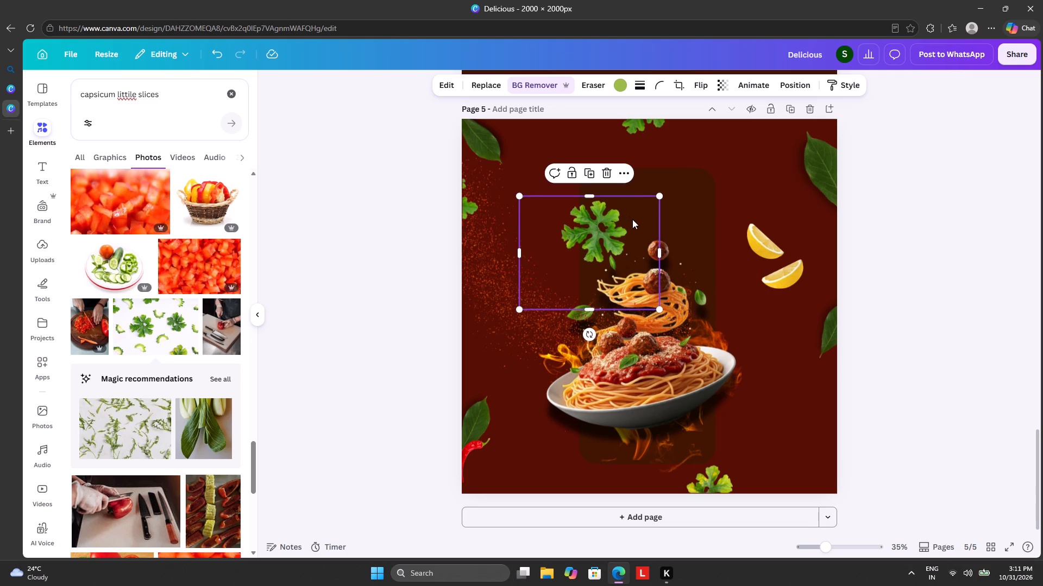
pyautogui.moveTo(632, 219); pyautogui.dragTo(852, 402)
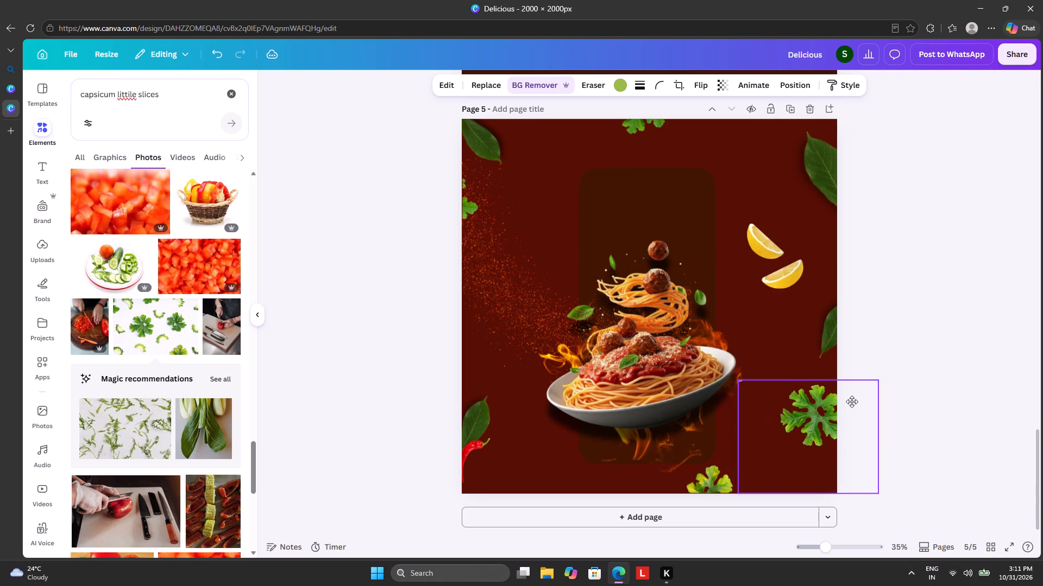
pyautogui.moveTo(852, 402); pyautogui.dragTo(864, 398)
# Duplicate the large-leaf cutout, move the copy to page 5's upper left, and recrop it to the neighbouring leaf and the lowest leaf.
pyautogui.click(824, 351)
pyautogui.moveTo(818, 430); pyautogui.dragTo(818, 431)
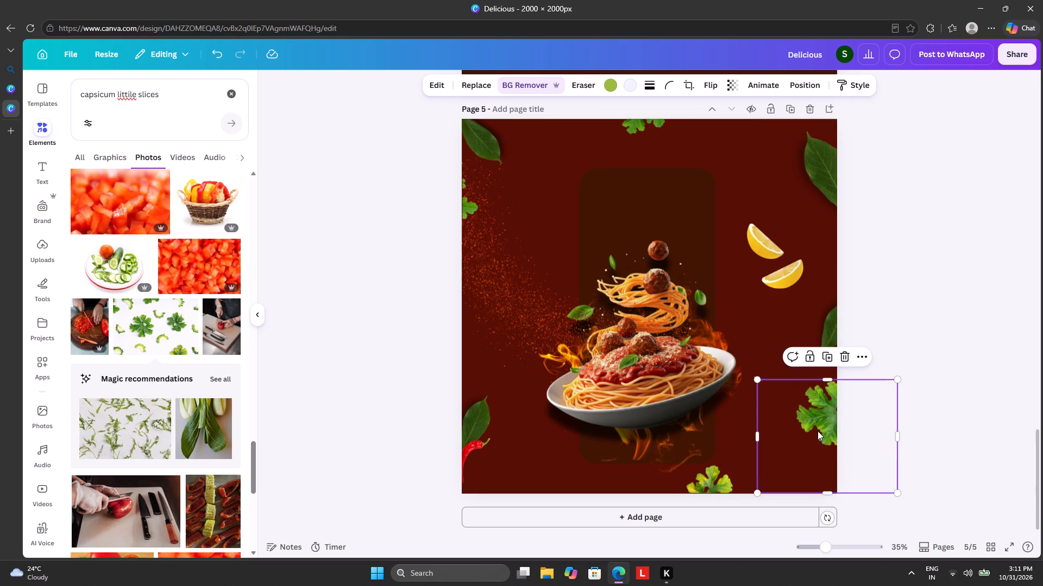
pyautogui.moveTo(818, 431); pyautogui.dragTo(525, 244)
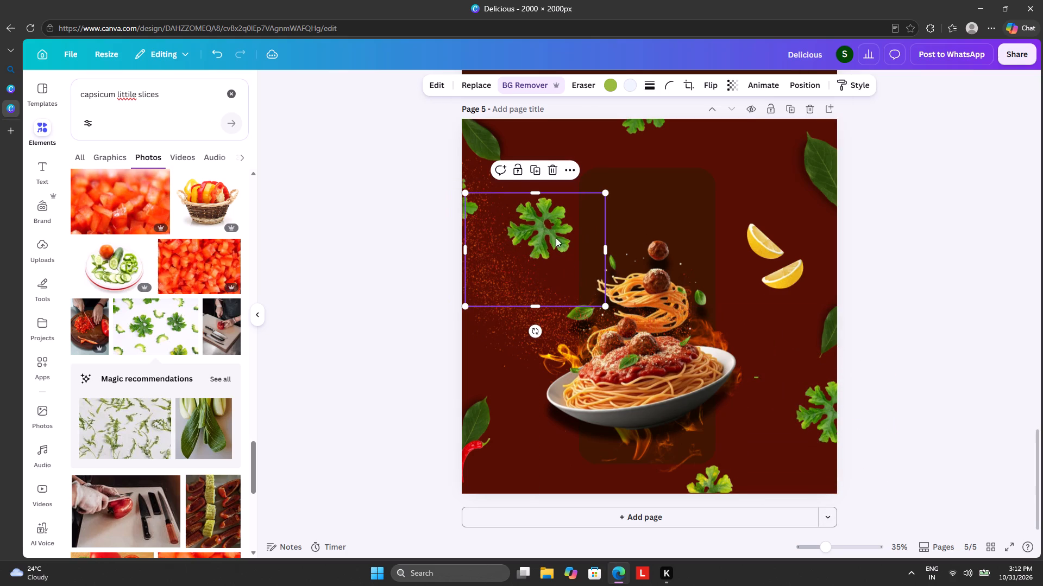
pyautogui.moveTo(606, 249); pyautogui.dragTo(693, 241)
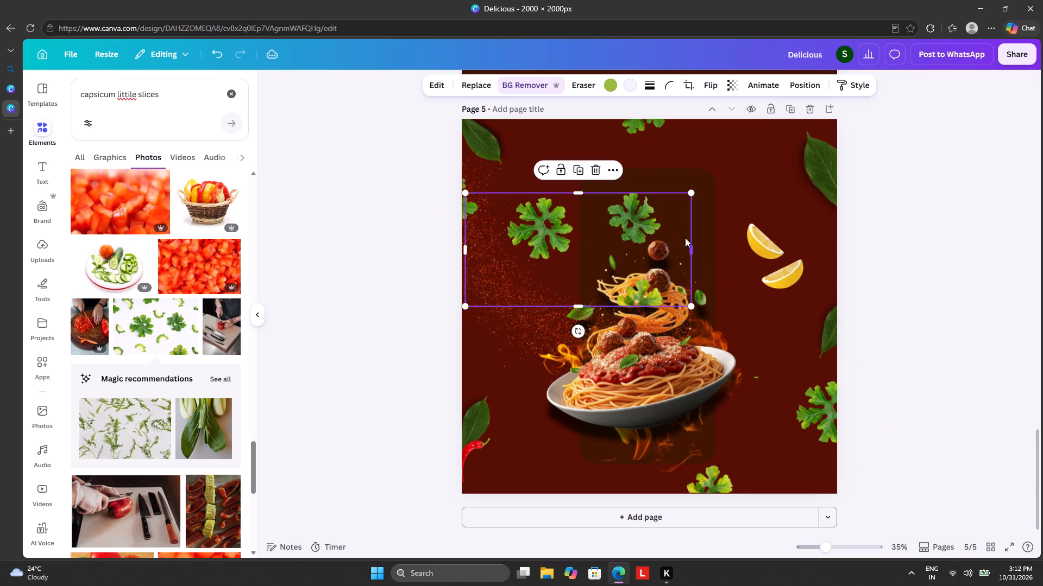
pyautogui.moveTo(465, 250); pyautogui.dragTo(466, 250)
pyautogui.moveTo(466, 250); pyautogui.dragTo(574, 253)
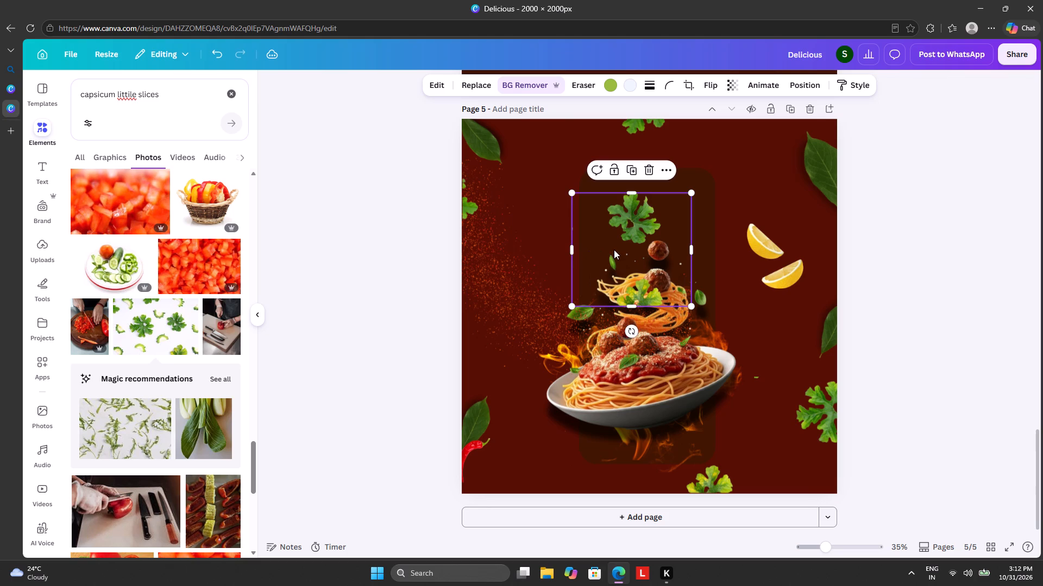
# Shrink the recropped leaf copy and place it at page 5's bottom left, beside the chili, with its lowest leaf off the page.
pyautogui.moveTo(612, 250); pyautogui.dragTo(446, 384)
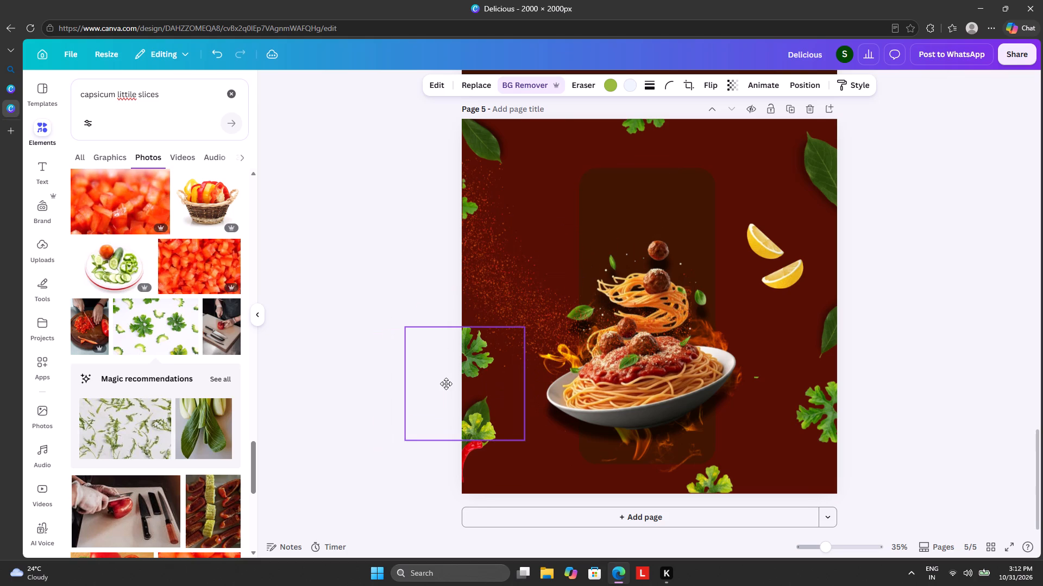
pyautogui.moveTo(446, 384); pyautogui.dragTo(446, 378)
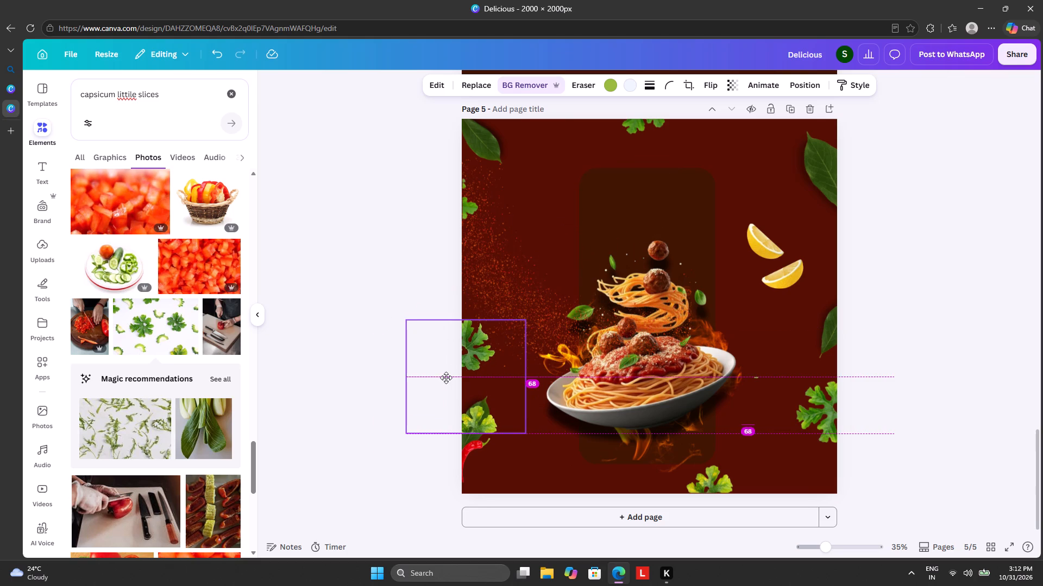
pyautogui.moveTo(446, 378); pyautogui.dragTo(500, 514)
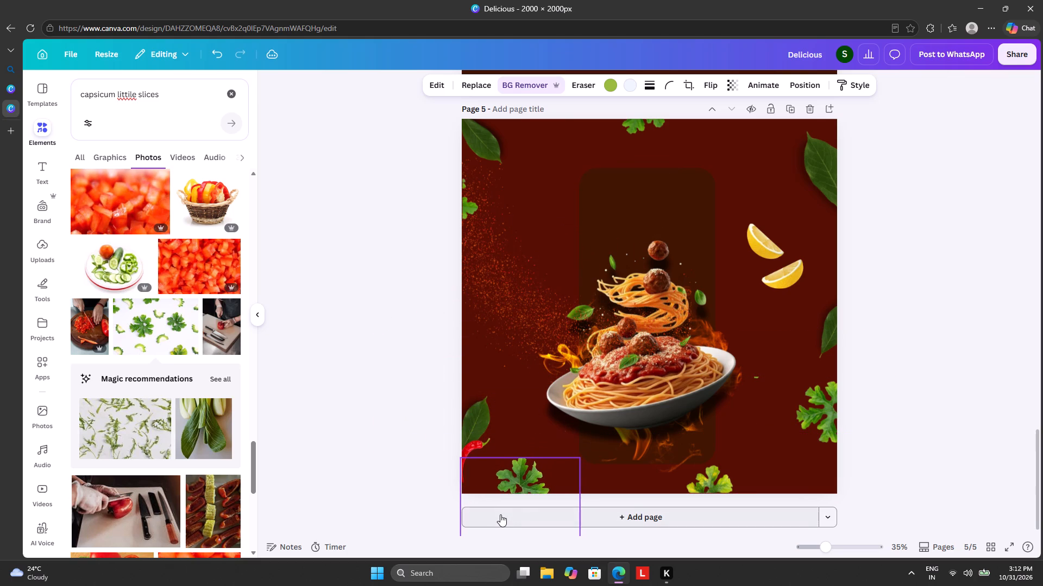
pyautogui.moveTo(500, 514); pyautogui.dragTo(489, 514)
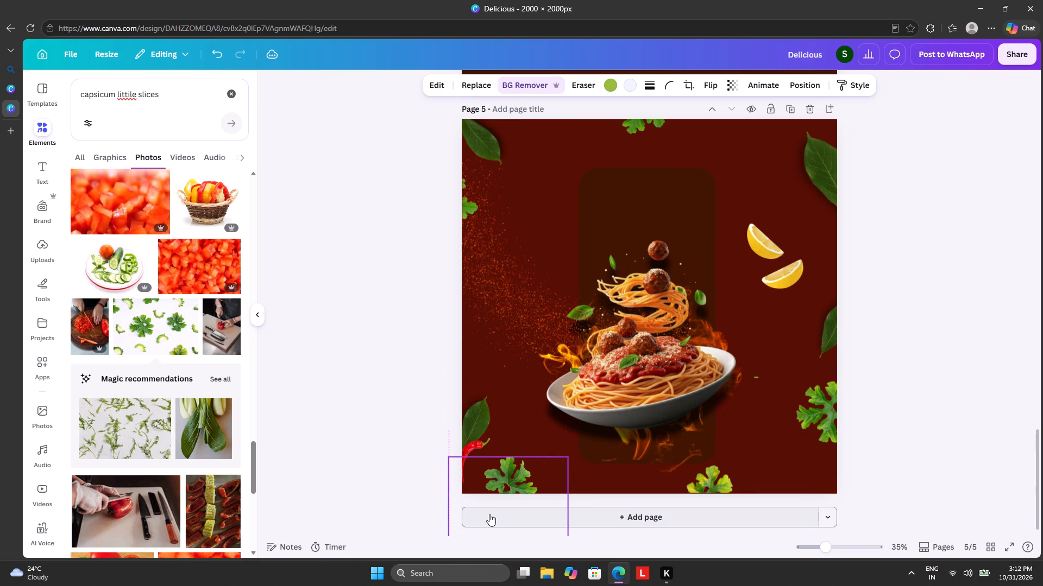
pyautogui.moveTo(489, 514); pyautogui.dragTo(470, 469)
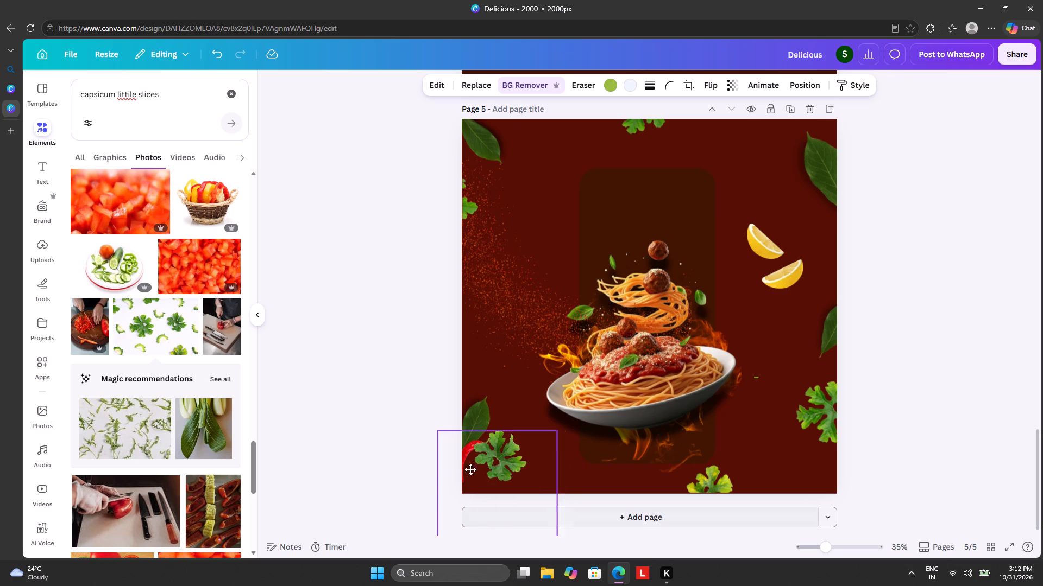
pyautogui.moveTo(470, 469); pyautogui.dragTo(402, 328)
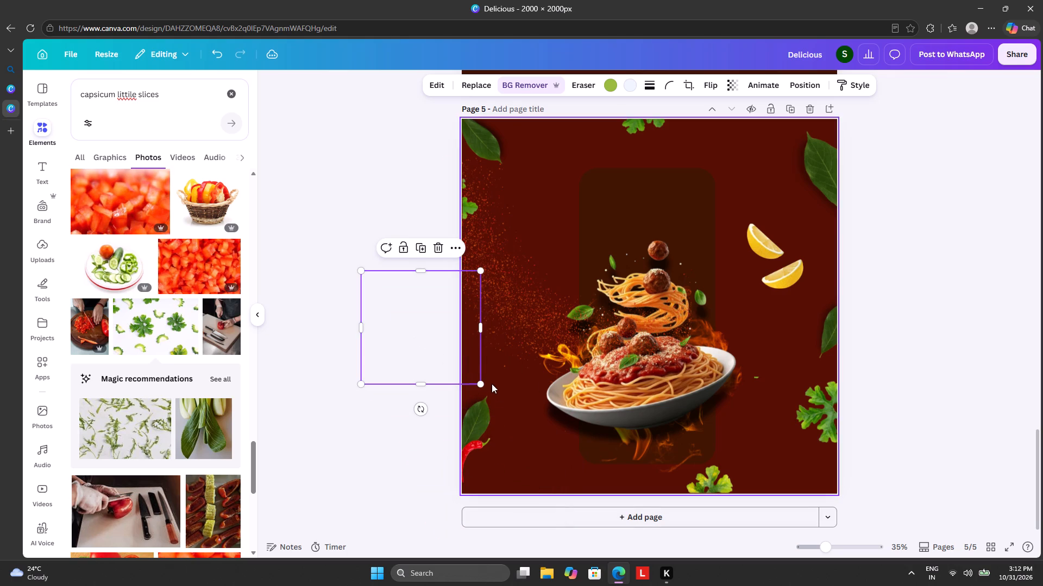
pyautogui.moveTo(477, 385); pyautogui.dragTo(431, 358)
pyautogui.moveTo(404, 310); pyautogui.dragTo(460, 380)
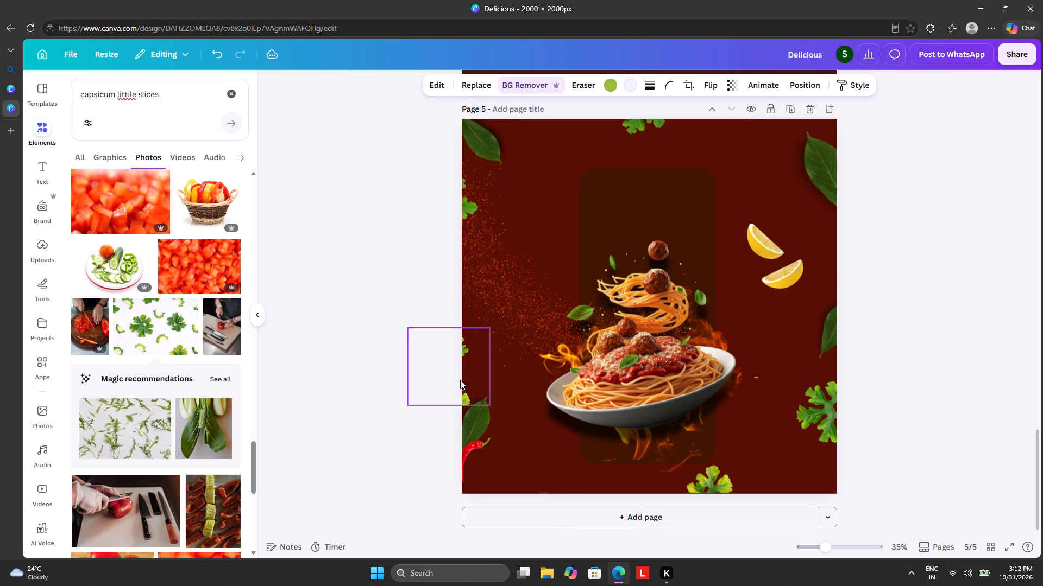
pyautogui.moveTo(460, 380); pyautogui.dragTo(520, 495)
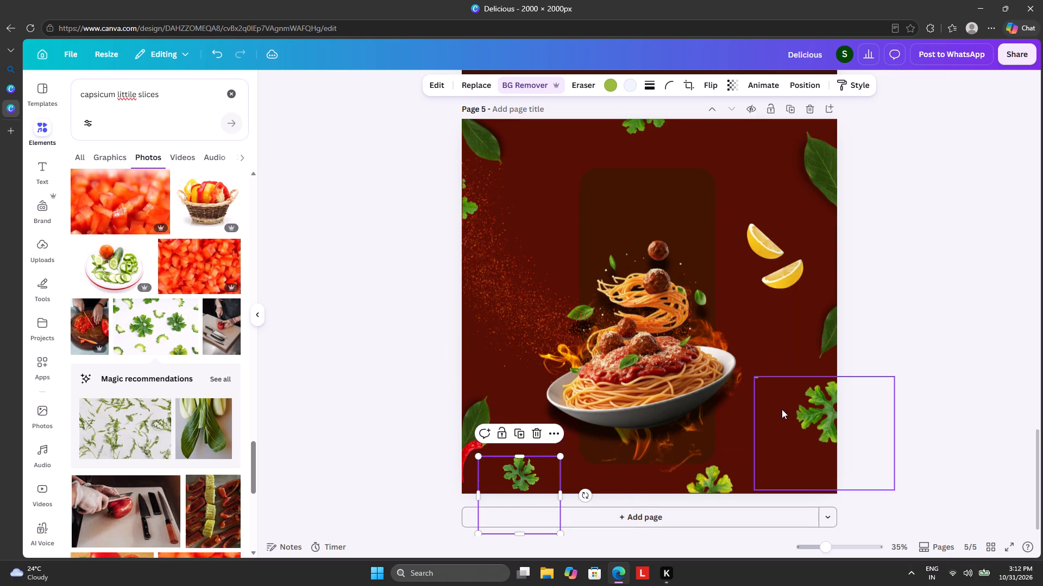
# Shrink the large-leaf cutout at page 5's lower right and reposition it against the right edge near the bottom corner.
pyautogui.click(835, 422)
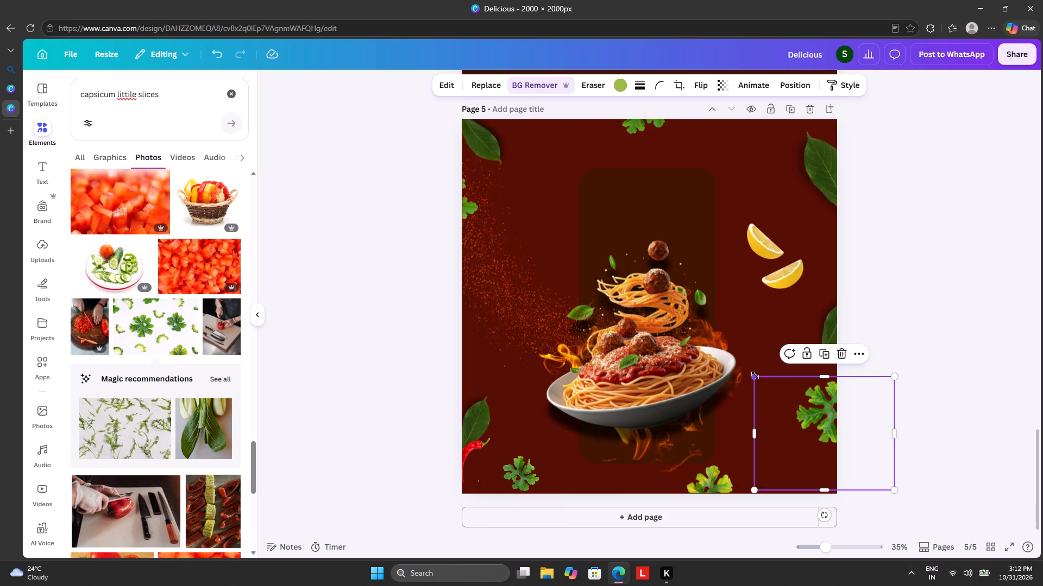
pyautogui.moveTo(755, 376); pyautogui.dragTo(805, 402)
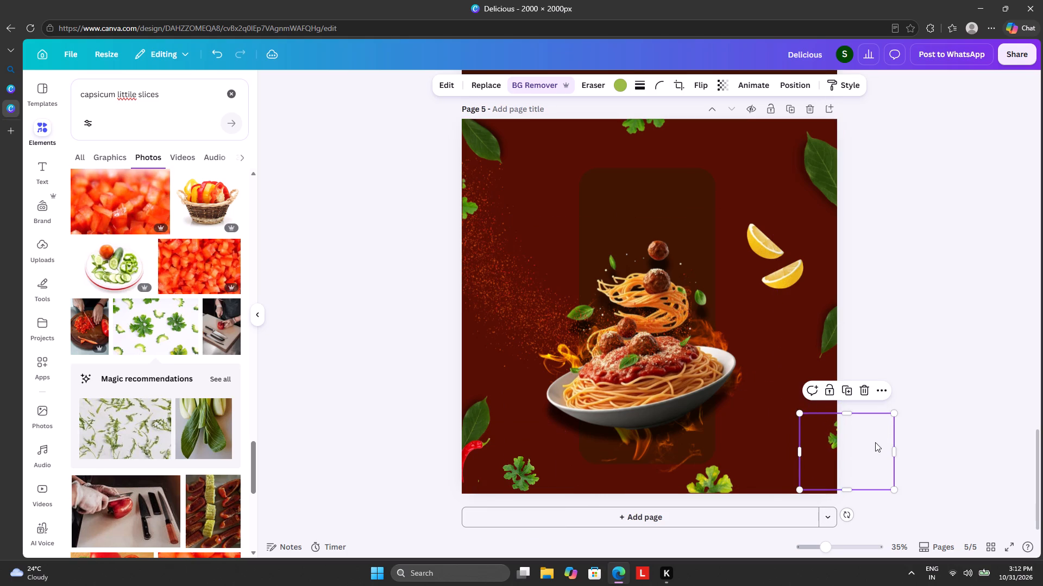
pyautogui.moveTo(869, 444); pyautogui.dragTo(849, 455)
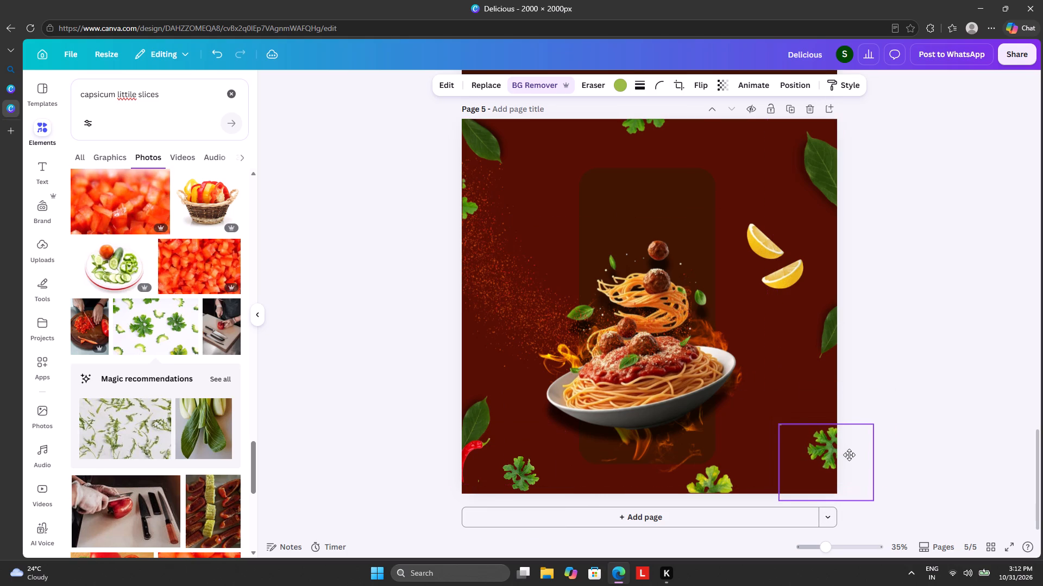
pyautogui.moveTo(849, 455); pyautogui.dragTo(847, 457)
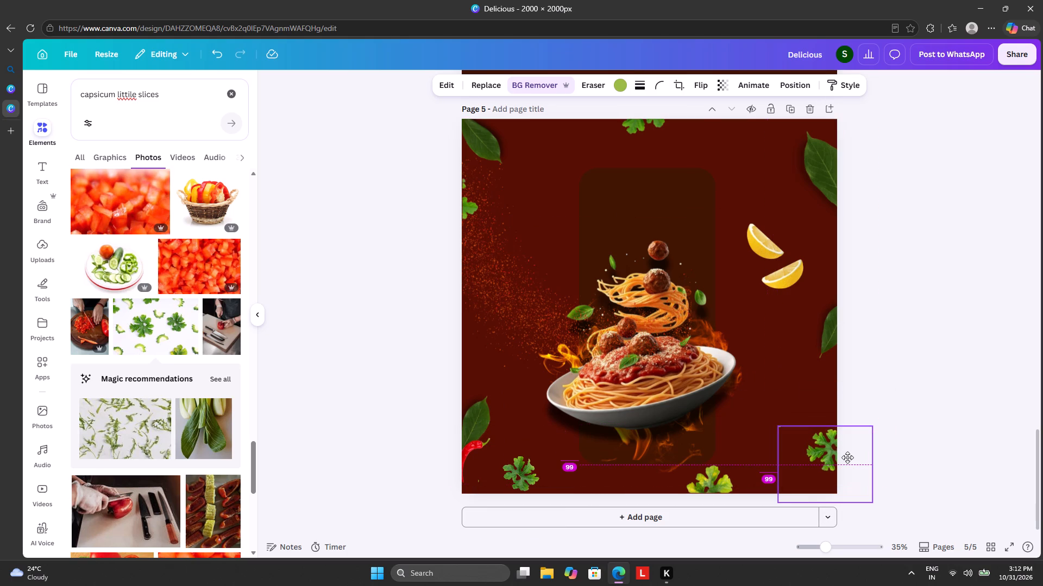
pyautogui.moveTo(847, 457); pyautogui.dragTo(846, 456)
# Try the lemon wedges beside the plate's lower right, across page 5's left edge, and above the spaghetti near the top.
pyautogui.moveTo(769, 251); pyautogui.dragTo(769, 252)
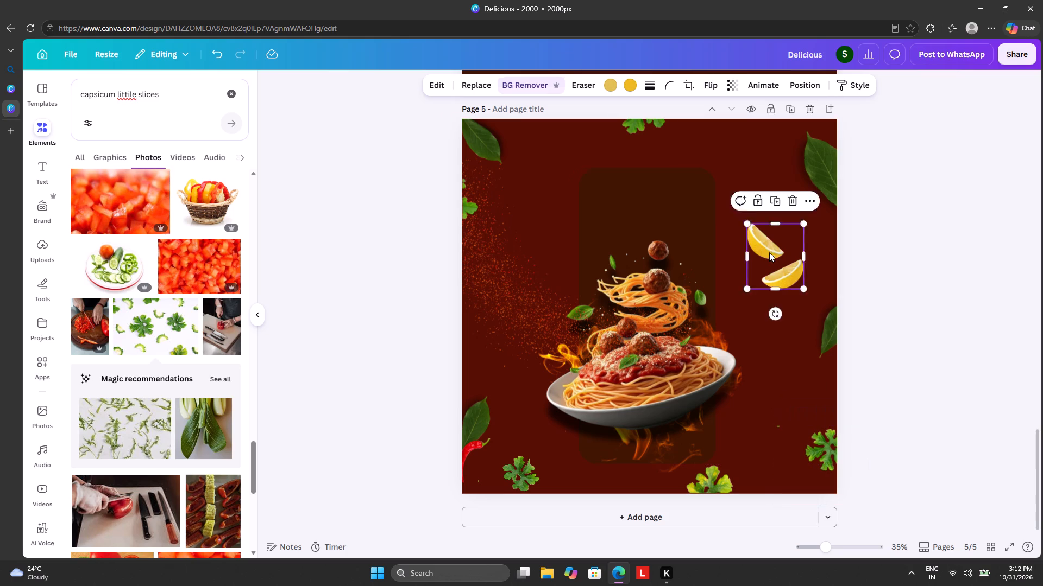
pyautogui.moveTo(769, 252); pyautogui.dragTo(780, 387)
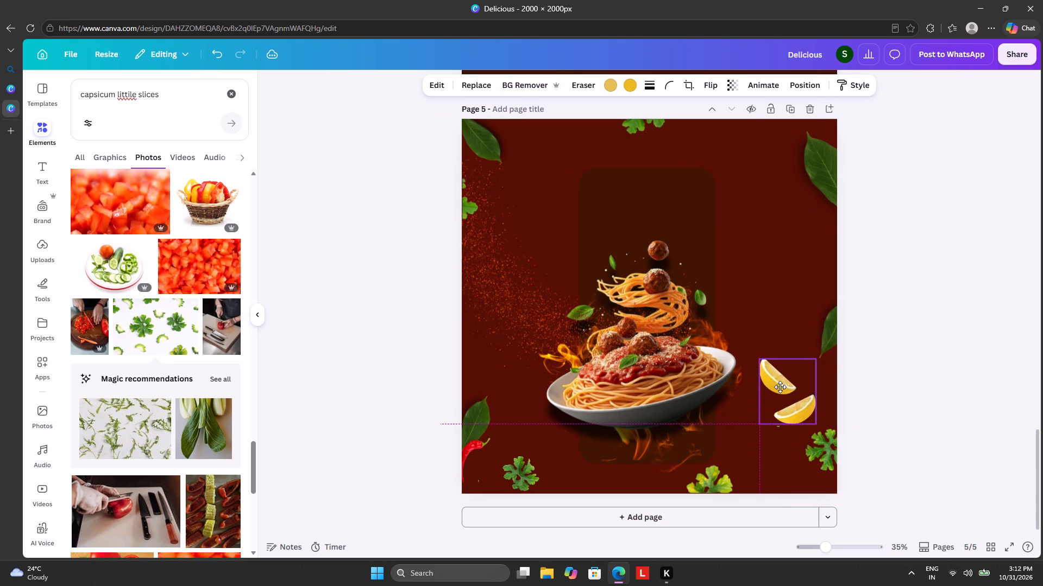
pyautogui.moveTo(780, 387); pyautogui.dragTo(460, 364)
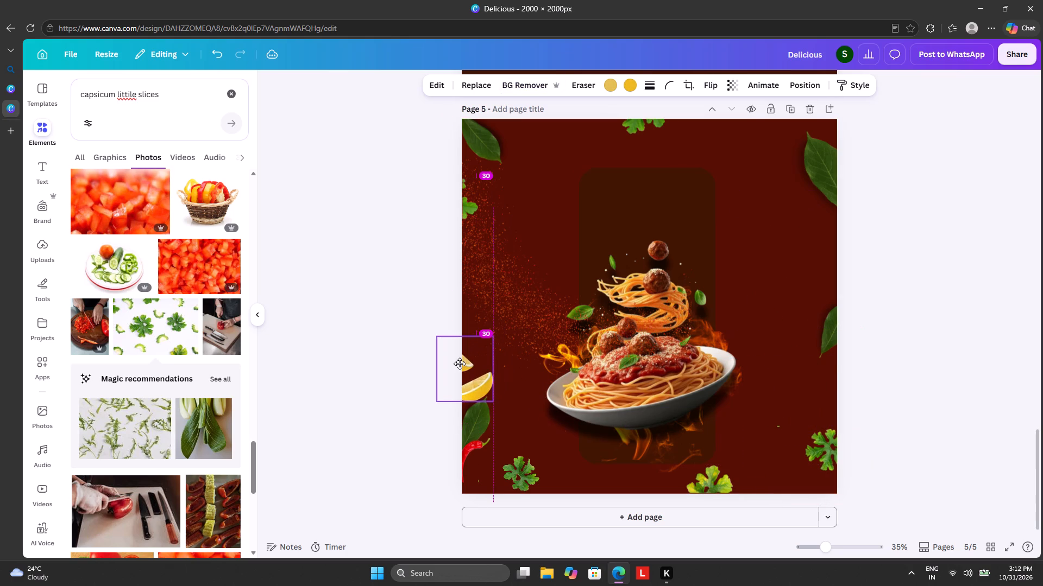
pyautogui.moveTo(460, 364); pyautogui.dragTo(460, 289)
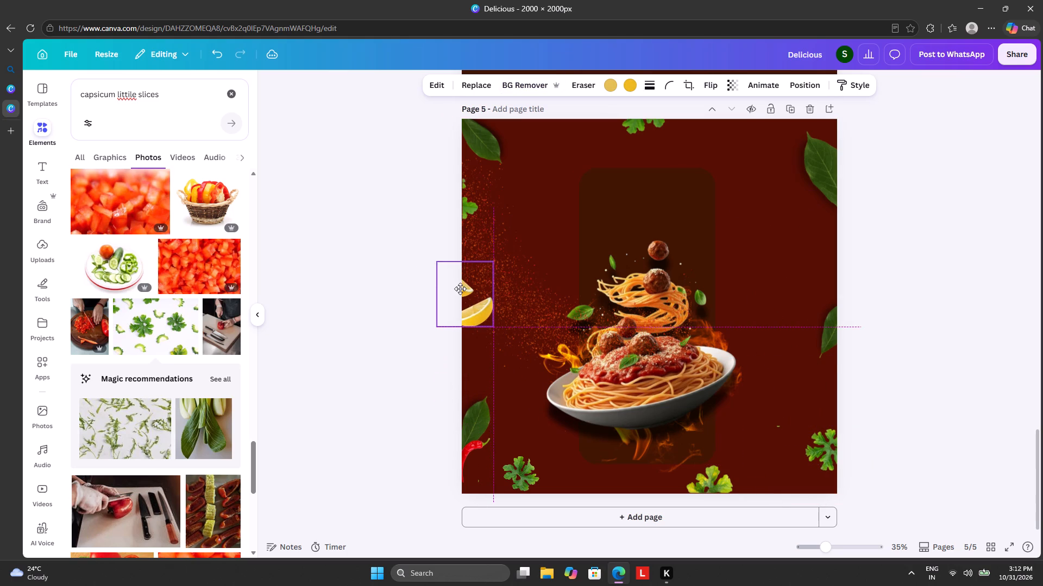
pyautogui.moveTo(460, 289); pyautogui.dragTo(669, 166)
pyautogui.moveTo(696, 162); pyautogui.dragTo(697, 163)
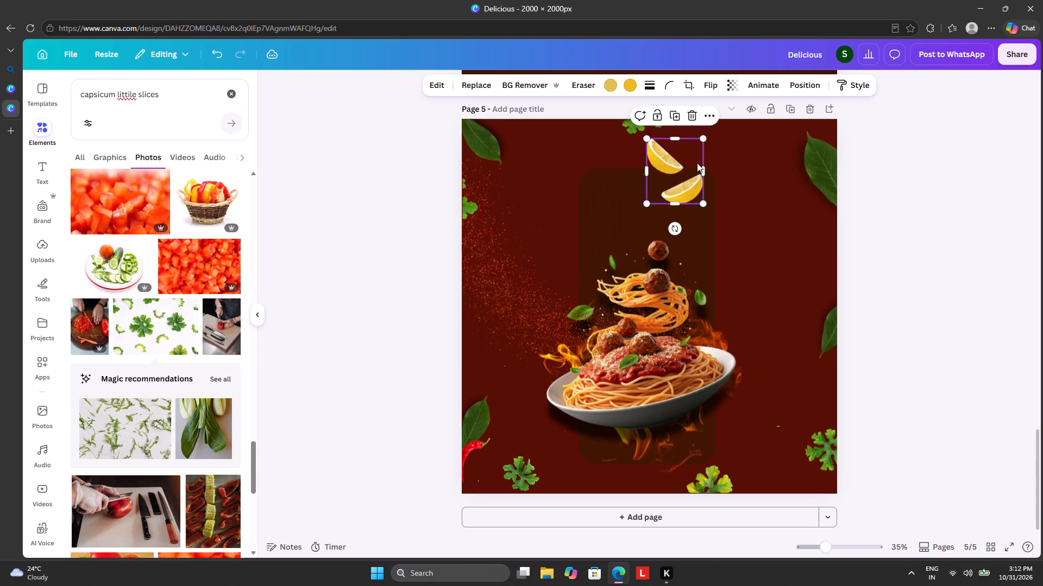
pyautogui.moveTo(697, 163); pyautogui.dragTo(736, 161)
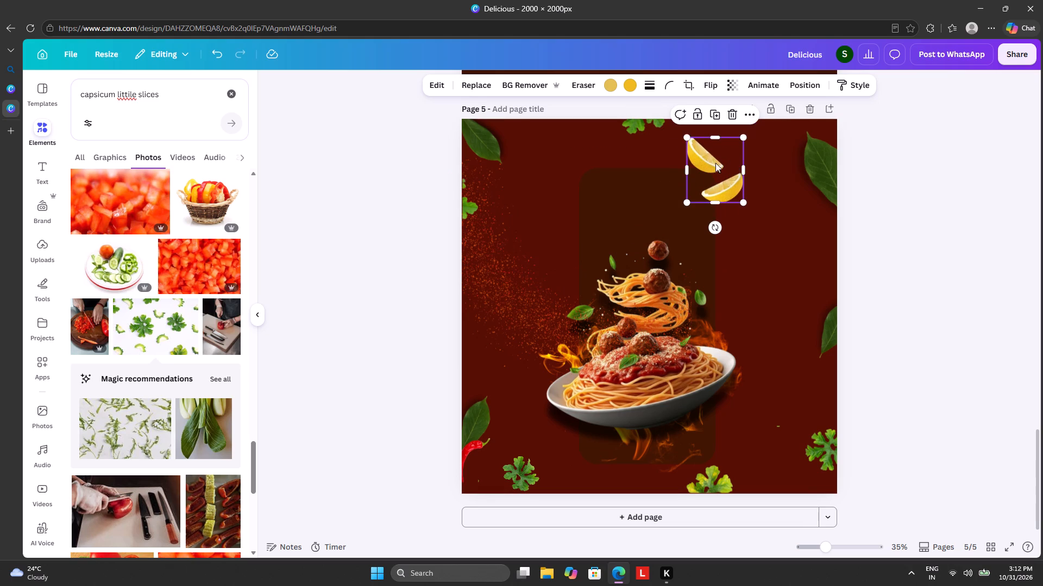
# Delete the lemon-wedge image from page 5.
pyautogui.click(730, 112)
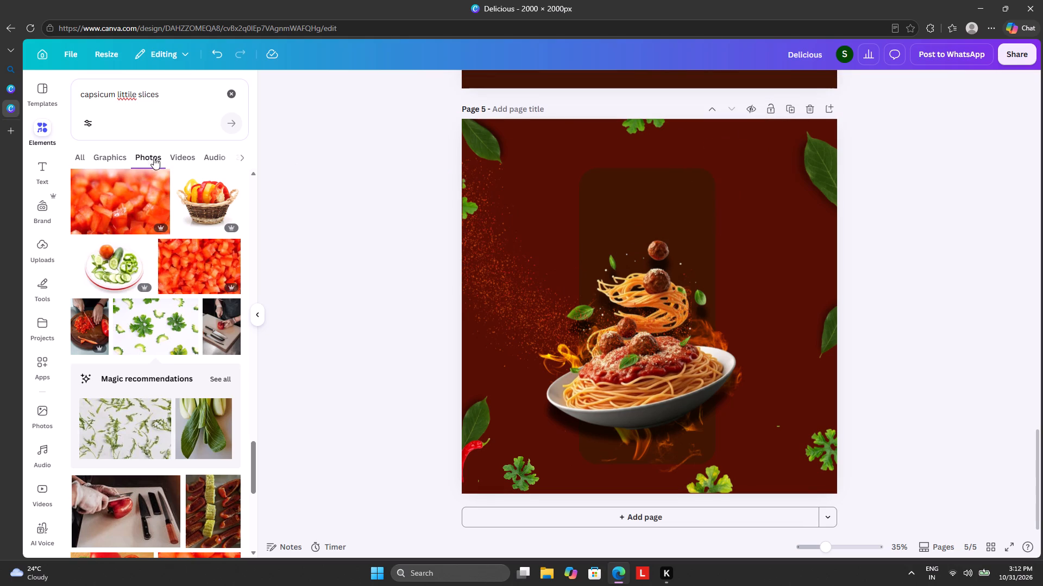
# Replace the previous elements search with a search for "limon slice".
pyautogui.click(235, 90)
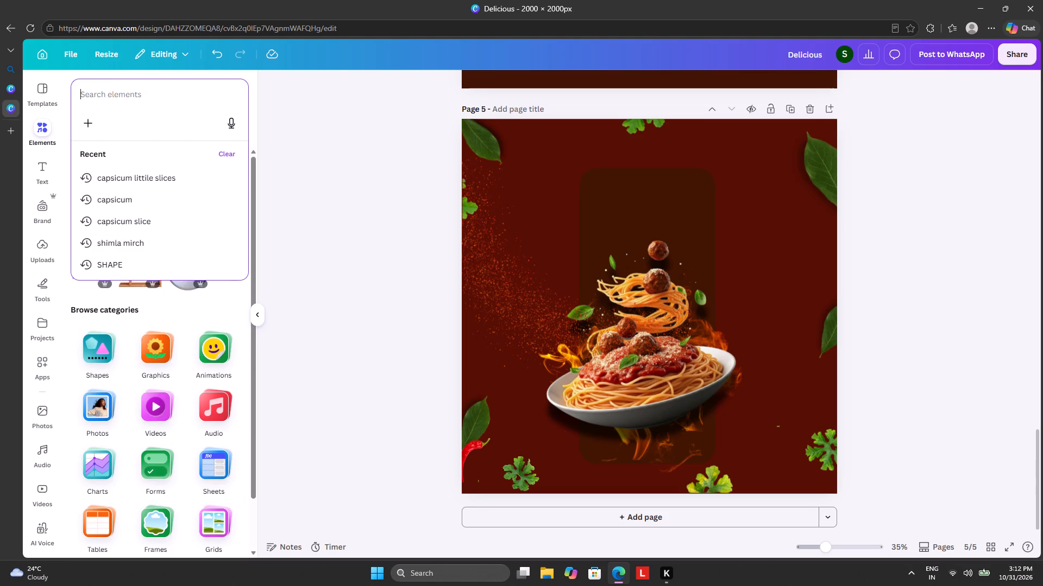
pyautogui.press('l')
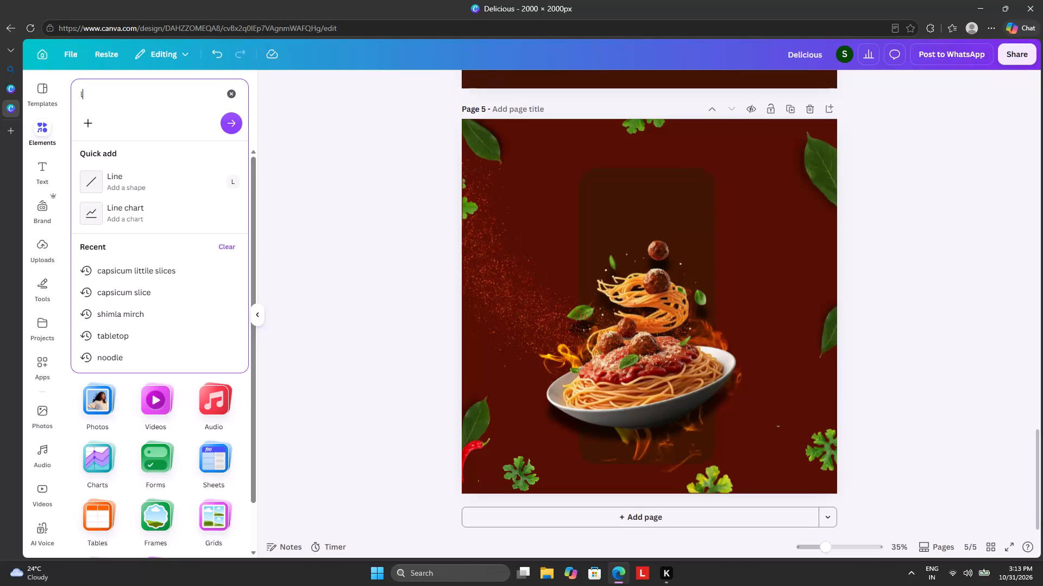
pyautogui.write('imon')
pyautogui.press('space')
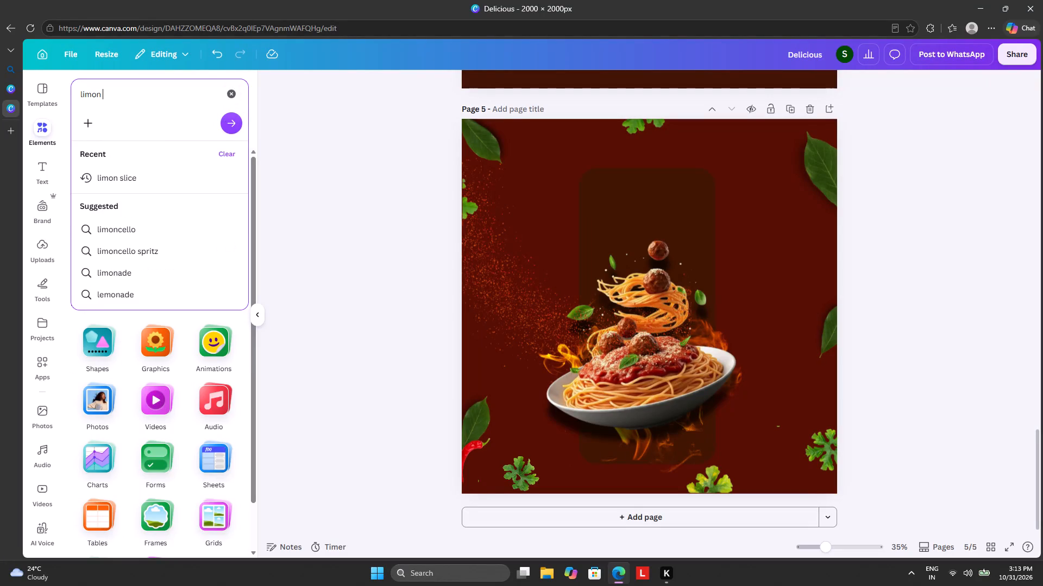
pyautogui.press('s')
pyautogui.write('li')
pyautogui.write('ce')
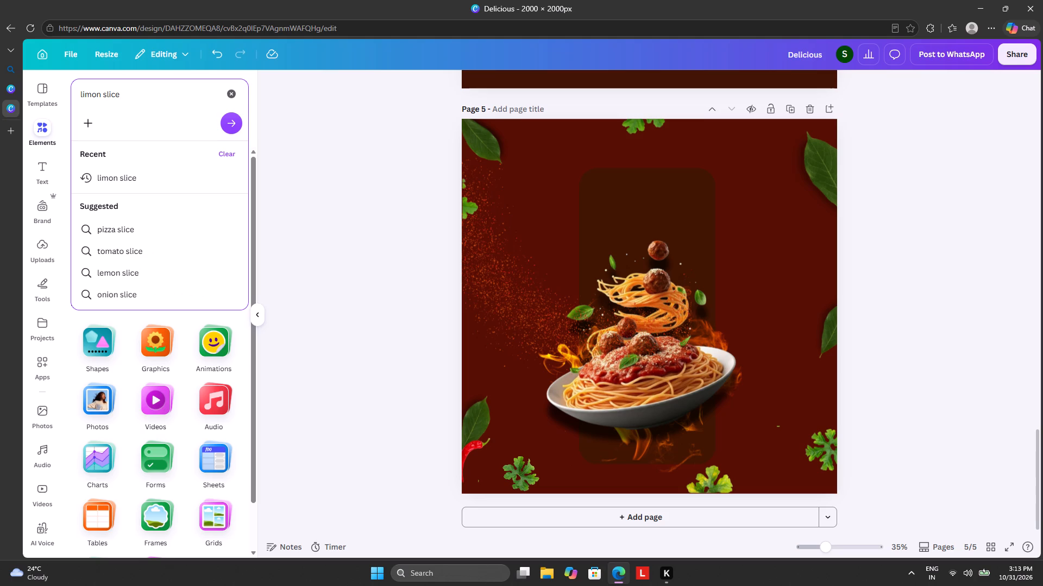
pyautogui.press('Return')
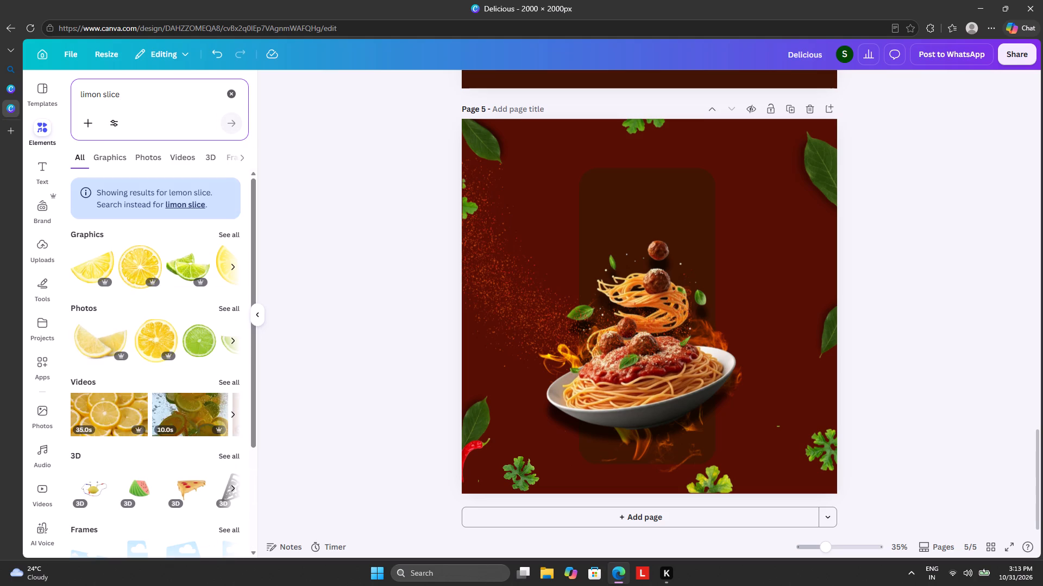
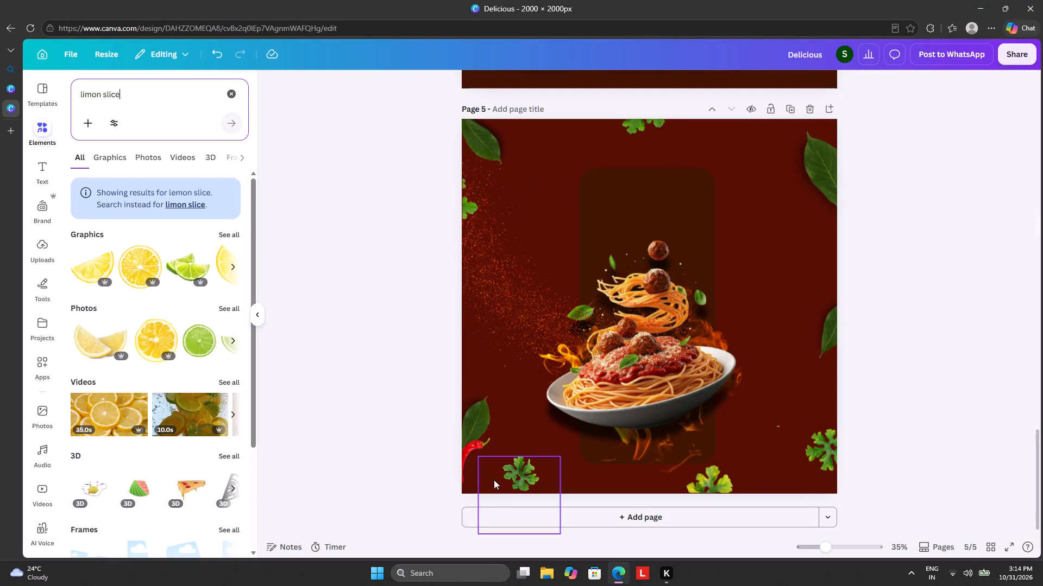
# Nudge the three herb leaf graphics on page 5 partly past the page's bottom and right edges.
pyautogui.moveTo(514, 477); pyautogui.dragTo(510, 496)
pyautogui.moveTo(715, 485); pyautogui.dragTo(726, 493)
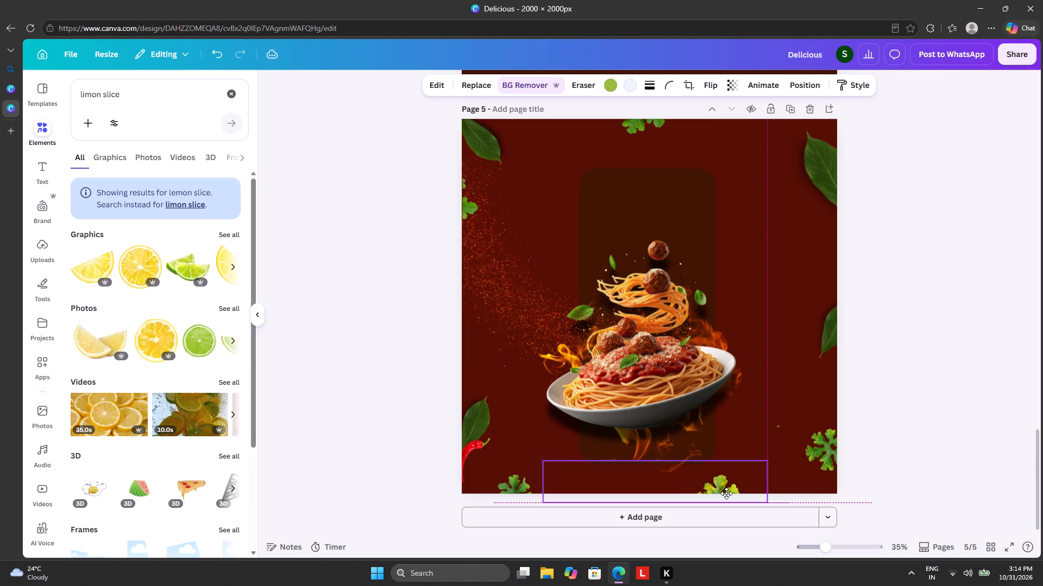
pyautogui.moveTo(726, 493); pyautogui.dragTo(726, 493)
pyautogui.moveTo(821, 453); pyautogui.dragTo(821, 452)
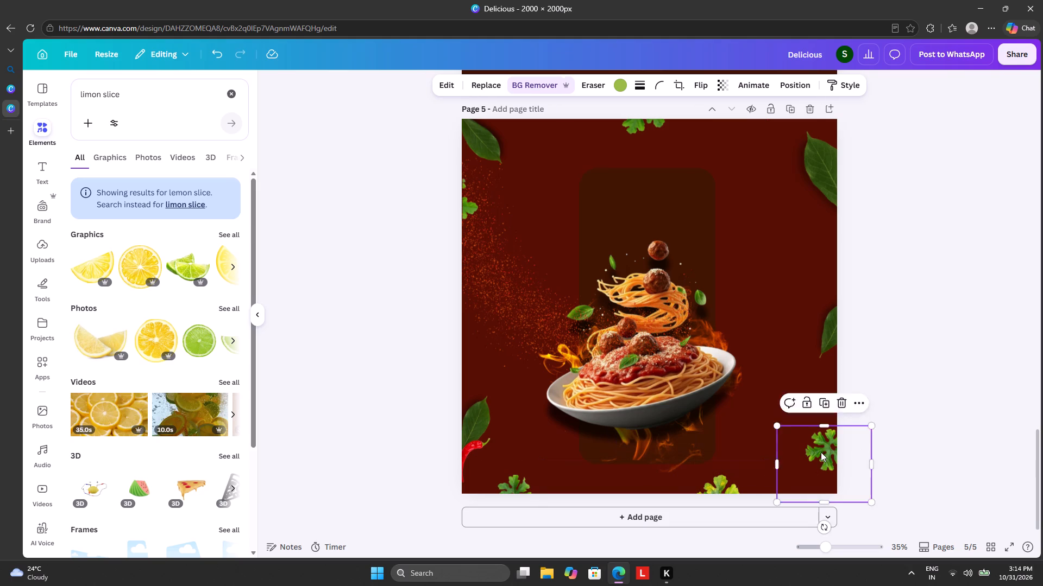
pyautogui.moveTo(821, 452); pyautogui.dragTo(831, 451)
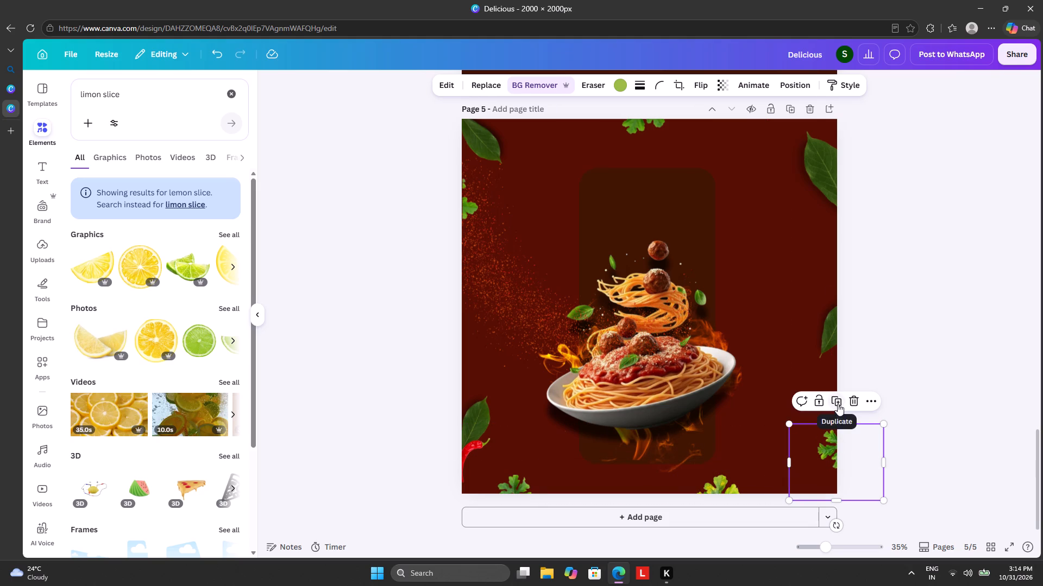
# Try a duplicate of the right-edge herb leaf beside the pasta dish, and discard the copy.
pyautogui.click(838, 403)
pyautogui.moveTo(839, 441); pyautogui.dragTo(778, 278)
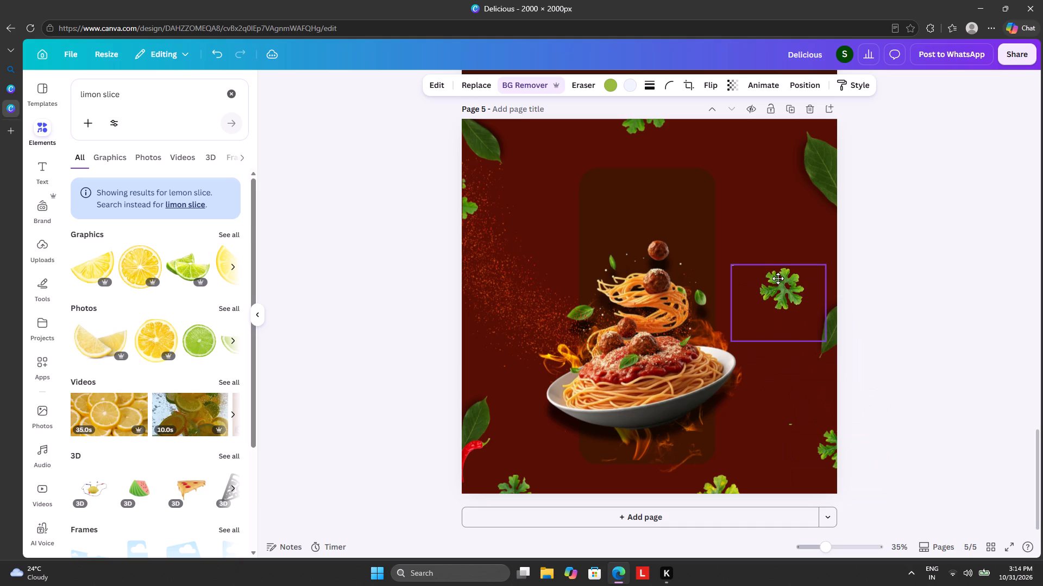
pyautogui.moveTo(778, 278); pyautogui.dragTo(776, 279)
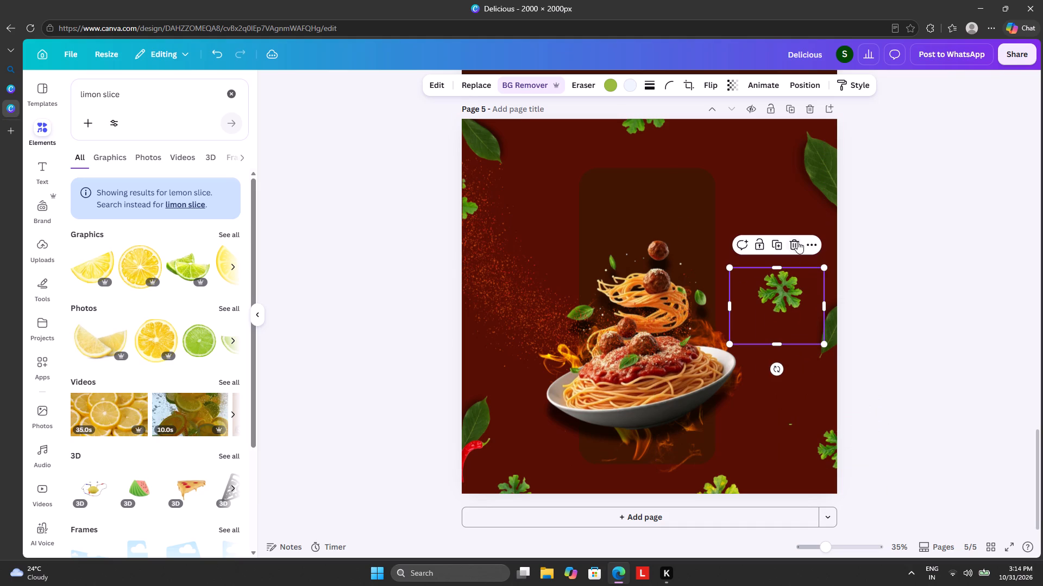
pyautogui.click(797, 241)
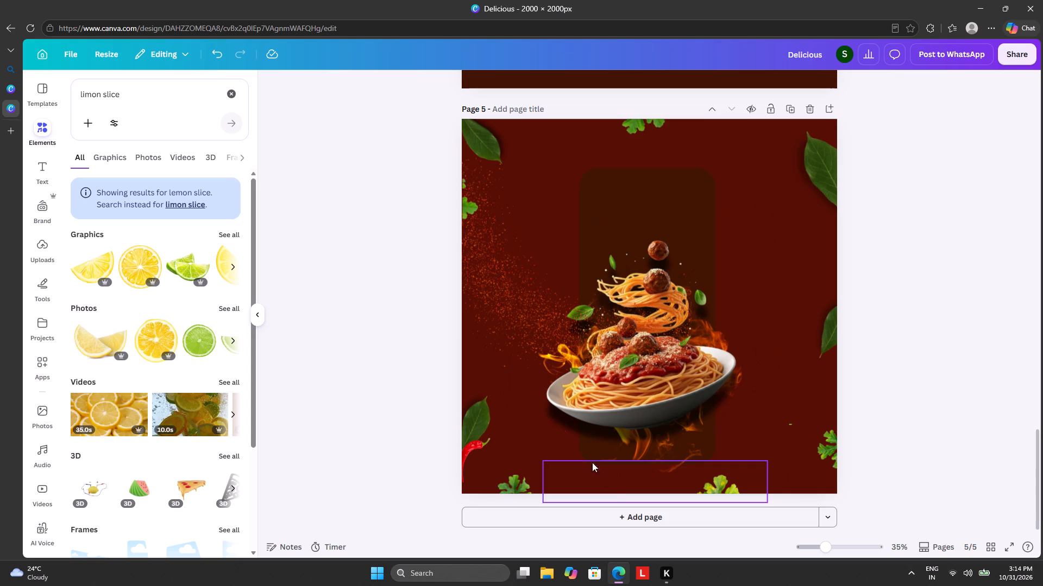
# Move the herb leaf graphic from the page's bottom-left edge to its left edge, below the existing leaves there.
pyautogui.moveTo(512, 487); pyautogui.dragTo(557, 305)
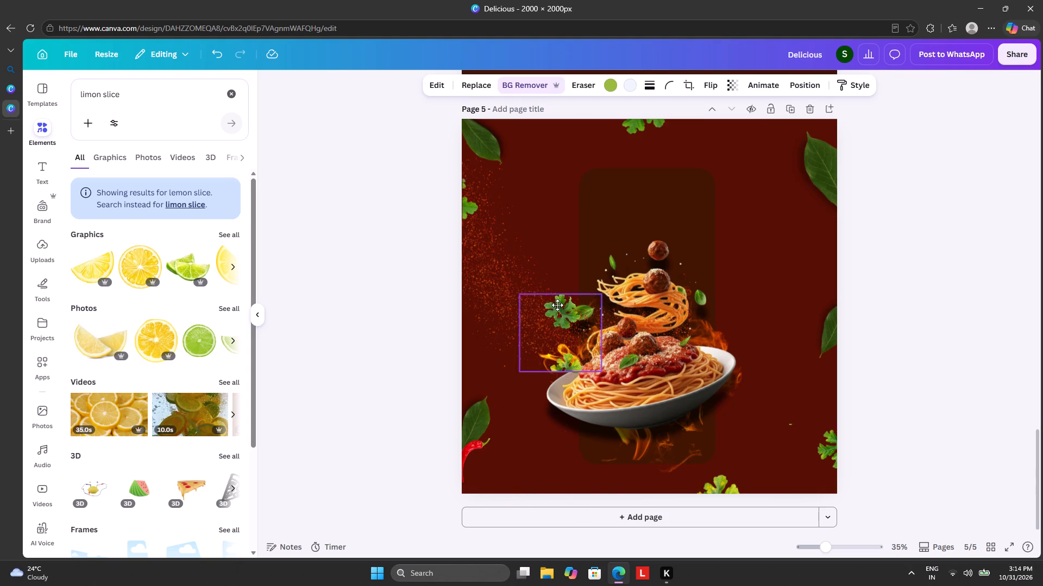
pyautogui.moveTo(557, 305); pyautogui.dragTo(684, 193)
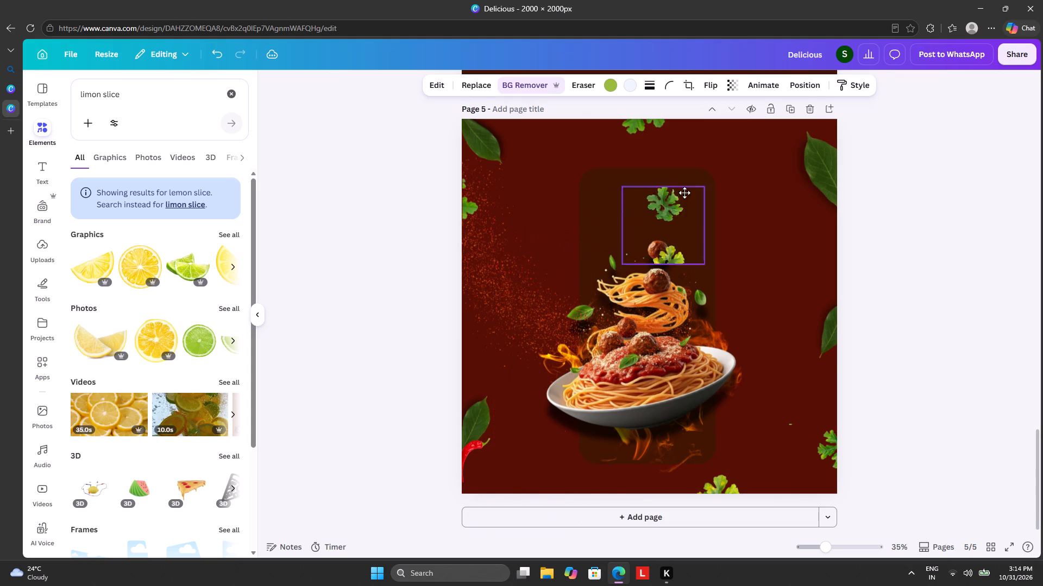
pyautogui.moveTo(684, 193); pyautogui.dragTo(736, 219)
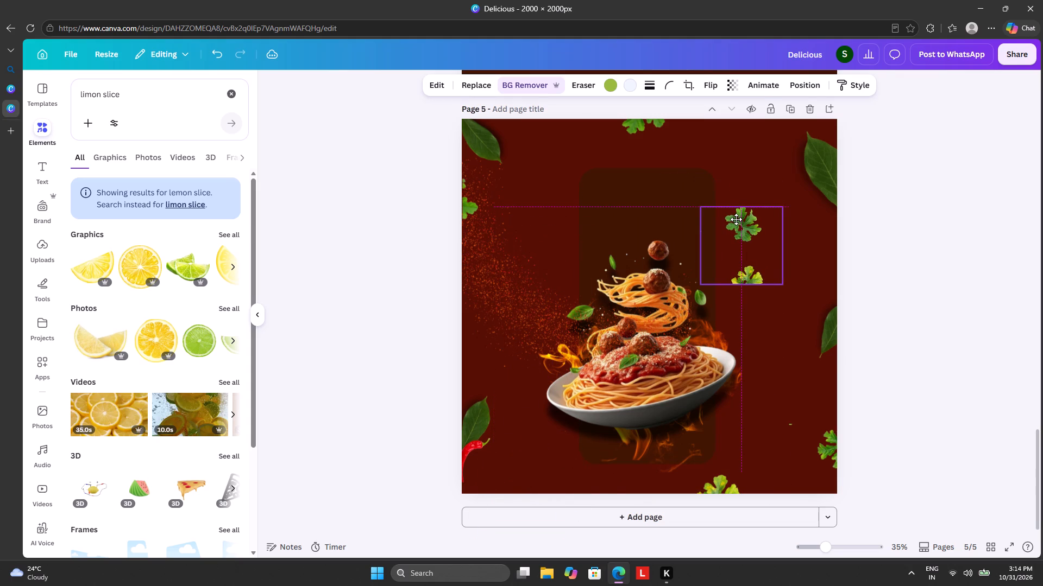
pyautogui.moveTo(736, 219); pyautogui.dragTo(452, 255)
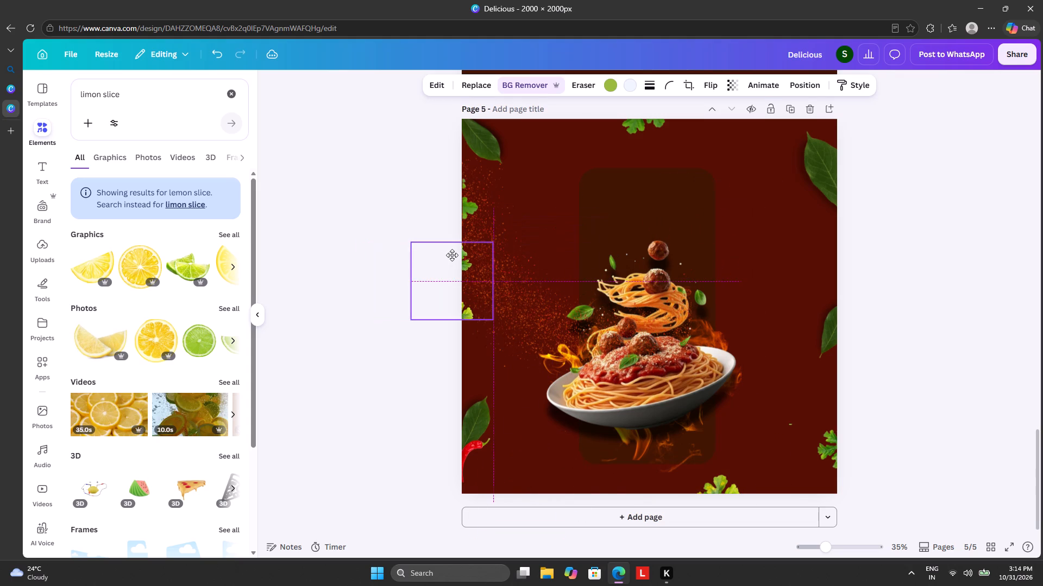
pyautogui.moveTo(452, 255); pyautogui.dragTo(450, 243)
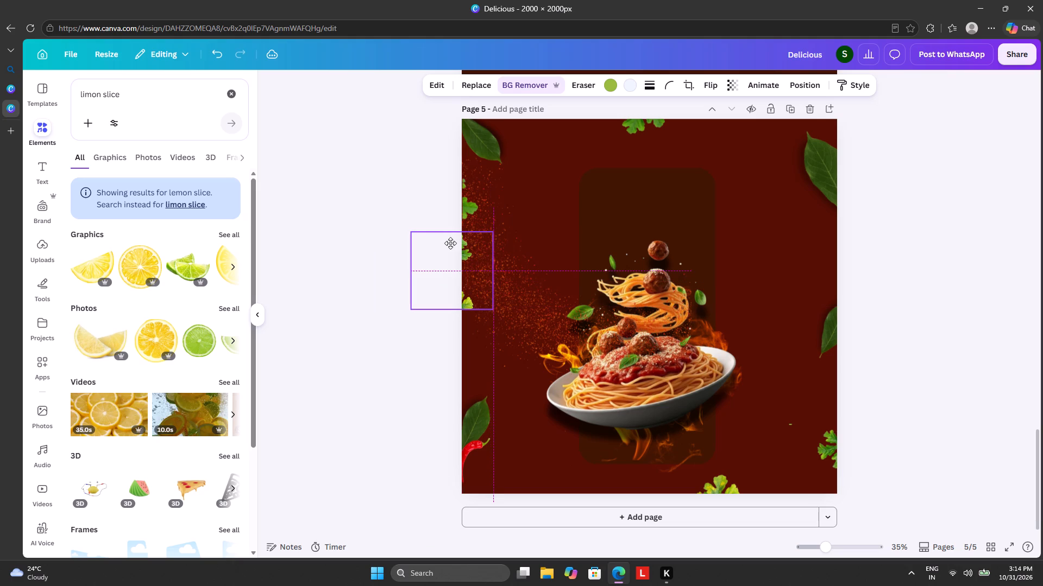
pyautogui.moveTo(450, 243); pyautogui.dragTo(451, 243)
# Move the yellow-green herb leaf from the bottom edge to near the left edge, shrink it, and place it below the other herbs.
pyautogui.moveTo(720, 485); pyautogui.dragTo(719, 484)
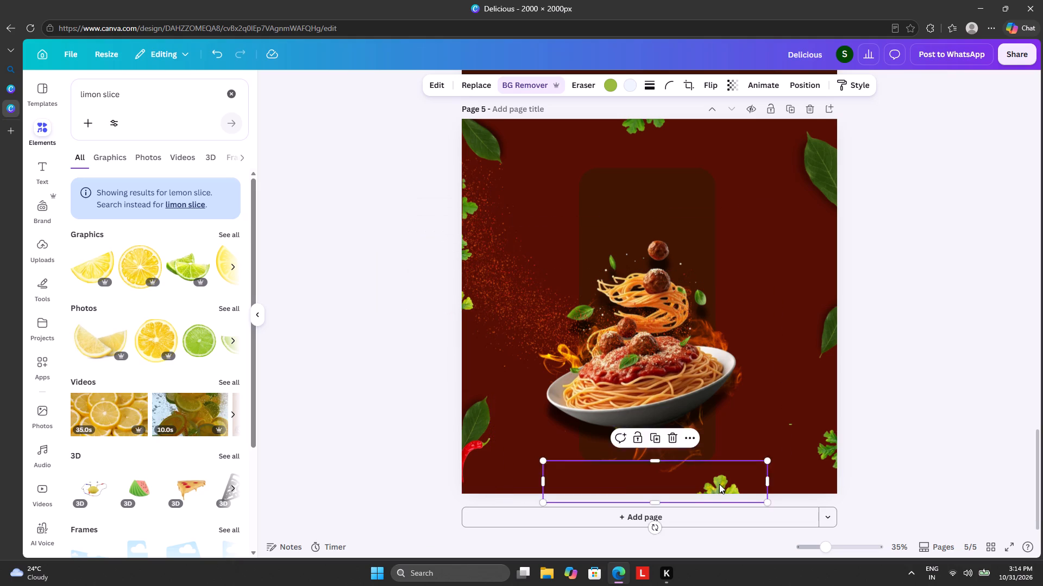
pyautogui.moveTo(719, 484); pyautogui.dragTo(486, 319)
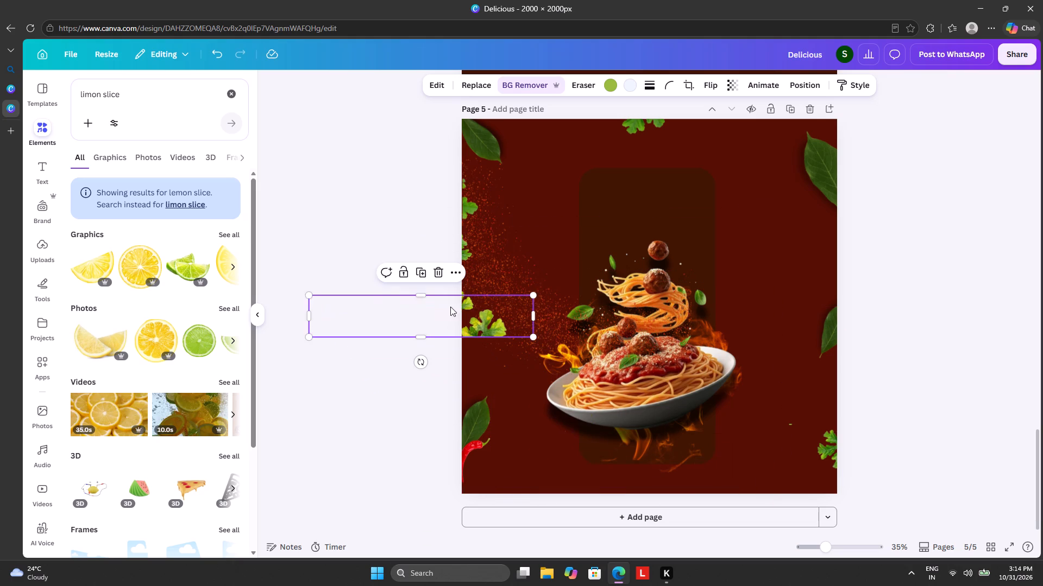
pyautogui.click(315, 298)
pyautogui.moveTo(311, 297); pyautogui.dragTo(416, 303)
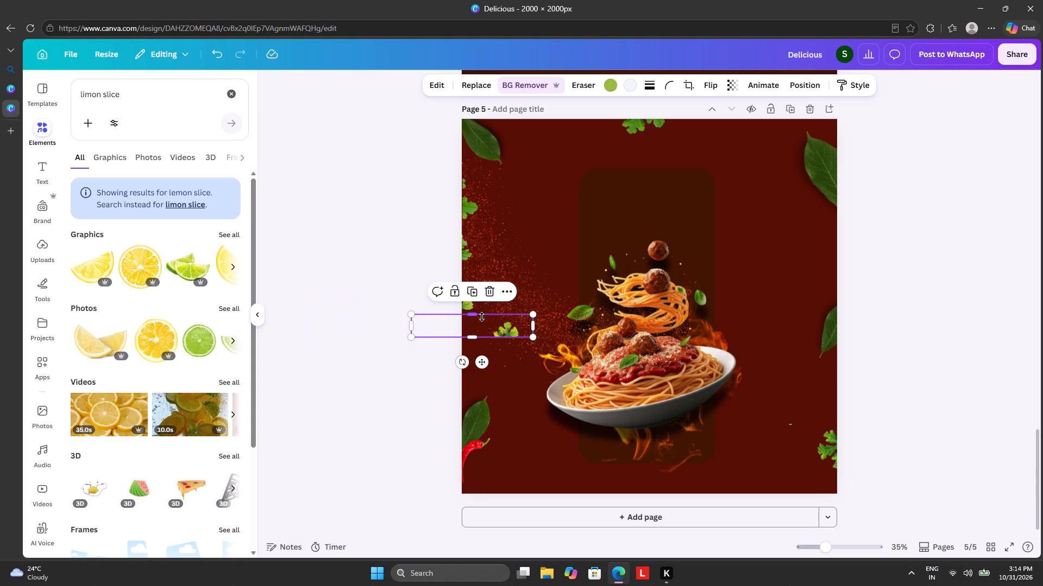
pyautogui.moveTo(482, 317); pyautogui.dragTo(454, 315)
pyautogui.moveTo(475, 322); pyautogui.dragTo(456, 325)
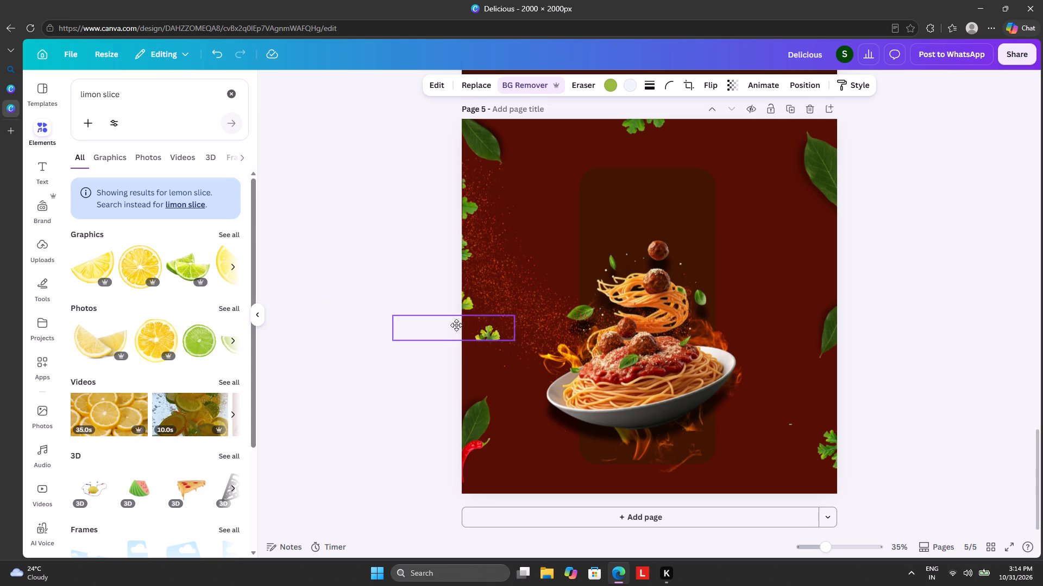
pyautogui.moveTo(456, 325); pyautogui.dragTo(451, 323)
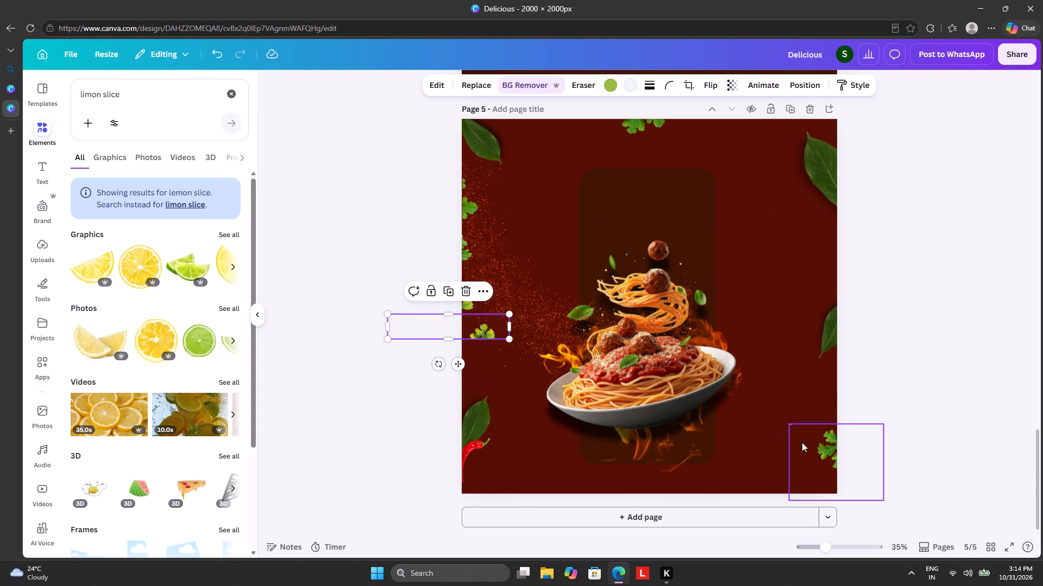
# Move the right-edge herb leaf across to the left side, shrink it, and place it diagonally below the small yellow-green leaf.
pyautogui.moveTo(807, 447); pyautogui.dragTo(477, 359)
pyautogui.moveTo(464, 336); pyautogui.dragTo(485, 347)
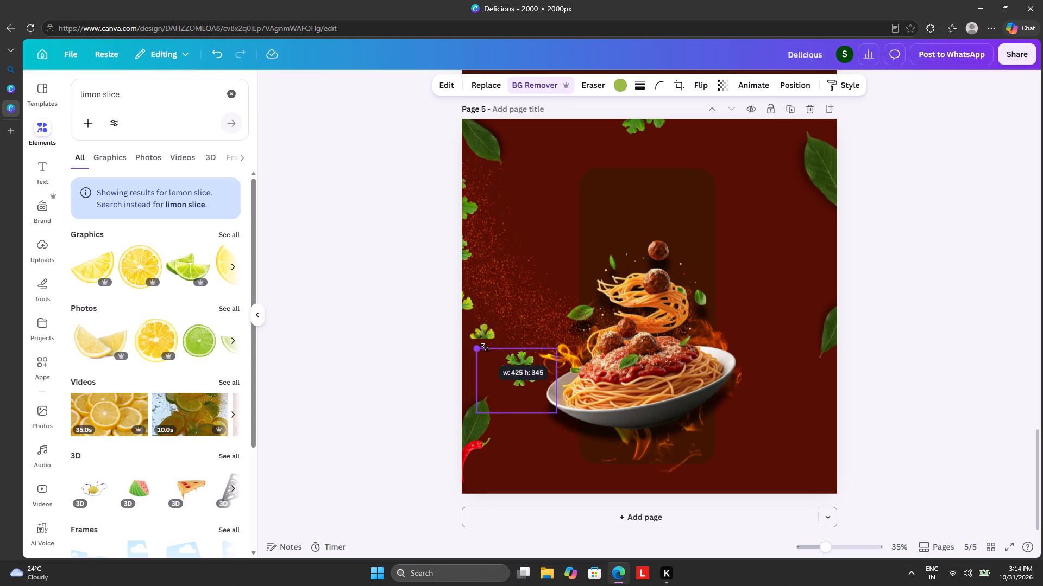
pyautogui.moveTo(485, 347); pyautogui.dragTo(492, 353)
pyautogui.moveTo(520, 376); pyautogui.dragTo(506, 366)
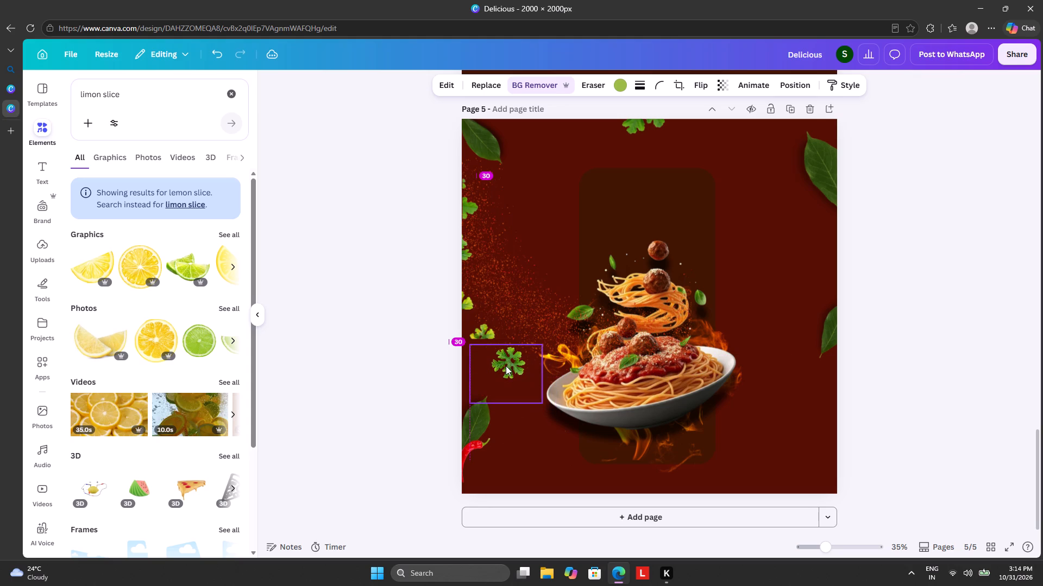
pyautogui.moveTo(472, 342); pyautogui.dragTo(498, 353)
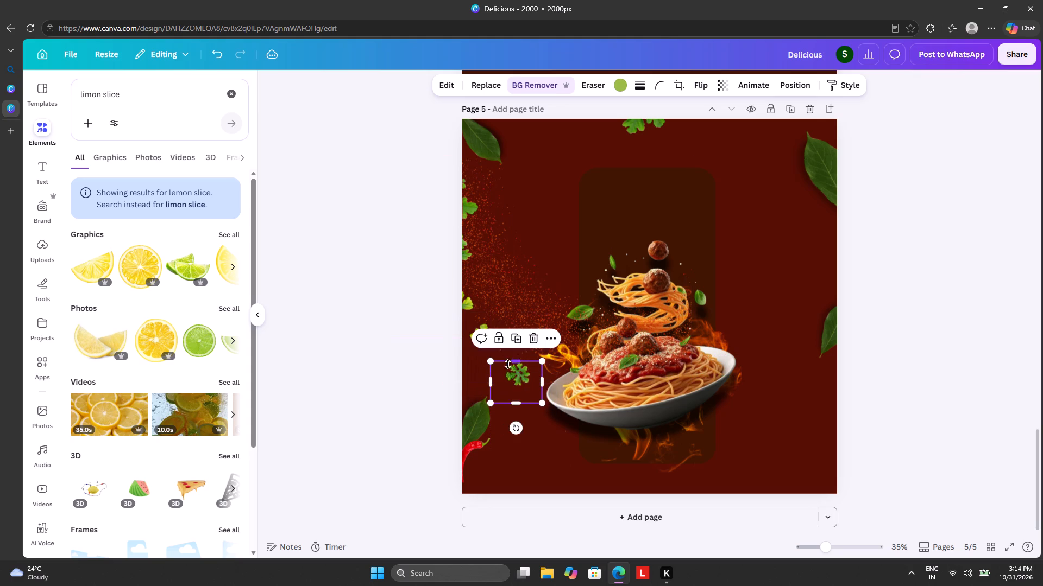
pyautogui.moveTo(513, 381); pyautogui.dragTo(502, 359)
pyautogui.click(453, 328)
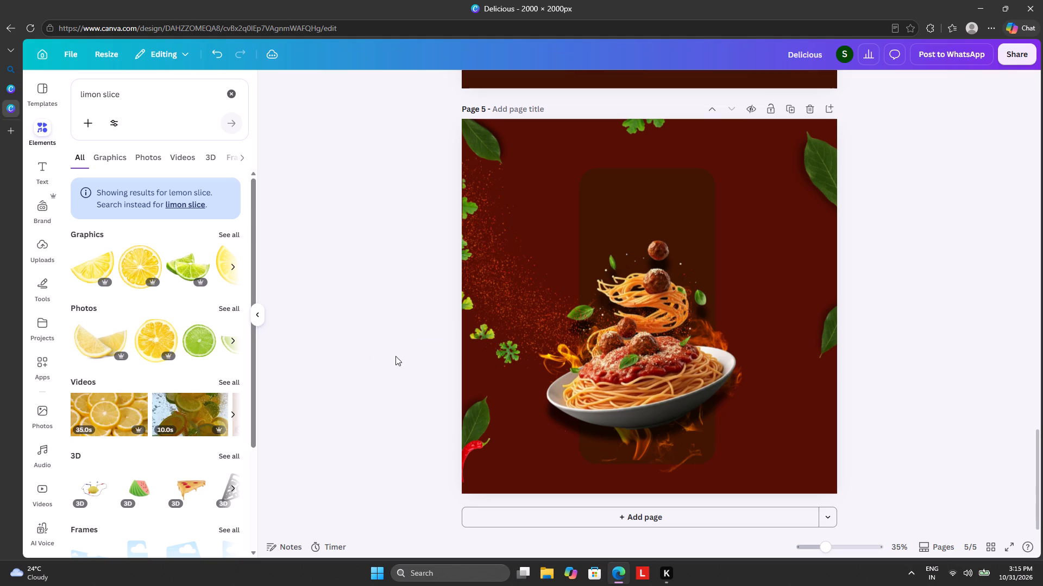
# Shift the red spice splash slightly right toward the pasta dish.
pyautogui.moveTo(518, 282); pyautogui.dragTo(521, 275)
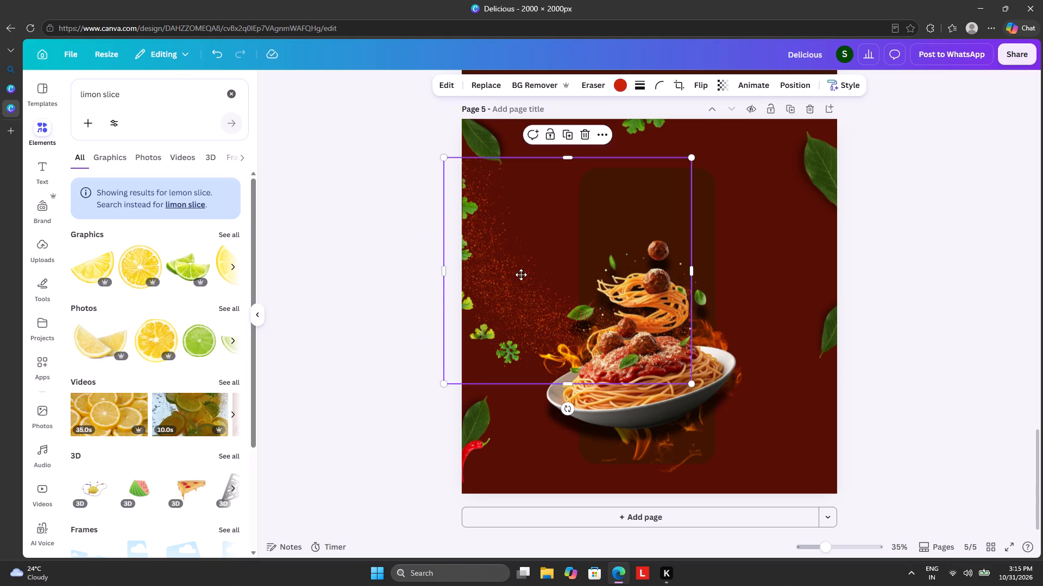
pyautogui.moveTo(521, 275); pyautogui.dragTo(530, 282)
# Delete the herb leaf graphic at the top edge of page 5.
pyautogui.click(639, 131)
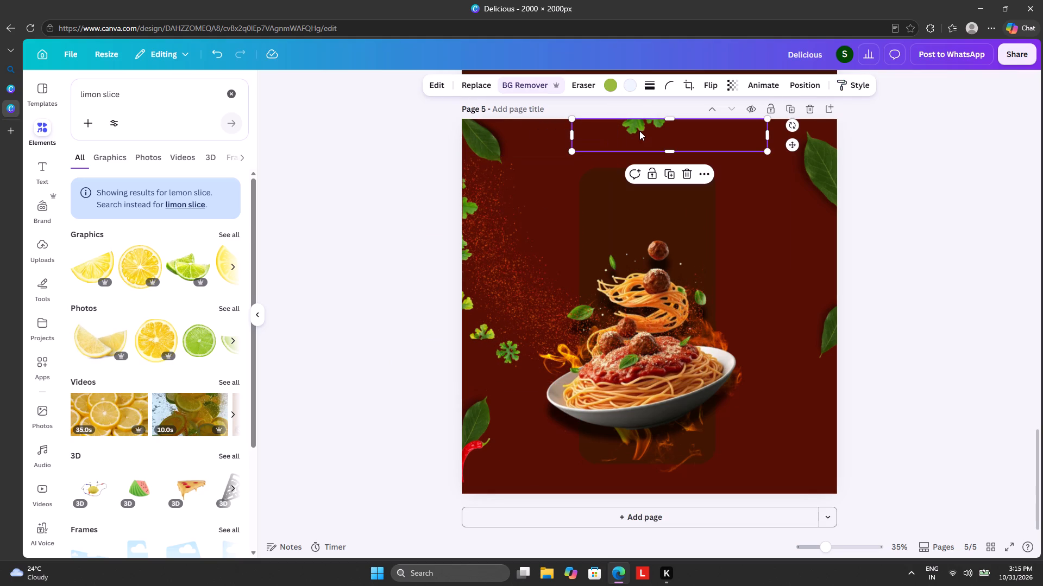
pyautogui.click(683, 175)
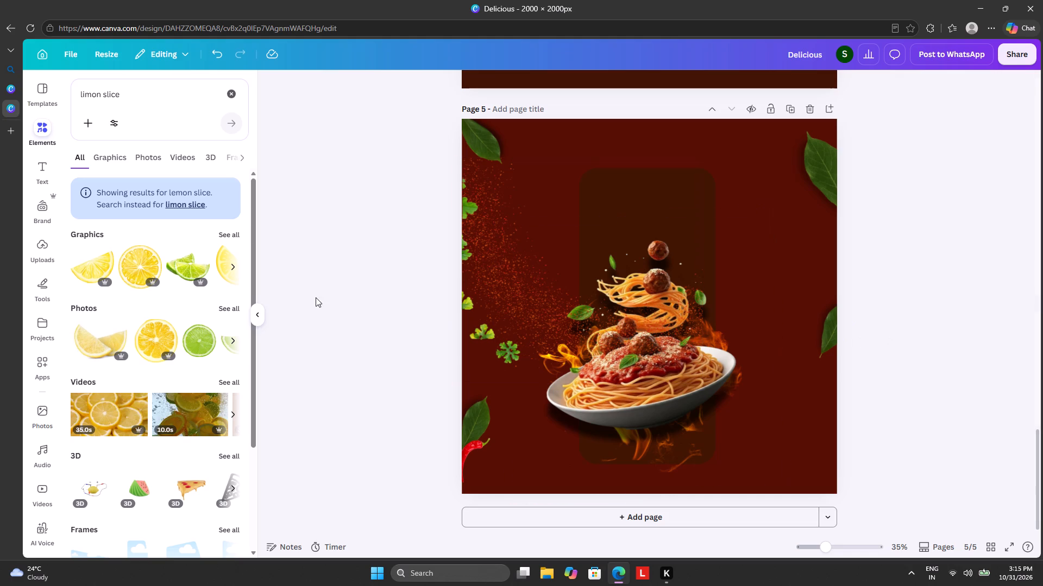
# Add a new page after page 5.
pyautogui.scroll(-6, 654, 326)
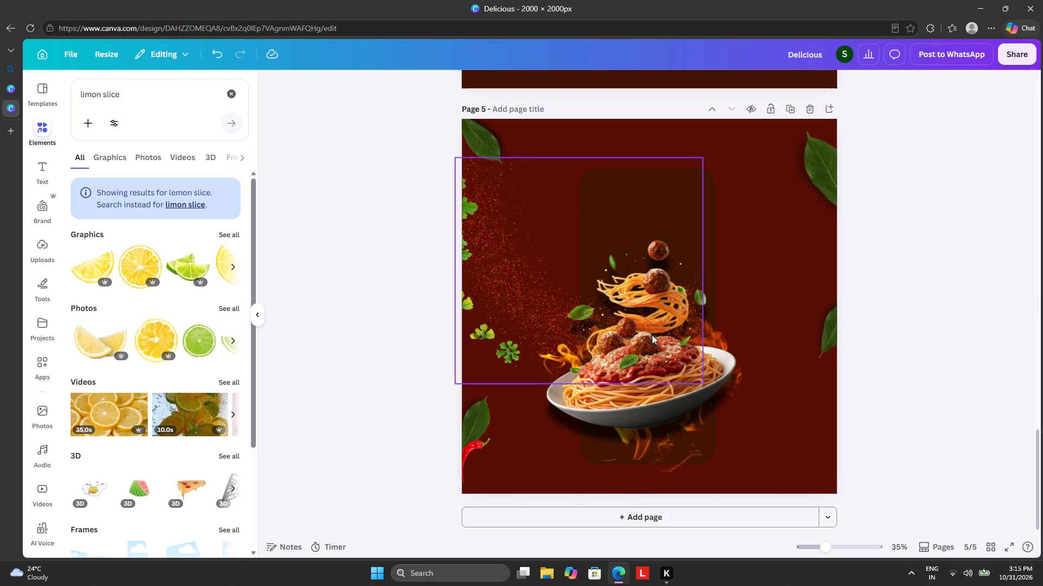
pyautogui.click(644, 521)
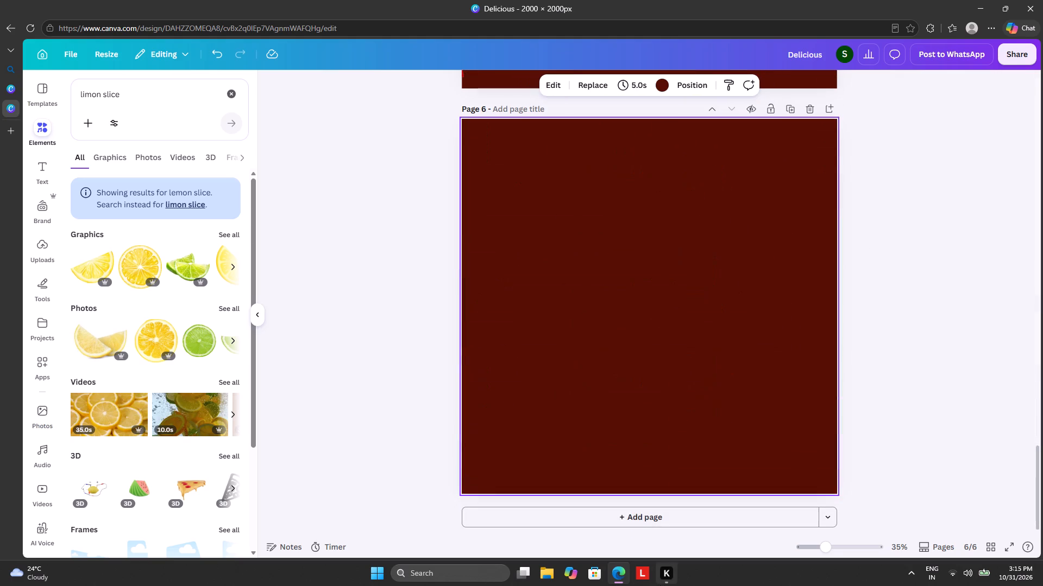
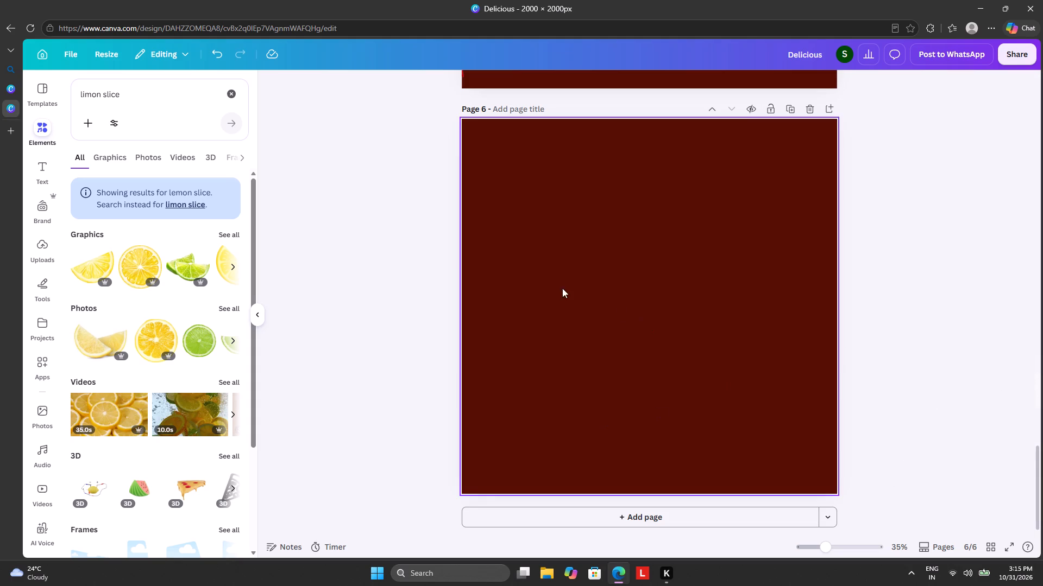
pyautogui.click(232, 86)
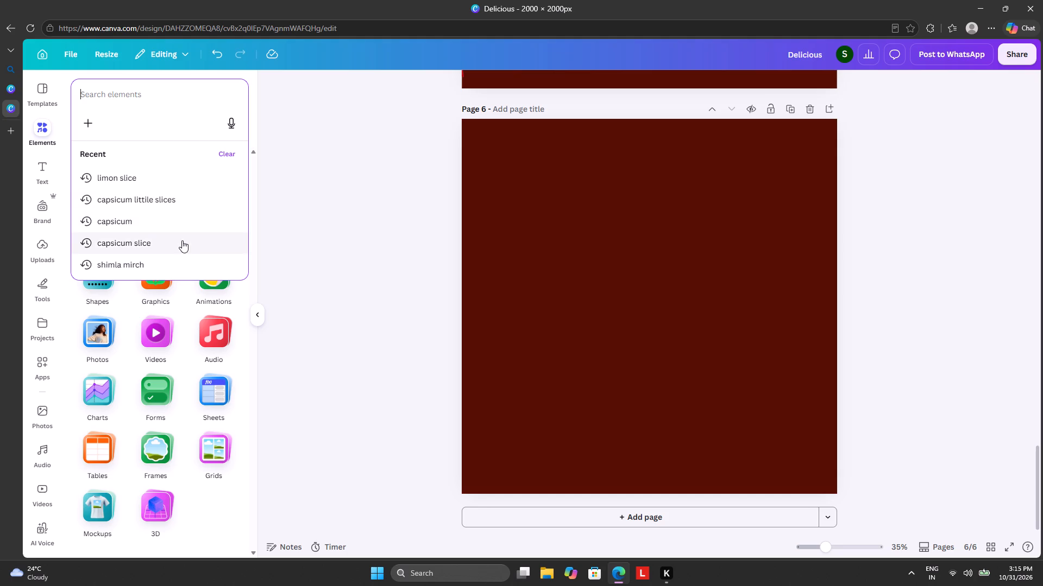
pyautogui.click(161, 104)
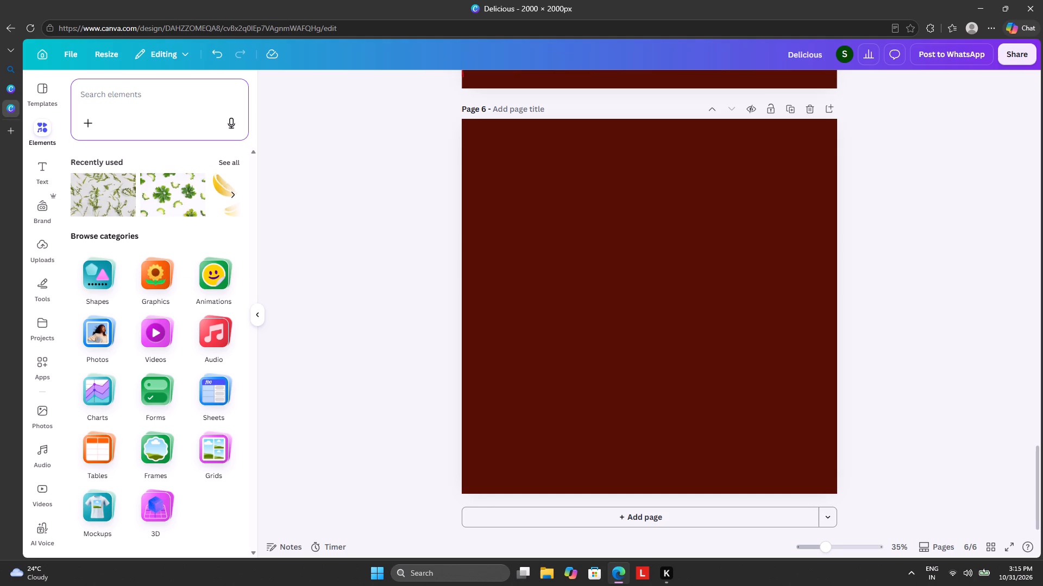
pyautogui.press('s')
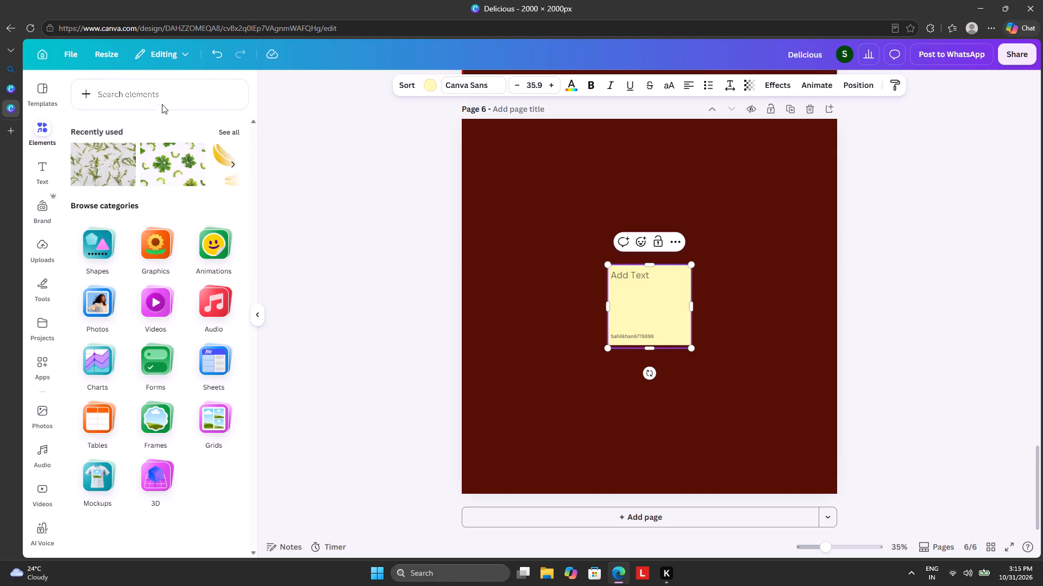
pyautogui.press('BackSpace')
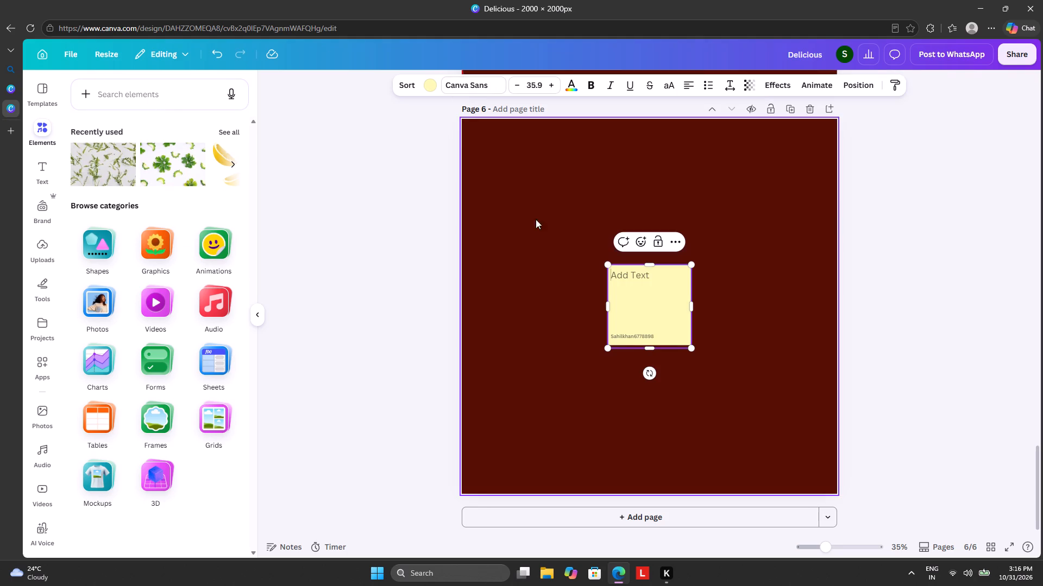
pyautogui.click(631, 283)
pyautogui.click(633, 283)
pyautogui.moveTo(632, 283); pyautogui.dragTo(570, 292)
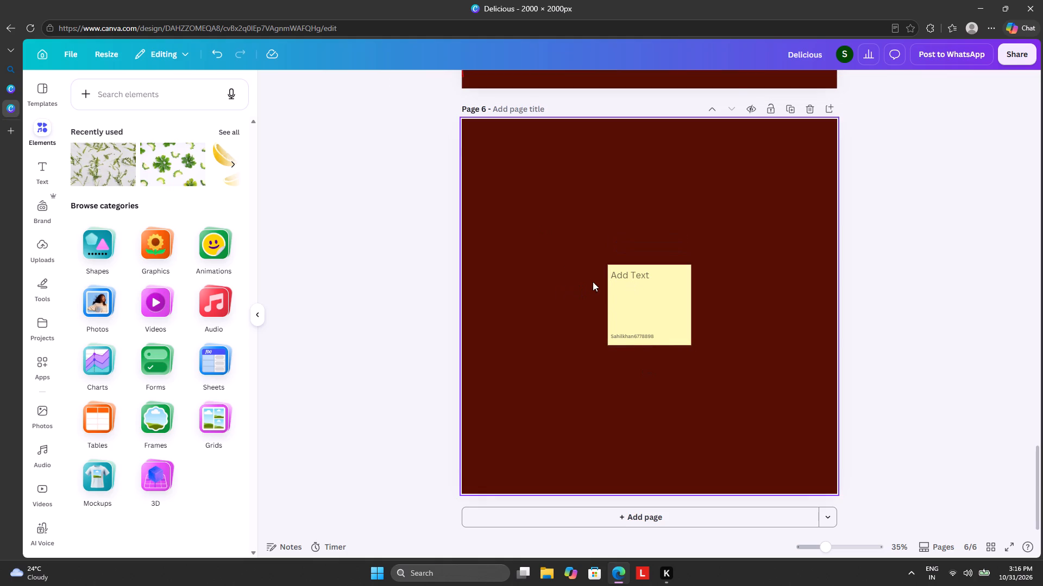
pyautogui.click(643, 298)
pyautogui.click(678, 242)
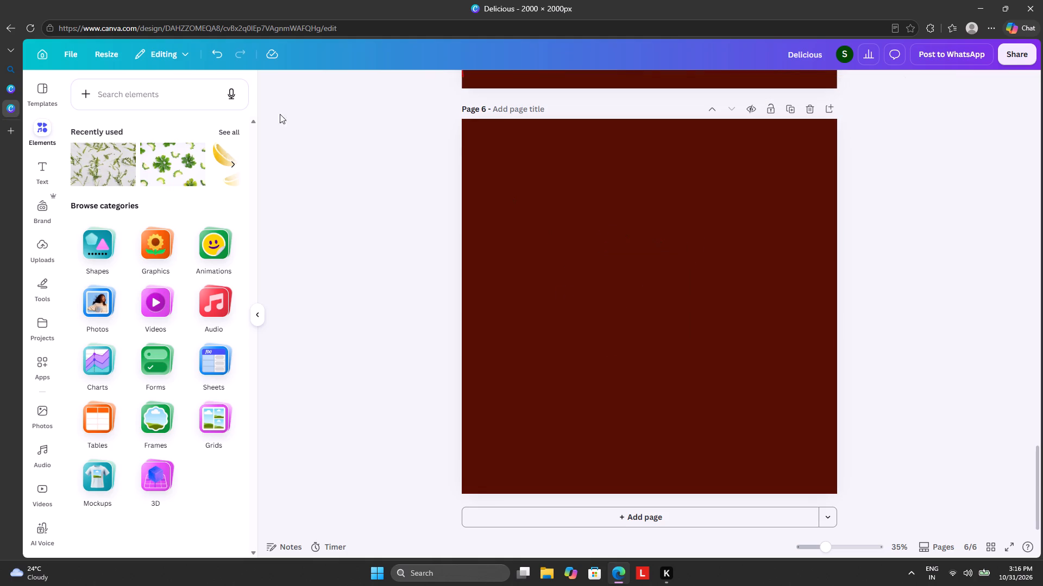
# Search the elements for "shape" and add the black rounded rectangle to page 6.
pyautogui.click(143, 93)
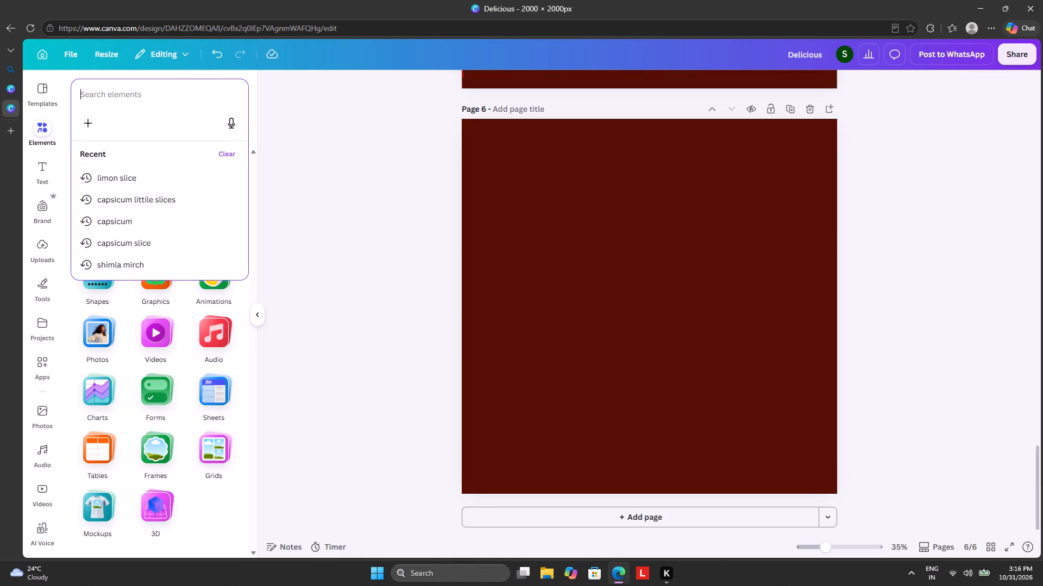
pyautogui.write('sha')
pyautogui.write('pe')
pyautogui.press('Return')
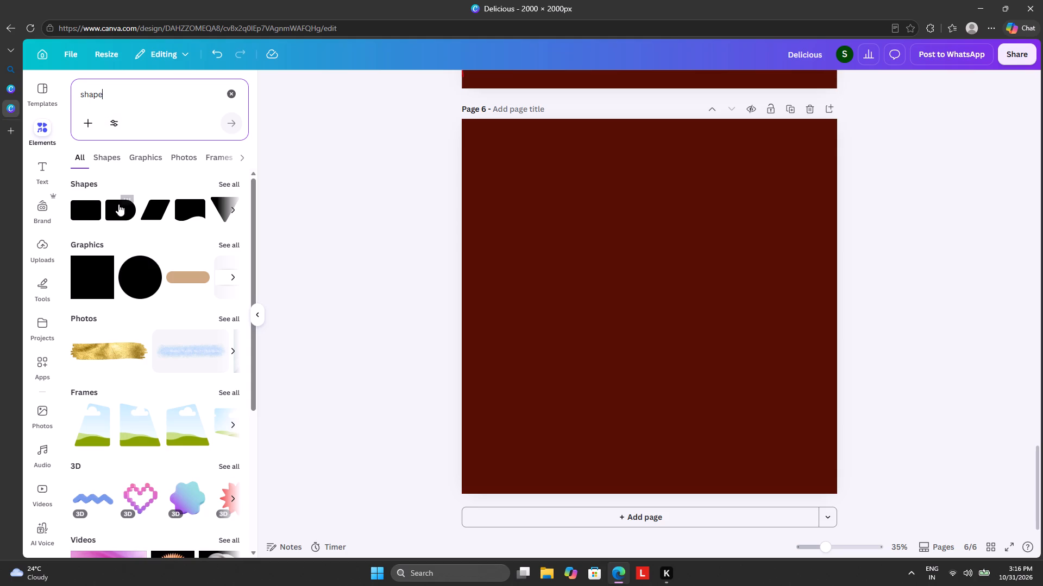
pyautogui.click(84, 206)
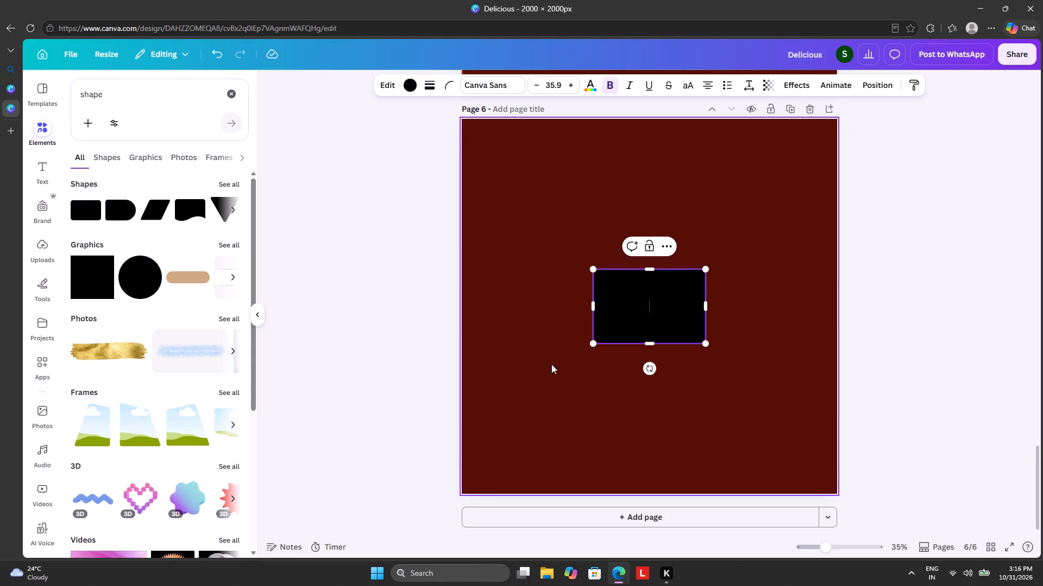
# Rotate the black rectangle to 90° so it stands upright and move it to the top edge of page 6.
pyautogui.moveTo(654, 365); pyautogui.dragTo(529, 300)
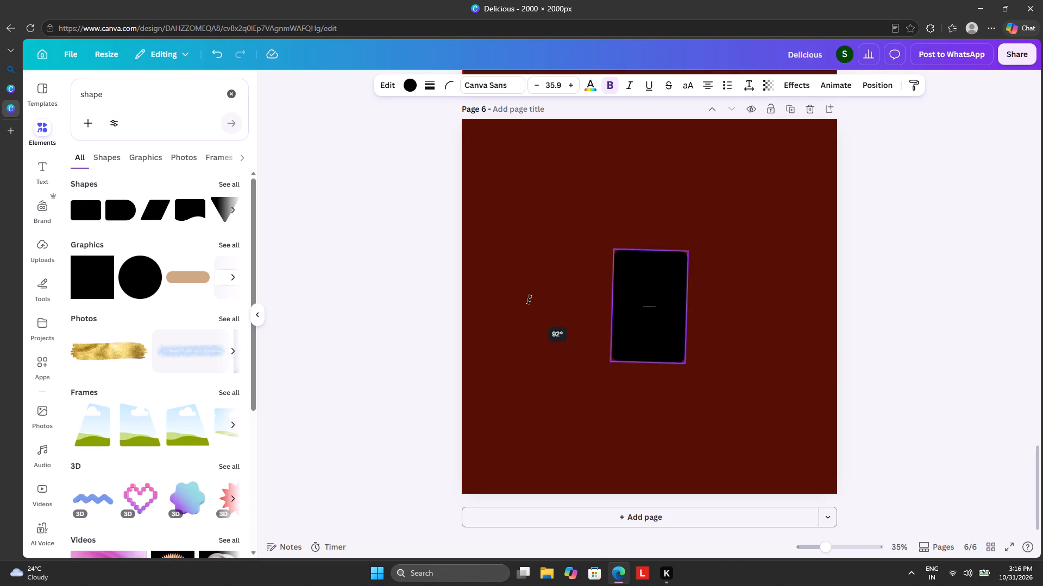
pyautogui.moveTo(529, 300); pyautogui.dragTo(537, 309)
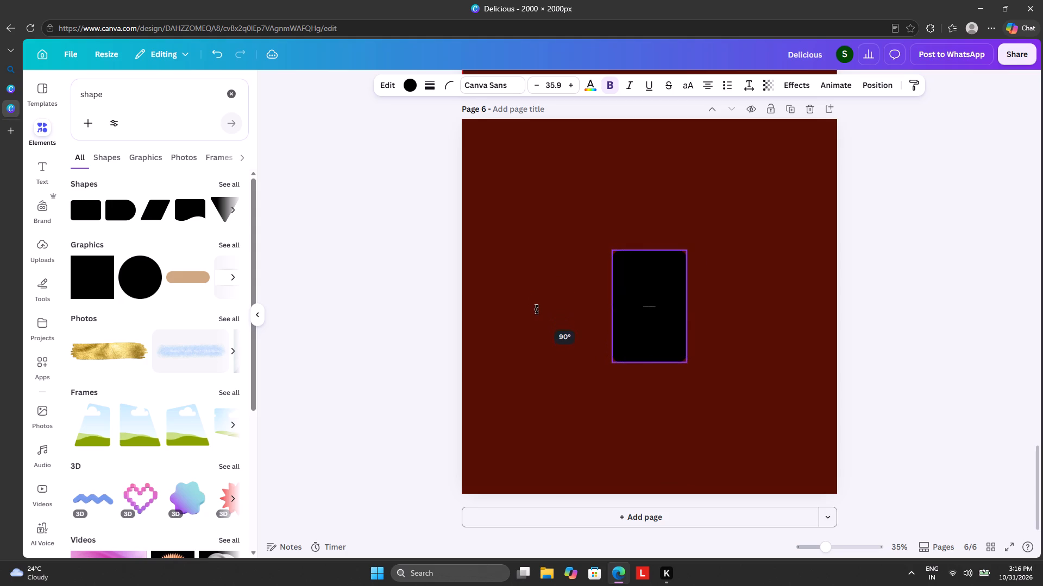
pyautogui.moveTo(537, 309); pyautogui.dragTo(537, 309)
pyautogui.moveTo(639, 310); pyautogui.dragTo(625, 210)
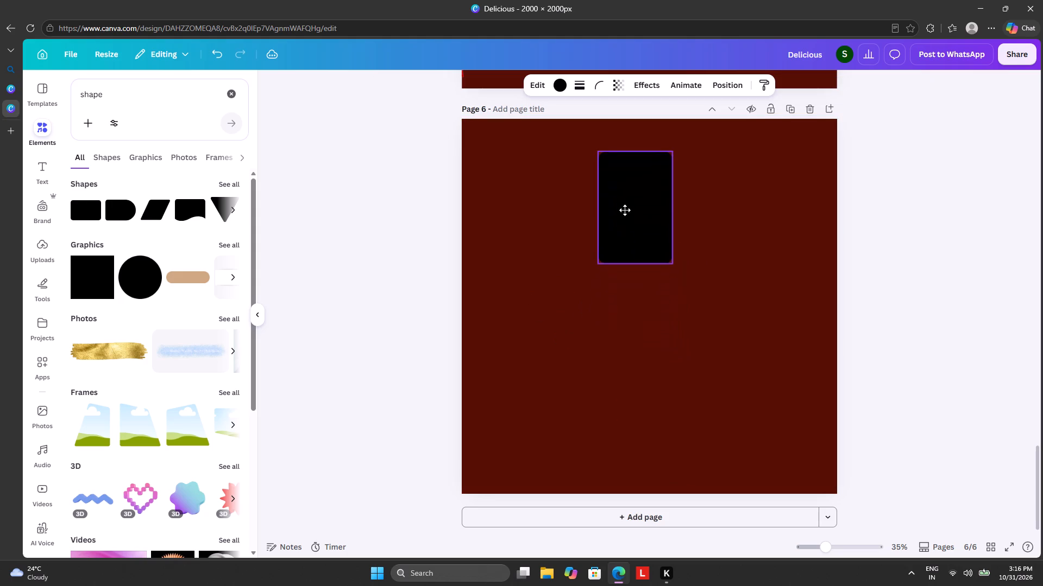
pyautogui.moveTo(625, 210); pyautogui.dragTo(633, 173)
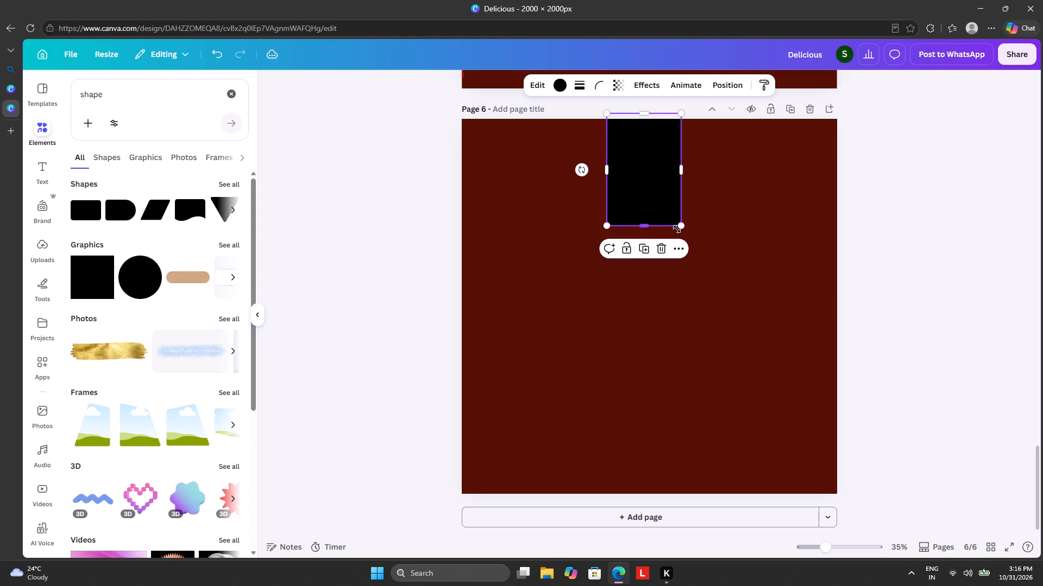
# Enlarge the rectangle, narrow it from its left side, and extend it downward into a tall bar starting at the page's top edge.
pyautogui.moveTo(678, 225); pyautogui.dragTo(645, 354)
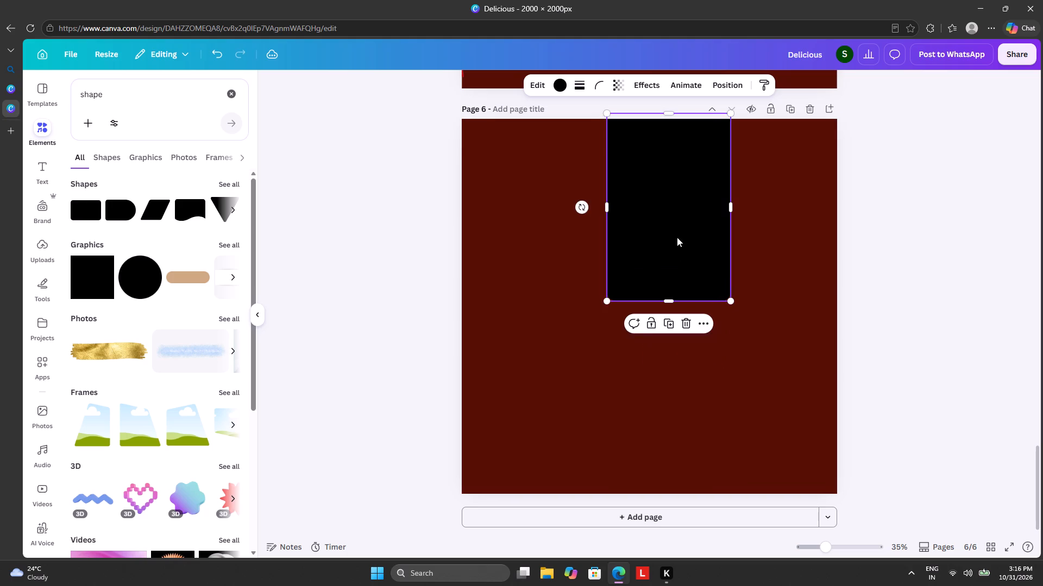
pyautogui.moveTo(677, 235); pyautogui.dragTo(653, 238)
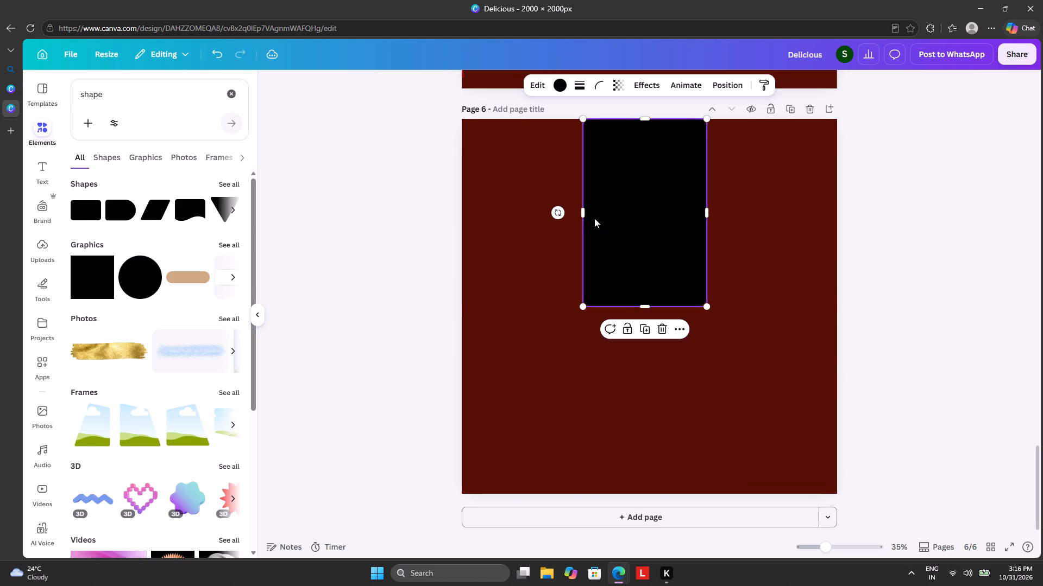
pyautogui.moveTo(584, 212); pyautogui.dragTo(610, 216)
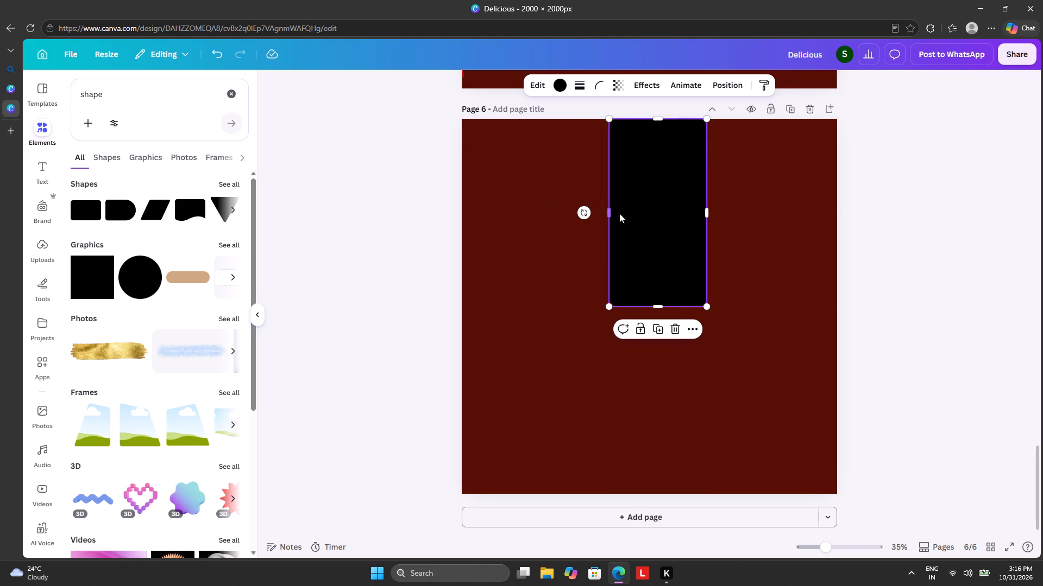
pyautogui.click(654, 300)
pyautogui.moveTo(661, 307); pyautogui.dragTo(630, 377)
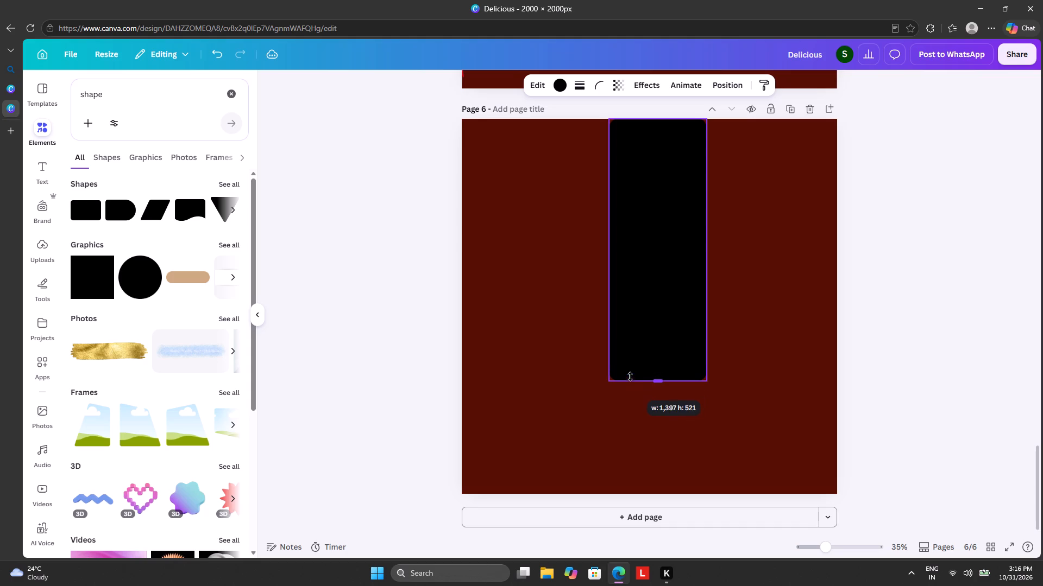
pyautogui.moveTo(630, 377); pyautogui.dragTo(632, 364)
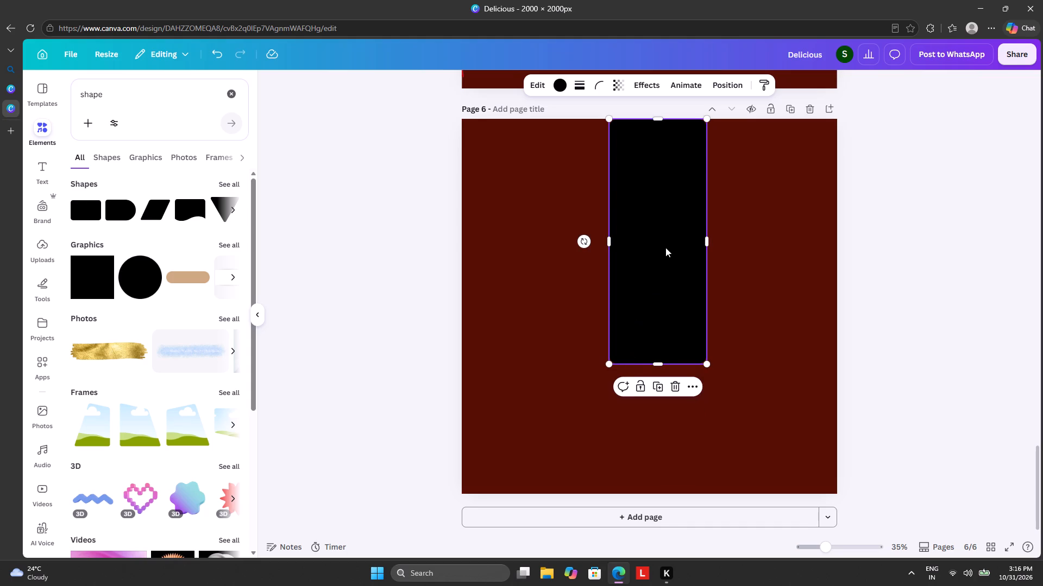
# Fill the tall rectangle with dark brown #431405.
pyautogui.click(555, 88)
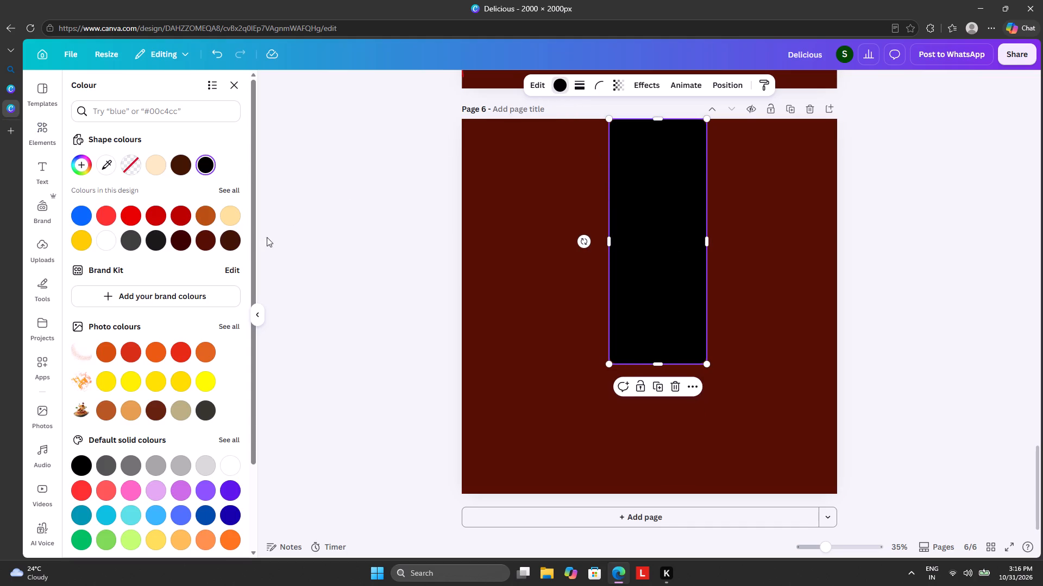
pyautogui.click(228, 243)
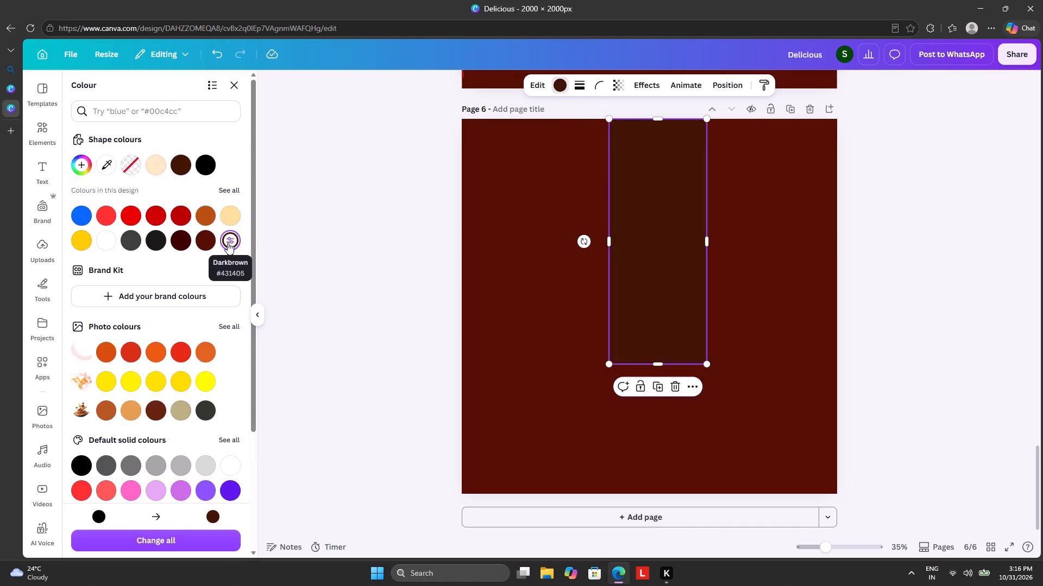
# Change the background colour of page 6 to white.
pyautogui.click(513, 257)
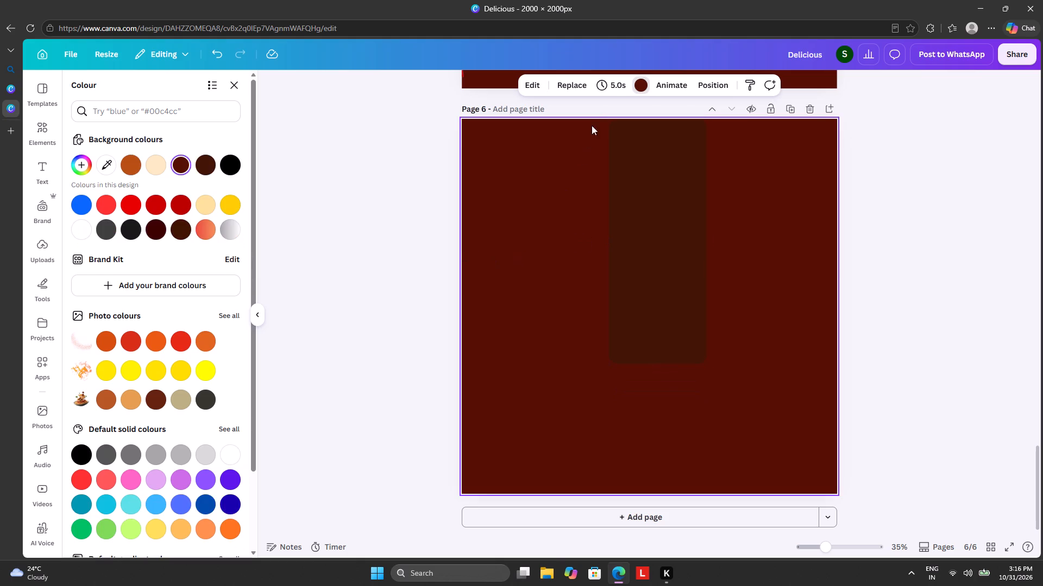
pyautogui.click(637, 85)
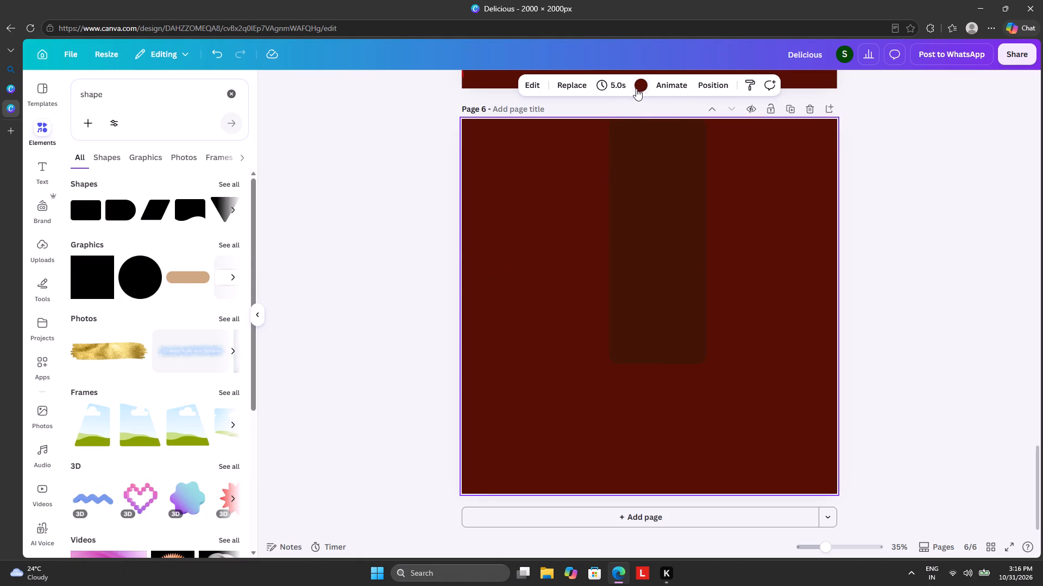
pyautogui.click(637, 87)
pyautogui.click(229, 455)
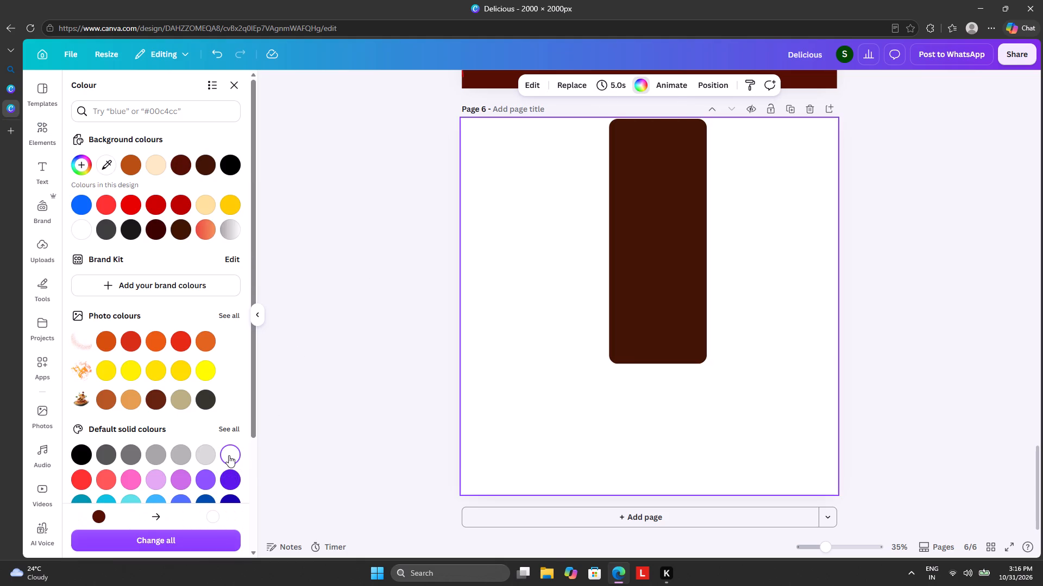
# Shift the brown bar slightly left and set its corner rounding to 0.
pyautogui.moveTo(684, 319); pyautogui.dragTo(675, 318)
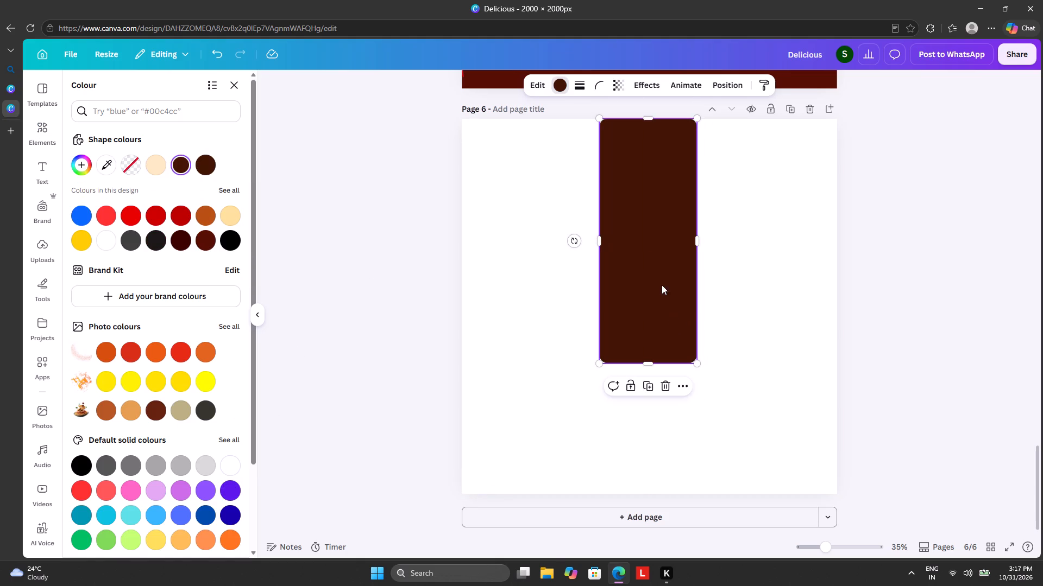
pyautogui.click(600, 86)
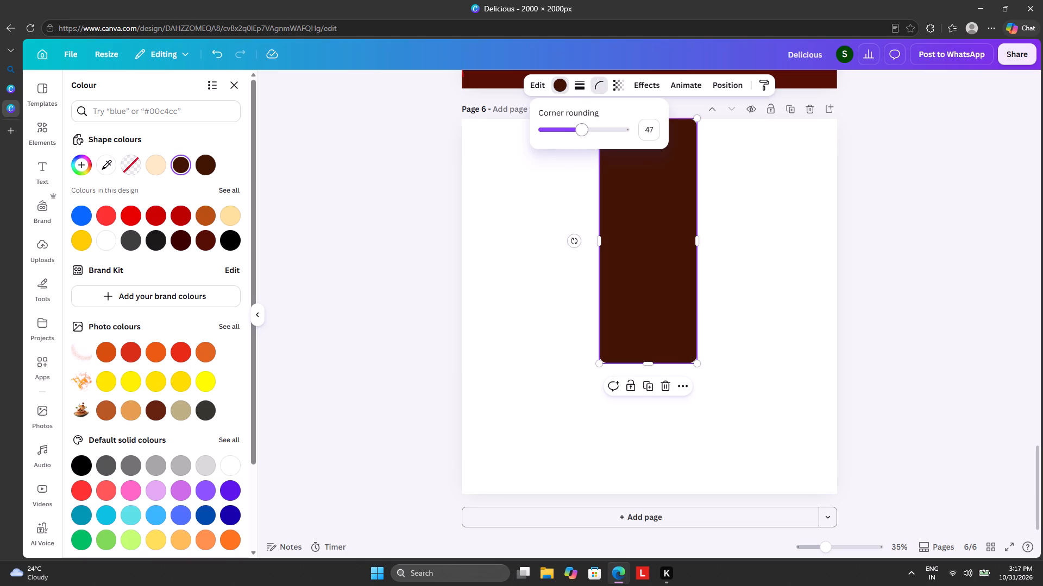
pyautogui.moveTo(585, 134); pyautogui.dragTo(490, 143)
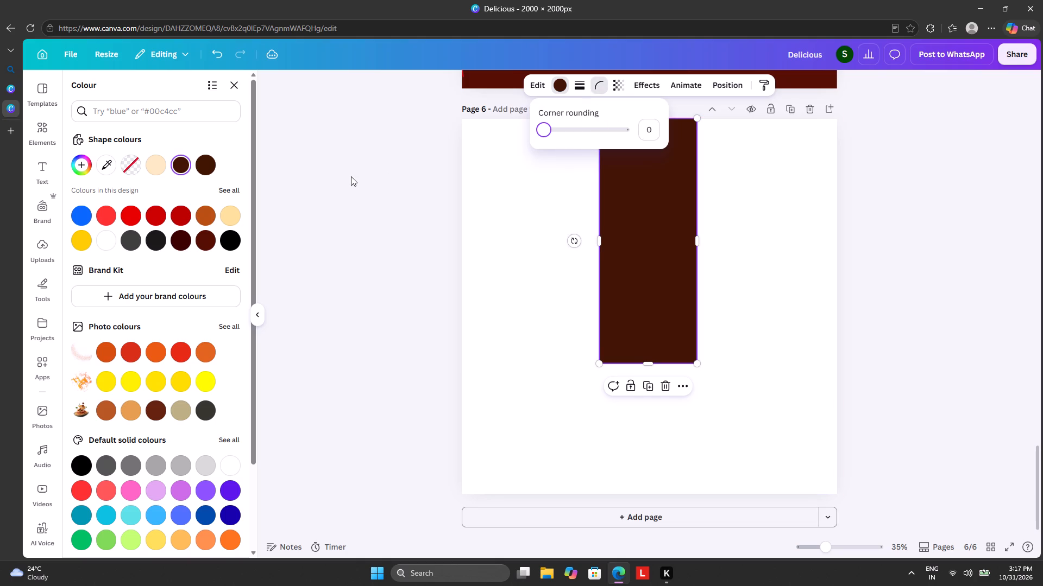
pyautogui.click(650, 226)
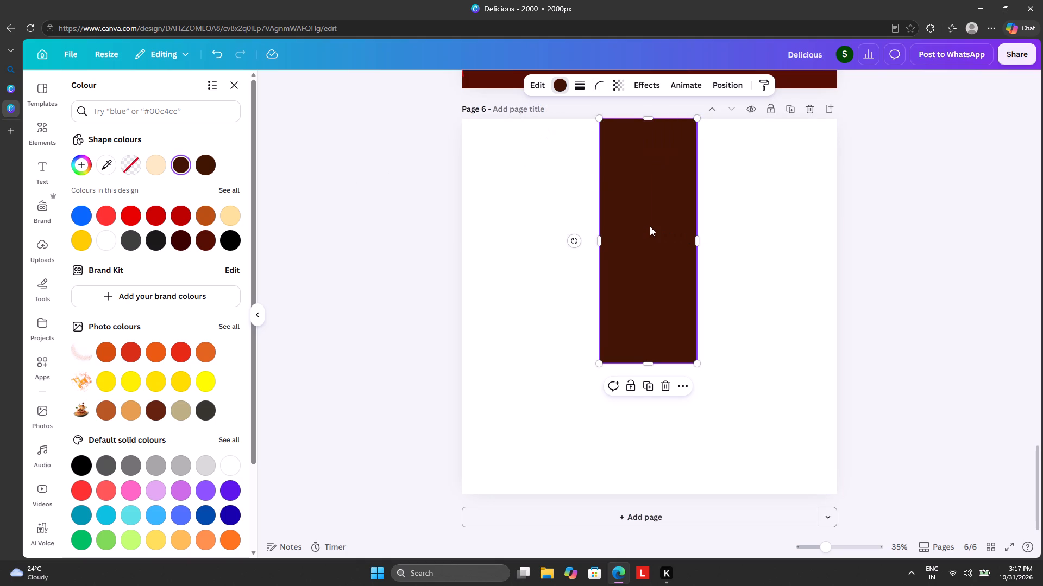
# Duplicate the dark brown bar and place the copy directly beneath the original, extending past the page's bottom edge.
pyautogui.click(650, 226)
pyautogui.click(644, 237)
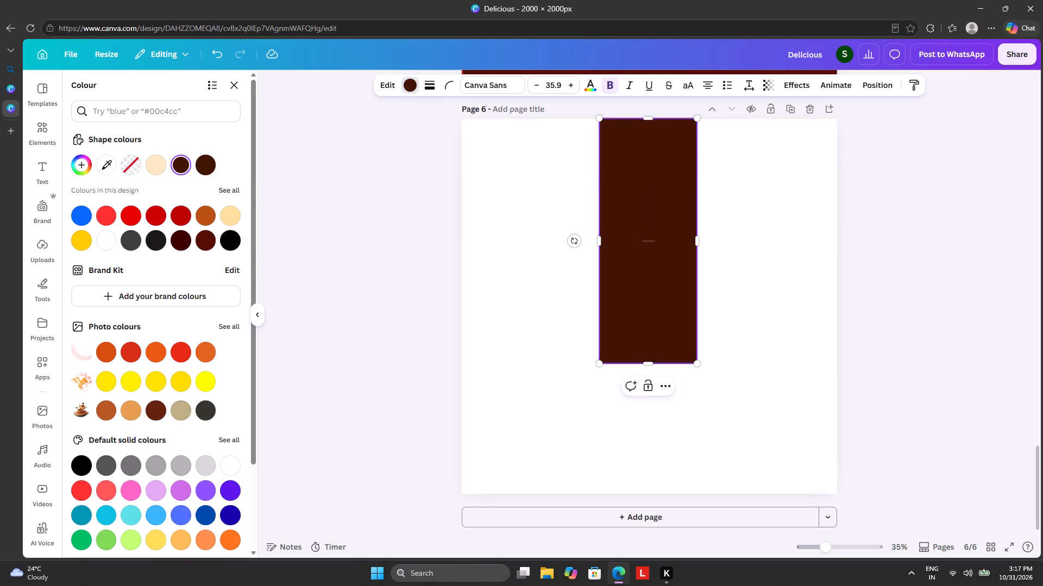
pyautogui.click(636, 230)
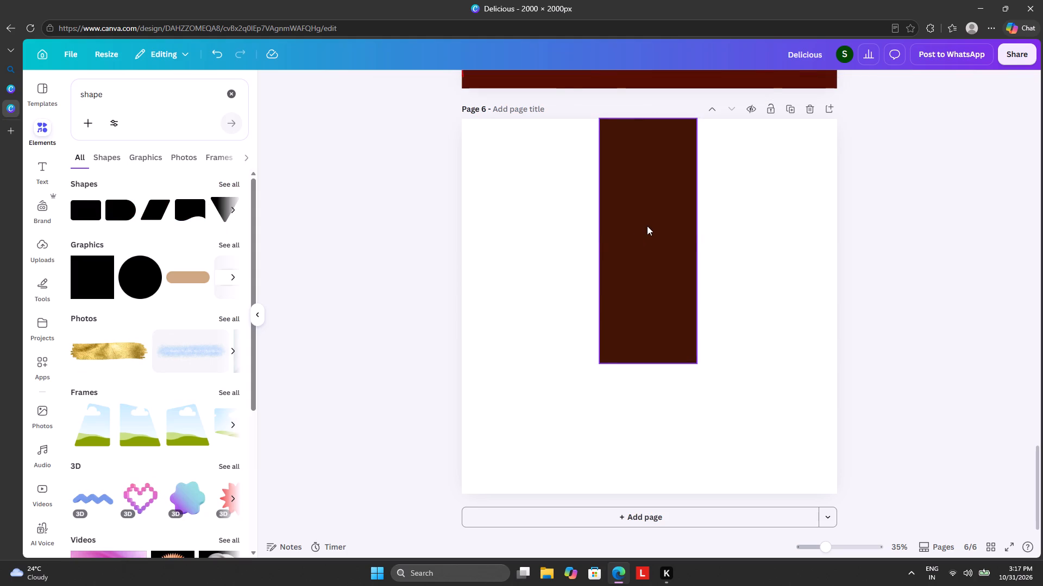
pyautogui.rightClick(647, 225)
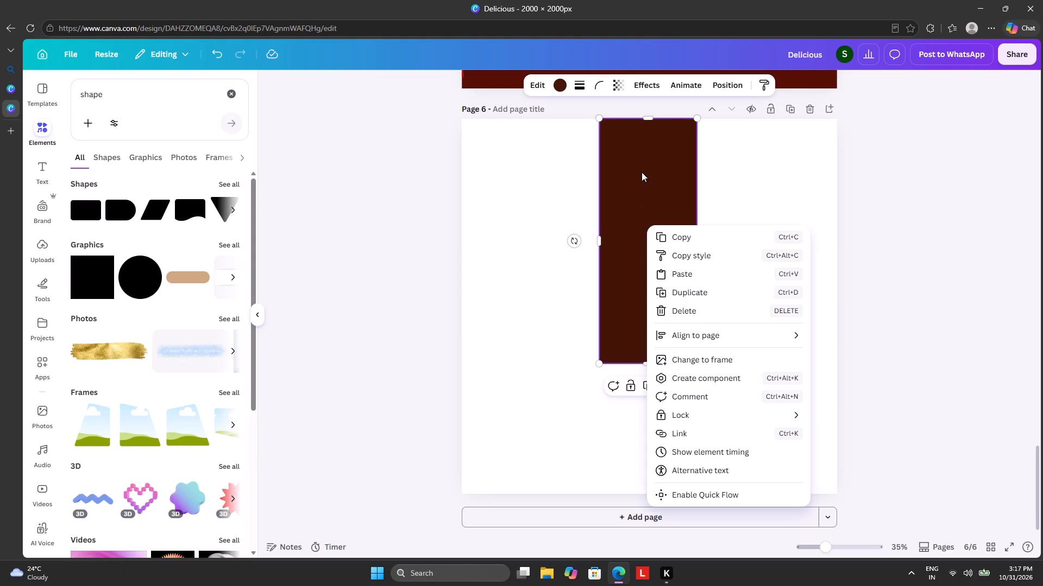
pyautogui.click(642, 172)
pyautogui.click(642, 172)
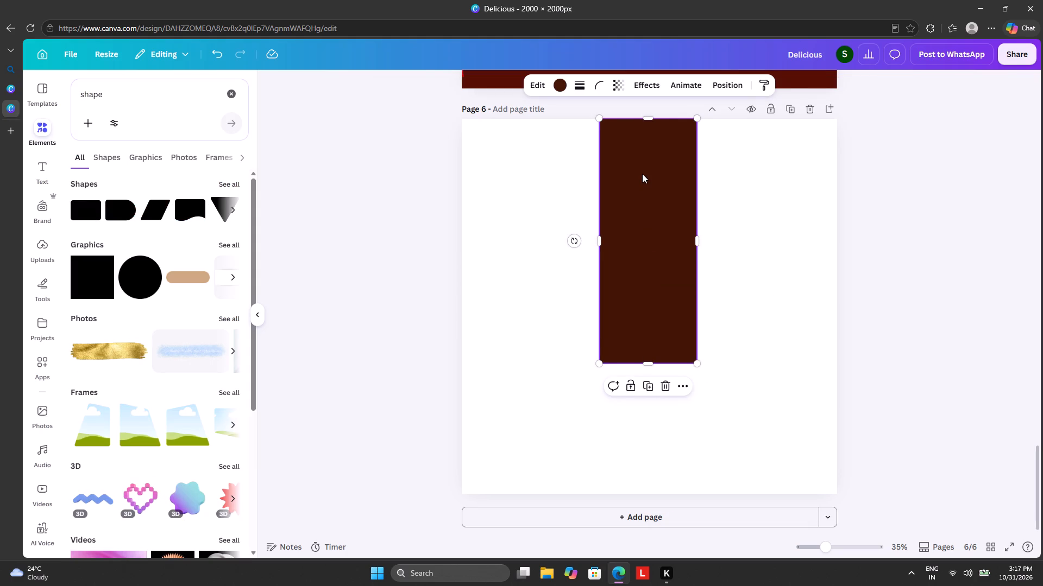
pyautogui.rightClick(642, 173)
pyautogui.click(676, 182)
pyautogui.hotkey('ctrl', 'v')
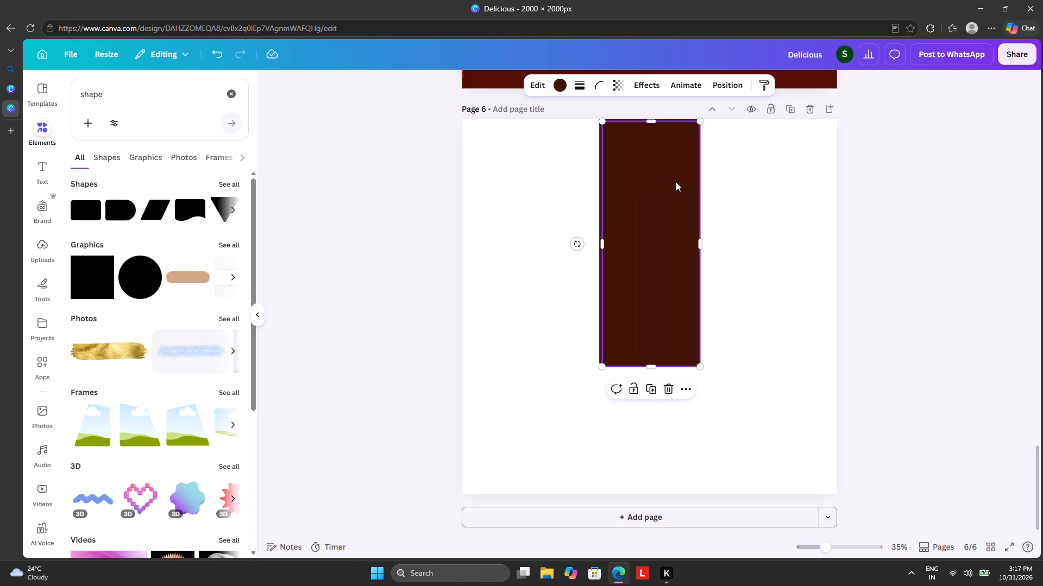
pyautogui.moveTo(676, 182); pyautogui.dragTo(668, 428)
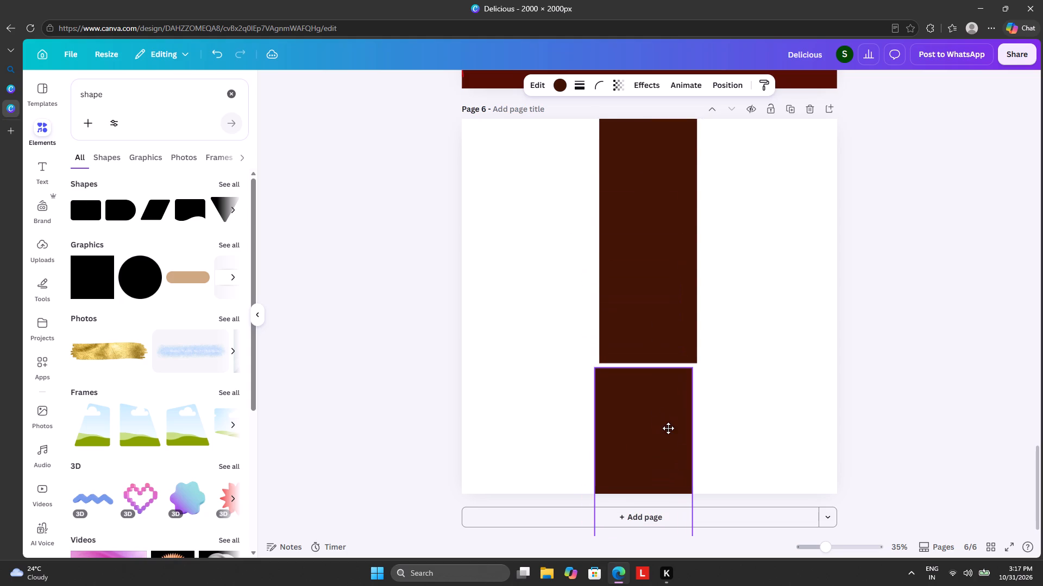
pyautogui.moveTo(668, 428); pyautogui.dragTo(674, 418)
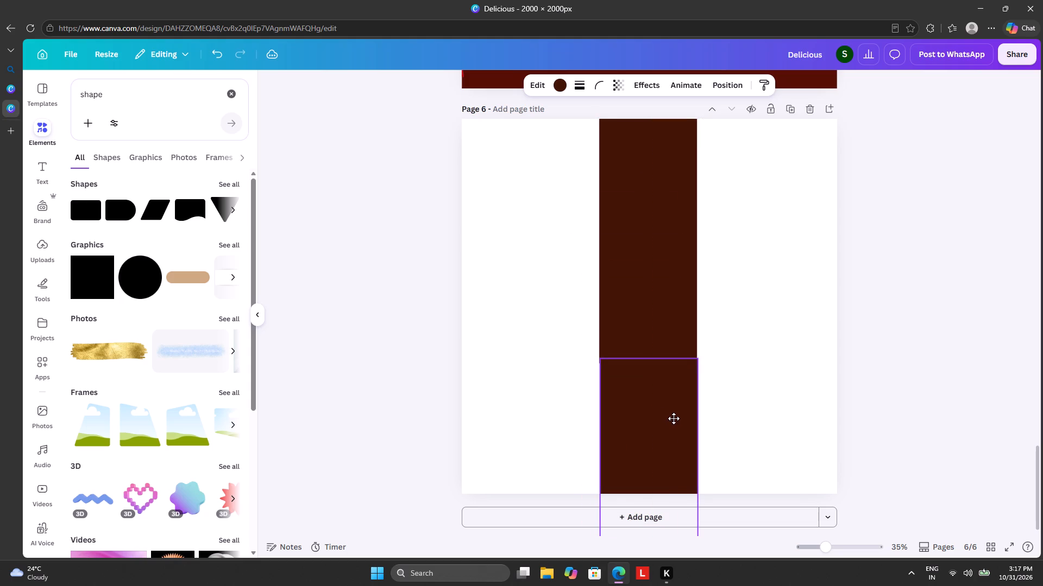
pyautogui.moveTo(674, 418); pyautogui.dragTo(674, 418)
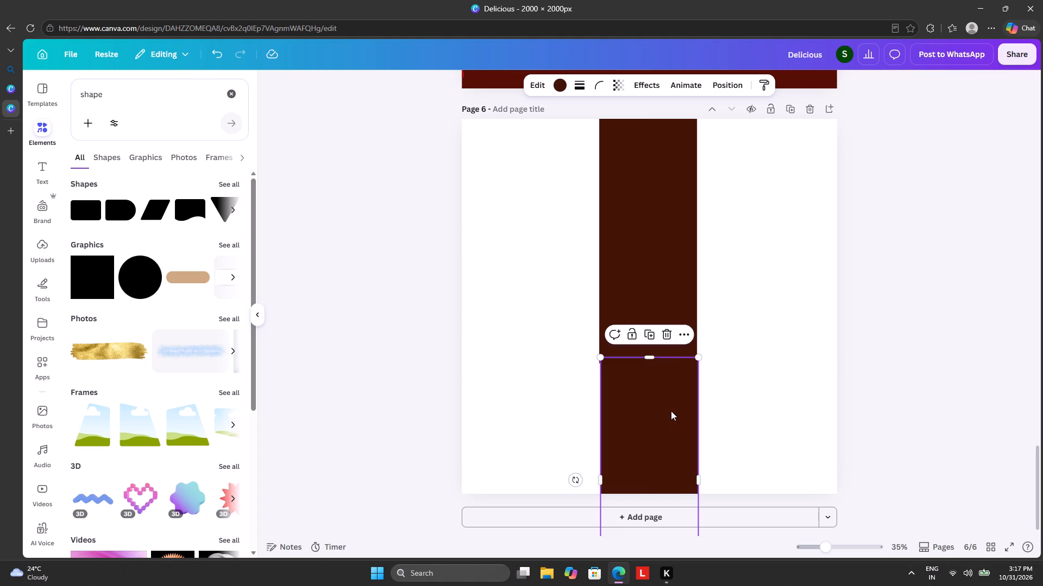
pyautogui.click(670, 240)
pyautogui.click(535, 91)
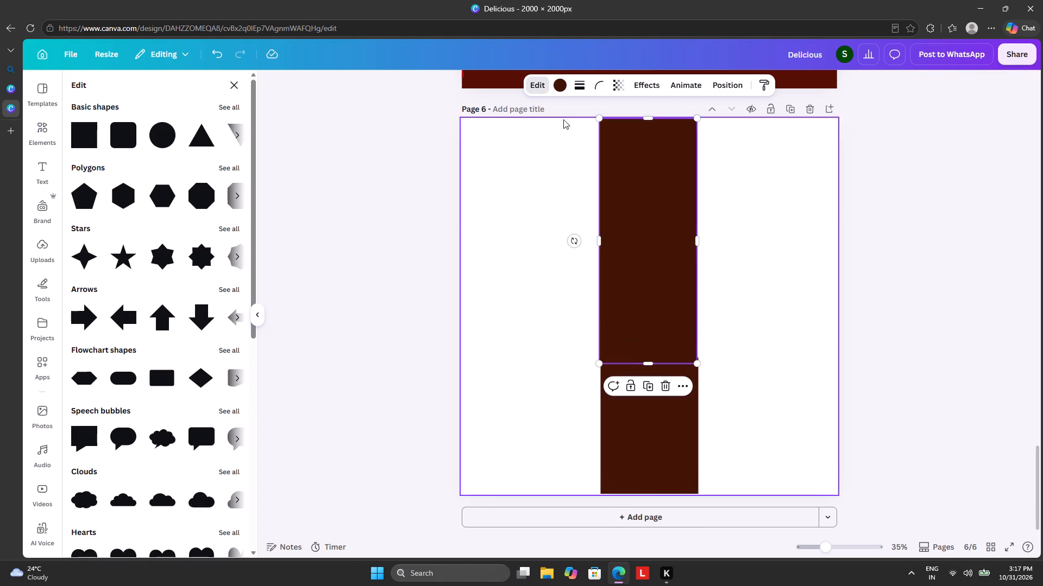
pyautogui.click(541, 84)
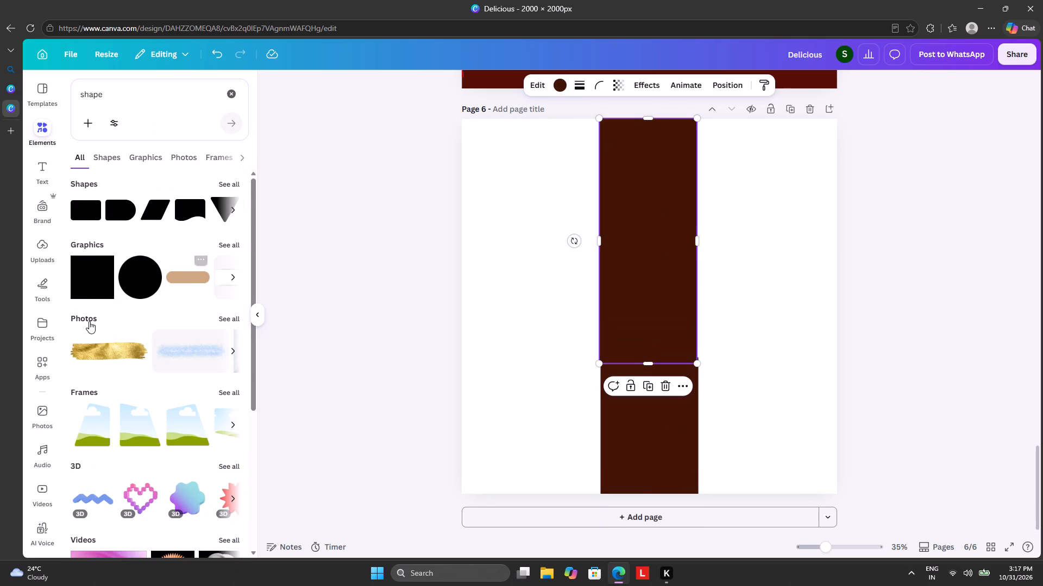
# Look through the "shape" element results and show all the matching frames.
pyautogui.scroll(-7, 89, 321)
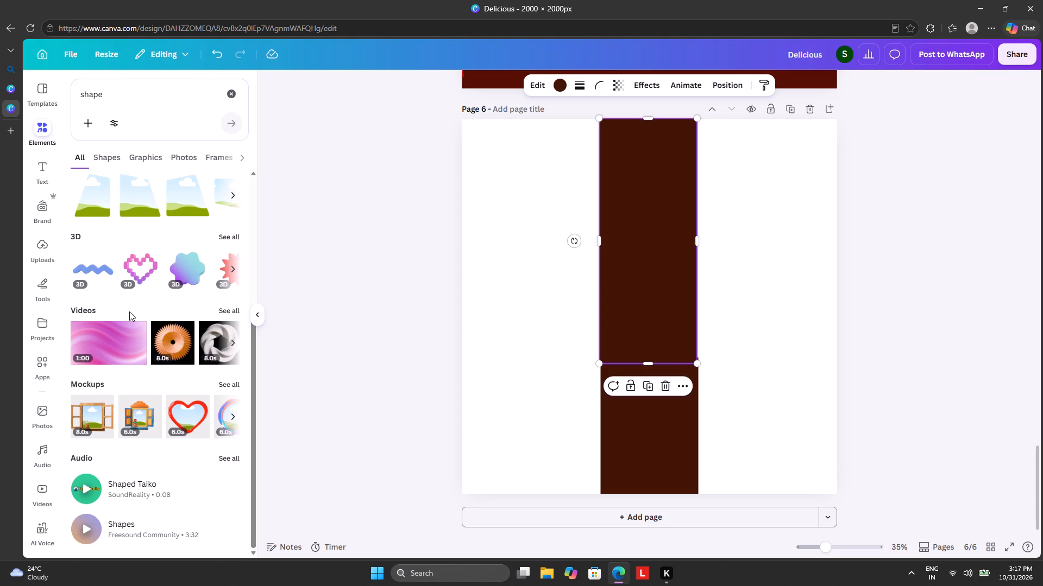
pyautogui.scroll(3, 129, 311)
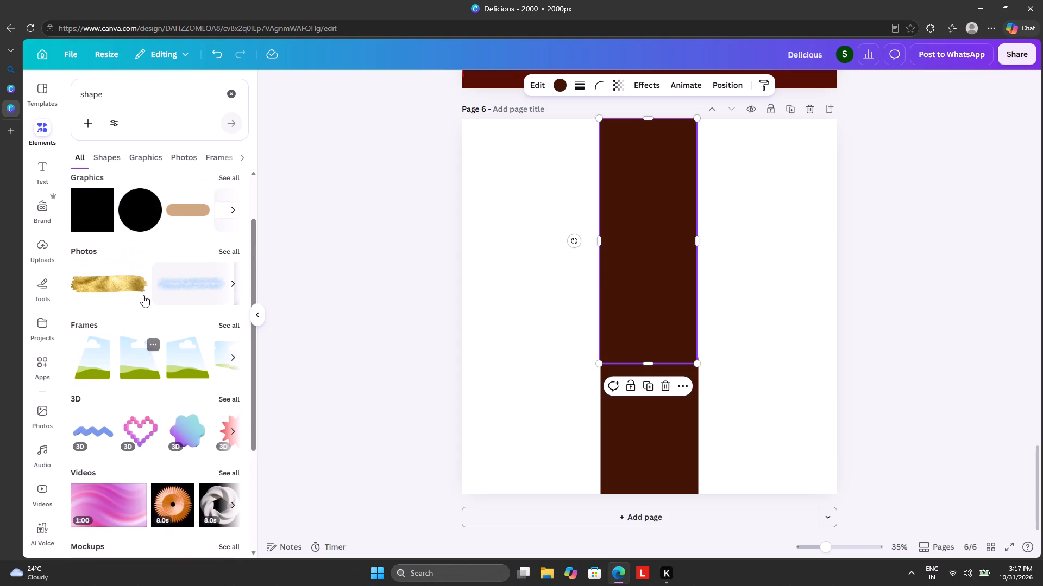
pyautogui.click(229, 321)
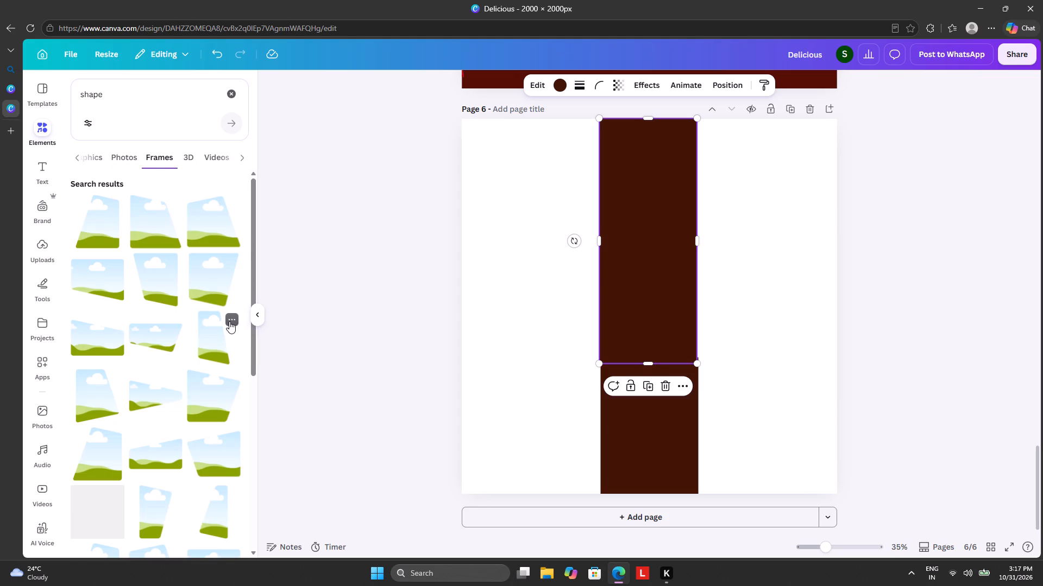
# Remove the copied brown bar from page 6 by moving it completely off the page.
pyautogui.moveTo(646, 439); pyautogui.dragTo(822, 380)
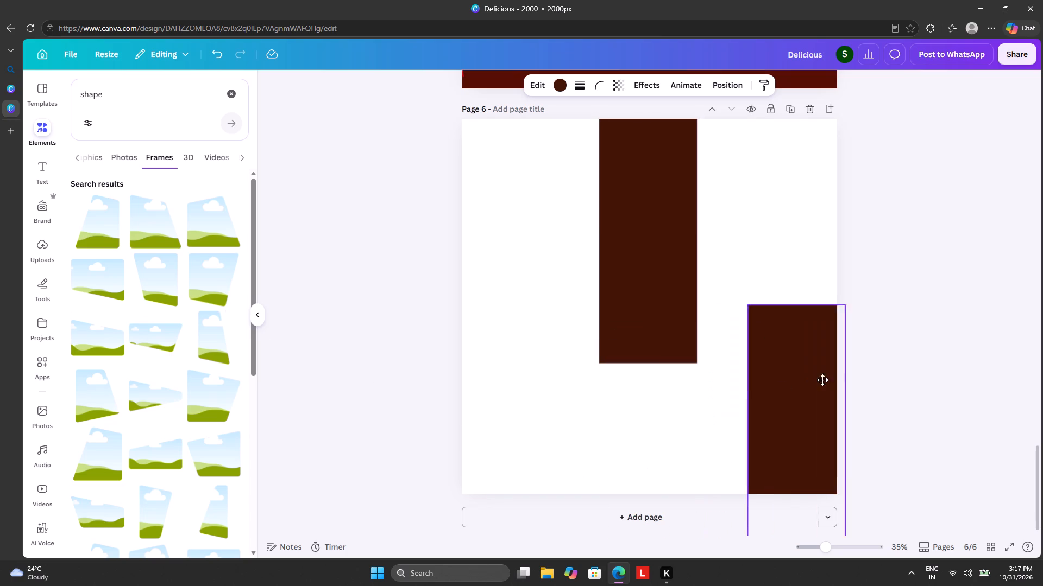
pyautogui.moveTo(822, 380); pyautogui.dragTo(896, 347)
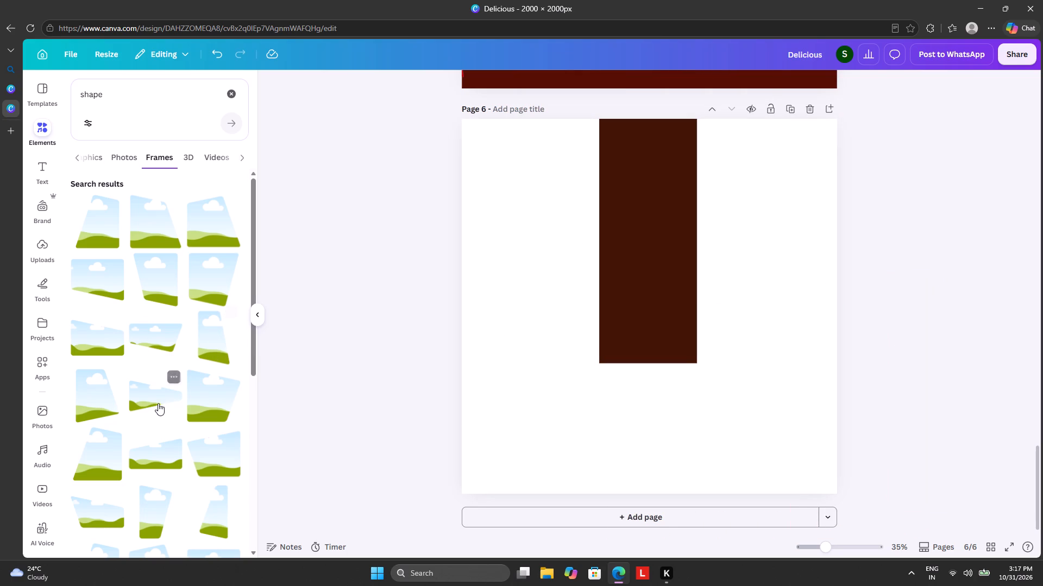
# Add the narrow frame with a slanted left side and rounded corners from the frame results to page 6.
pyautogui.scroll(-1, 152, 398)
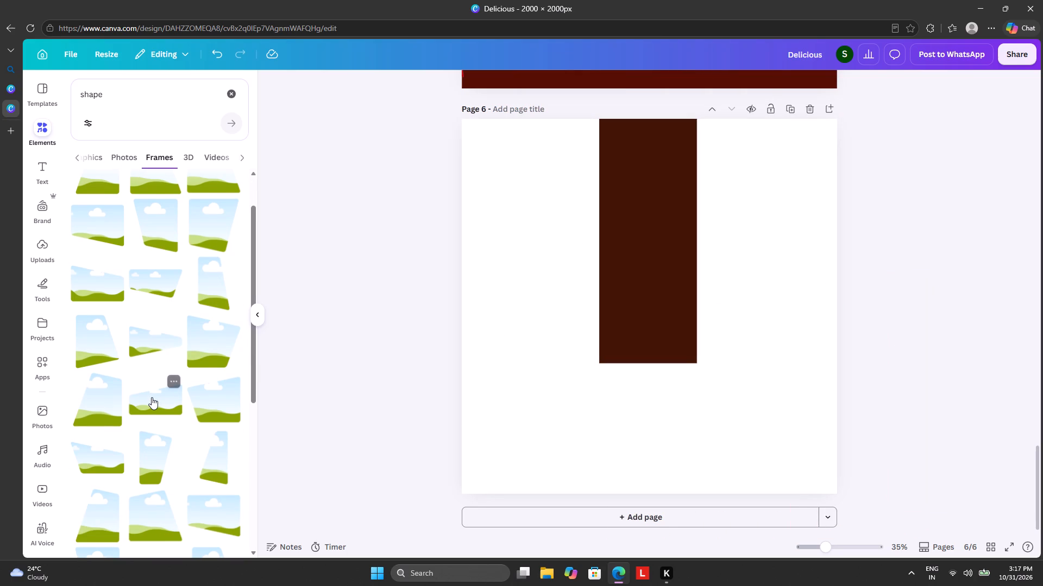
pyautogui.scroll(-1, 152, 394)
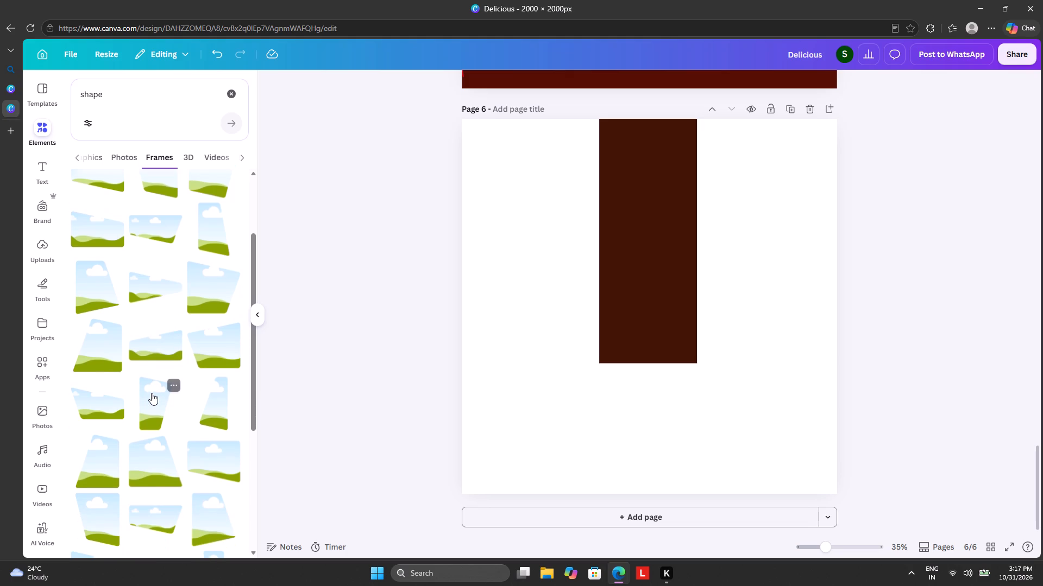
pyautogui.scroll(-4, 152, 393)
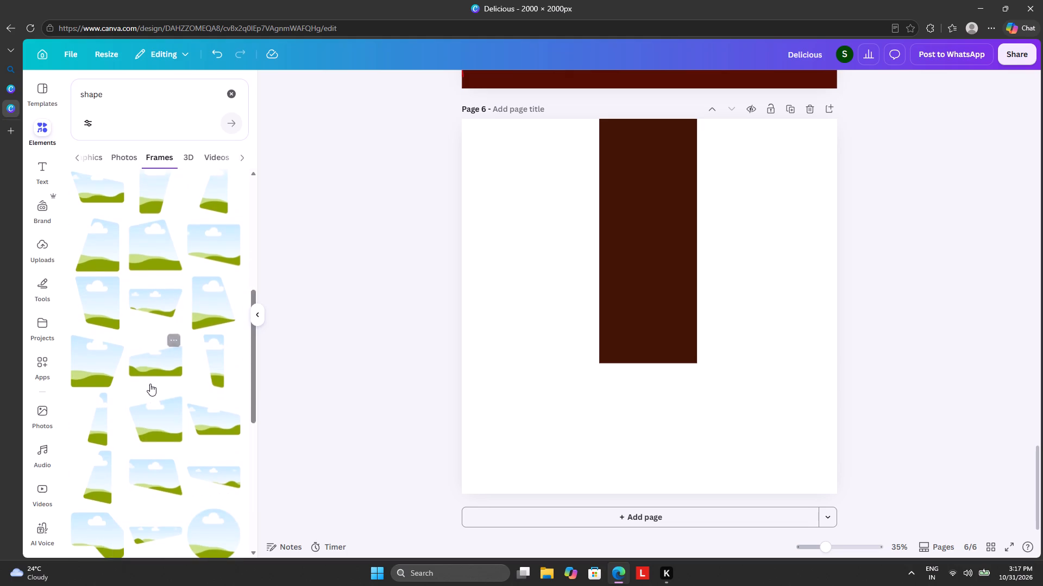
pyautogui.scroll(-1, 150, 384)
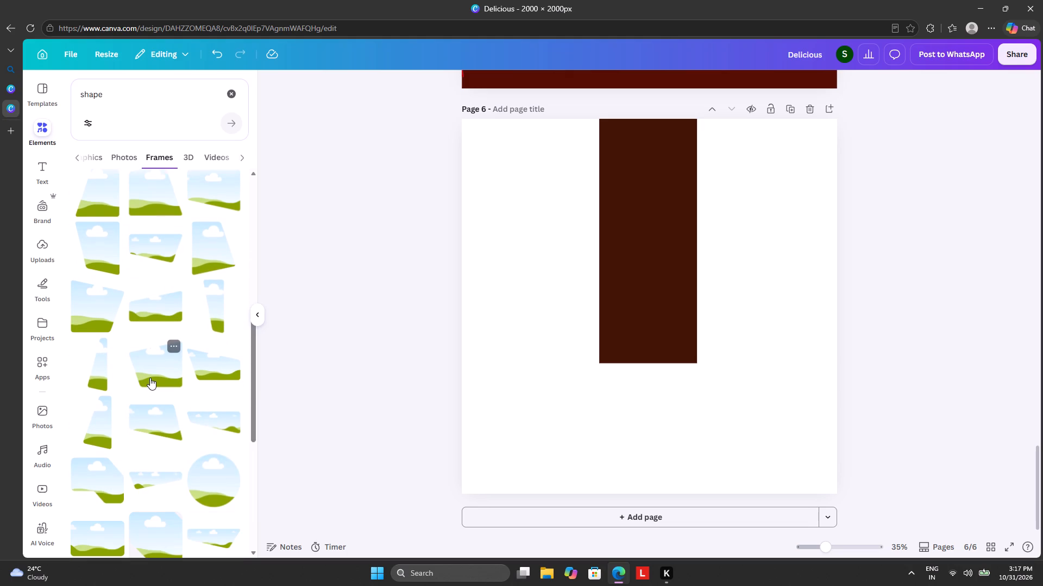
pyautogui.click(99, 372)
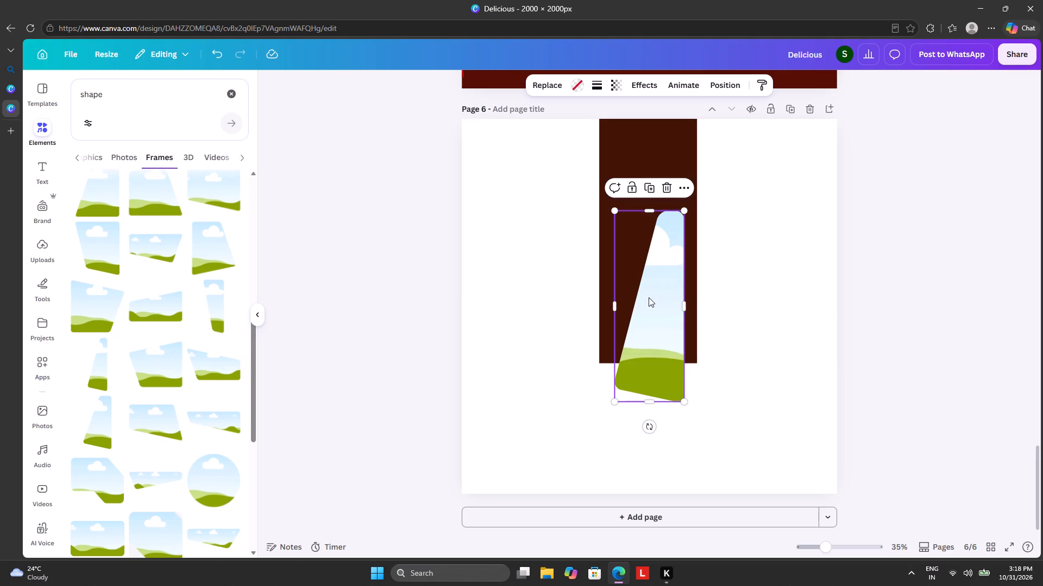
# Widen the slanted frame leftward and place it directly beneath the brown bar, with right edges aligned and its bottom running off the page.
pyautogui.moveTo(618, 304); pyautogui.dragTo(562, 298)
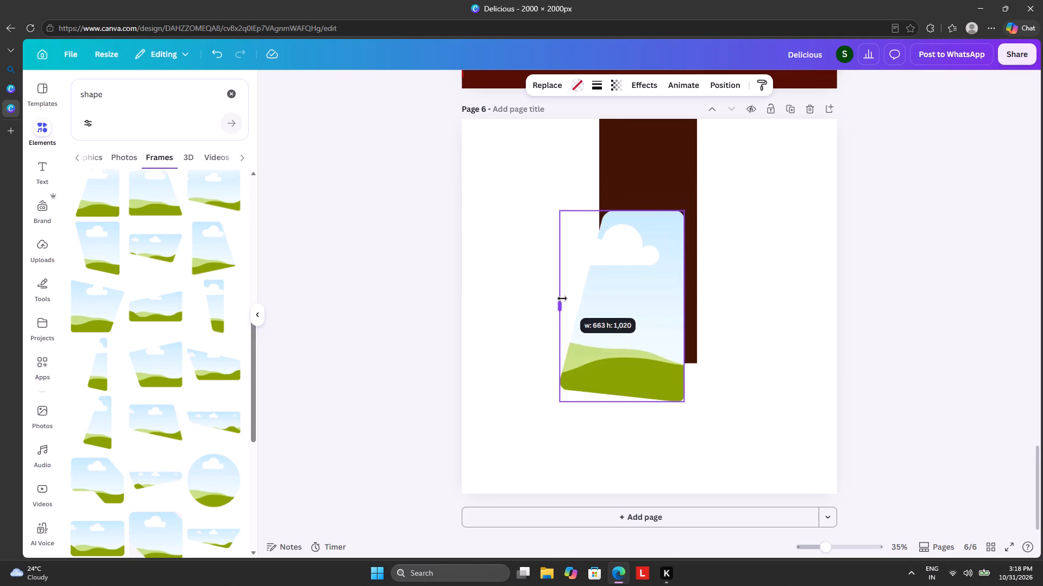
pyautogui.moveTo(562, 298); pyautogui.dragTo(590, 304)
pyautogui.moveTo(649, 314); pyautogui.dragTo(636, 365)
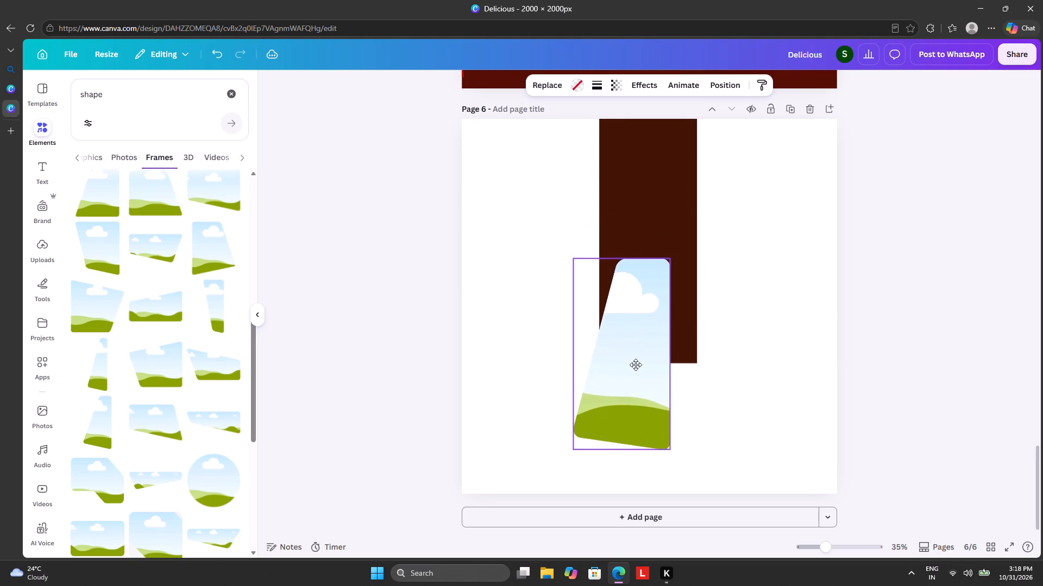
pyautogui.moveTo(636, 365); pyautogui.dragTo(653, 383)
pyautogui.moveTo(594, 370); pyautogui.dragTo(563, 371)
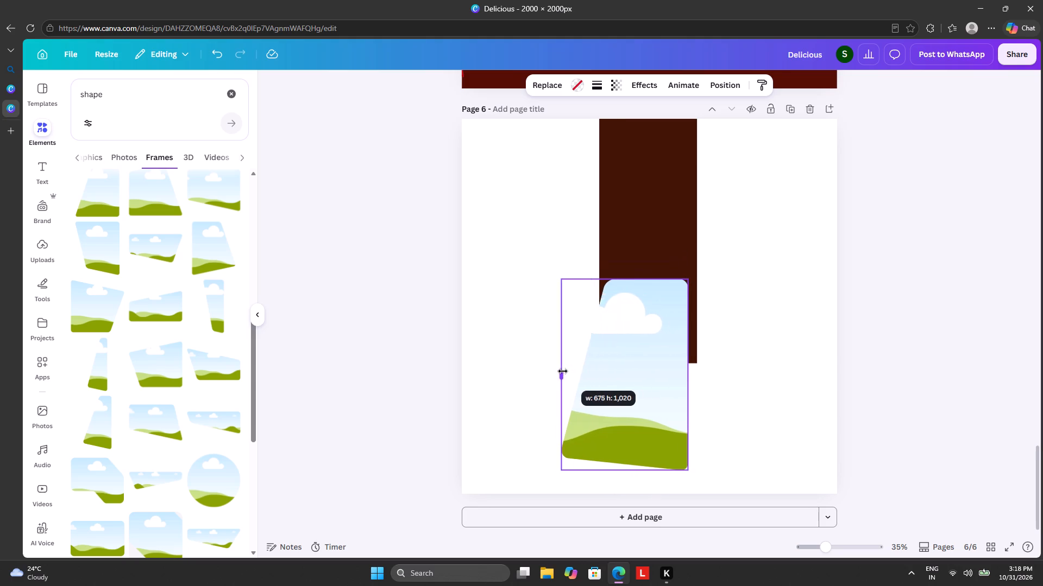
pyautogui.moveTo(563, 371); pyautogui.dragTo(561, 372)
pyautogui.moveTo(602, 379); pyautogui.dragTo(613, 397)
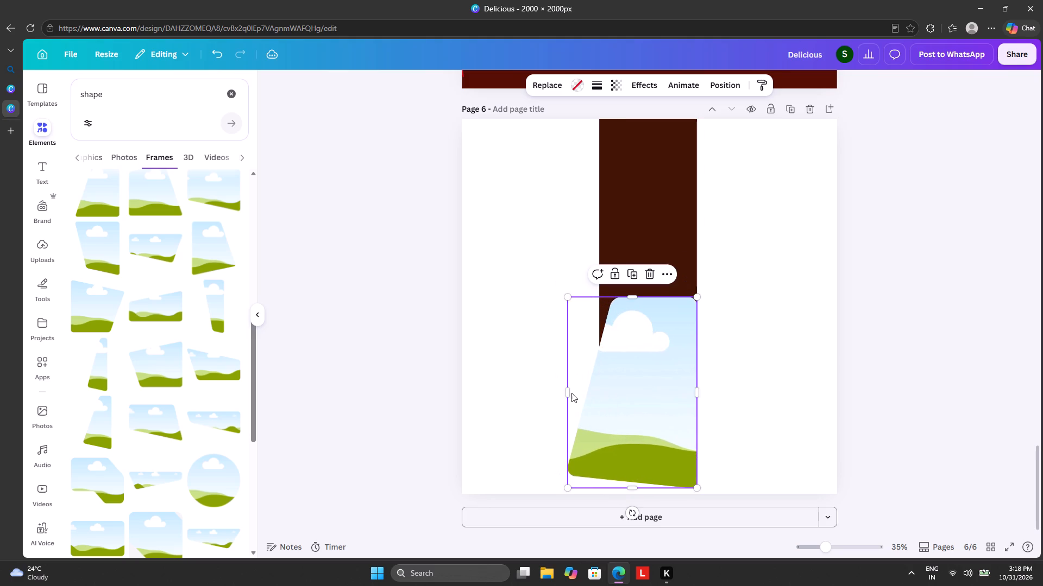
pyautogui.moveTo(569, 392); pyautogui.dragTo(559, 393)
pyautogui.moveTo(626, 367); pyautogui.dragTo(623, 379)
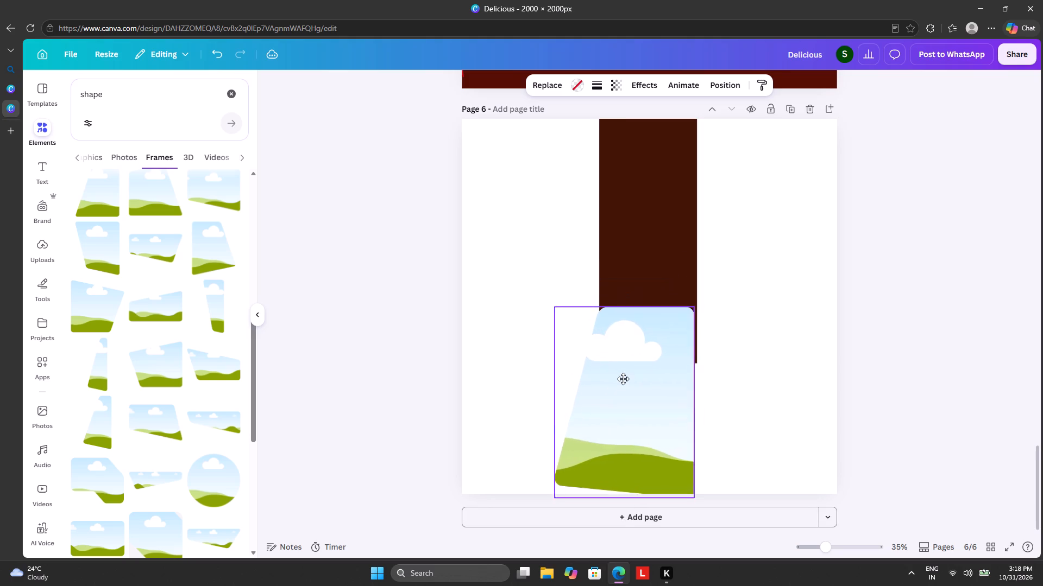
pyautogui.moveTo(623, 379); pyautogui.dragTo(621, 431)
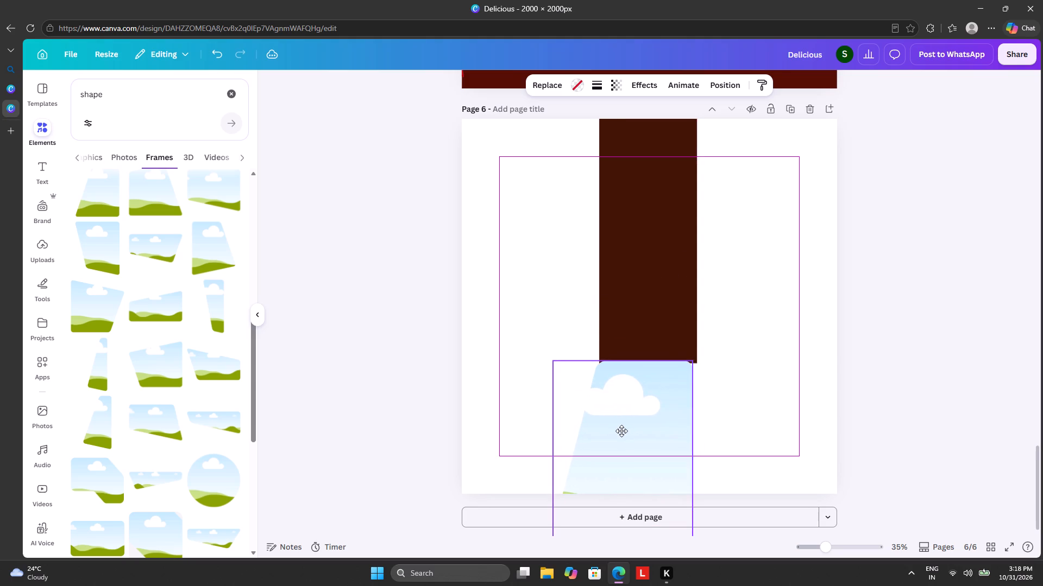
pyautogui.moveTo(621, 431); pyautogui.dragTo(626, 432)
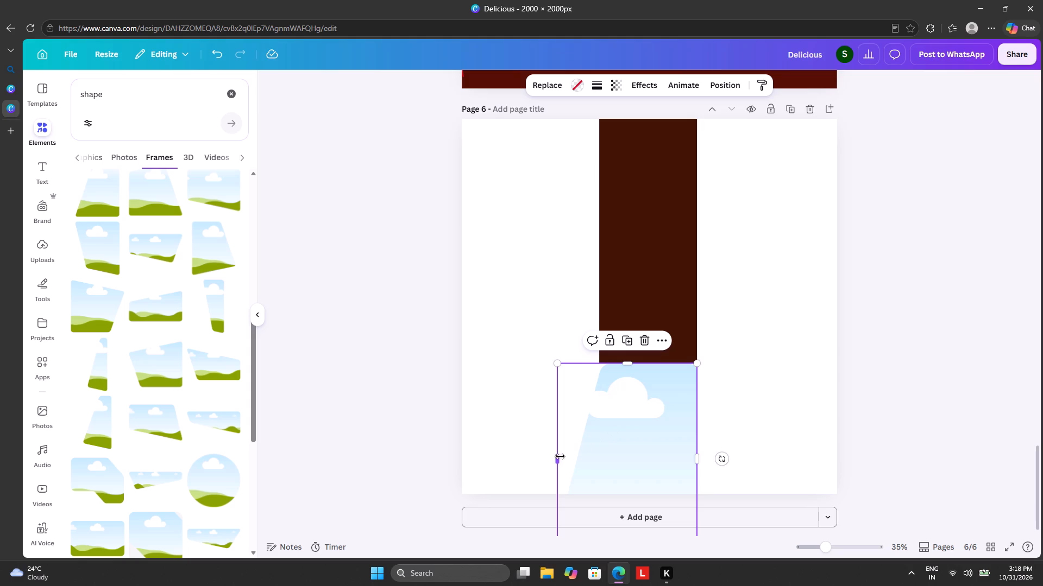
pyautogui.moveTo(558, 457); pyautogui.dragTo(552, 457)
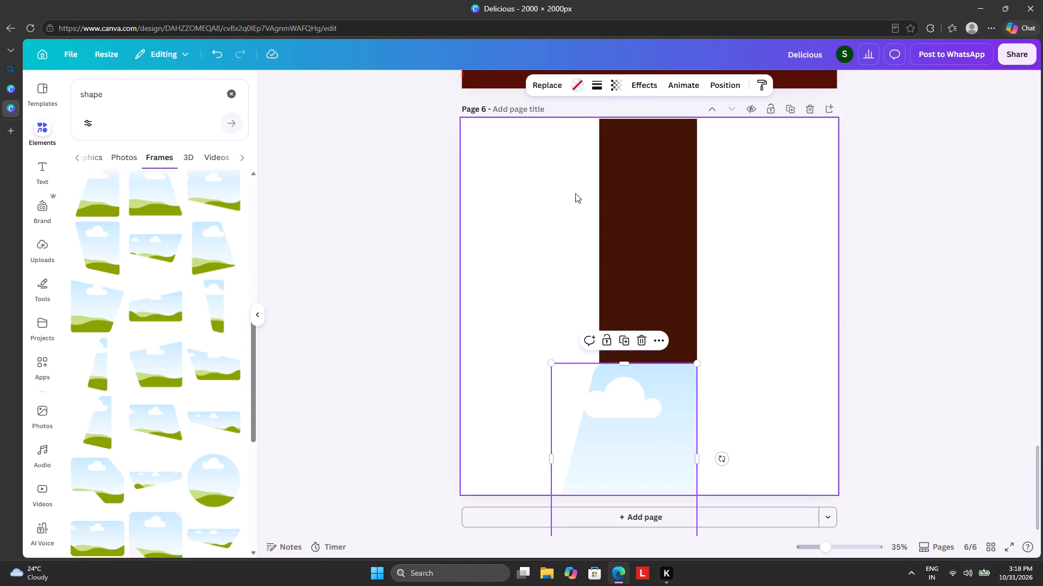
# Look through more of the "shape" frame results for another frame that could suit the brown bar on page 6.
pyautogui.click(607, 226)
pyautogui.click(623, 231)
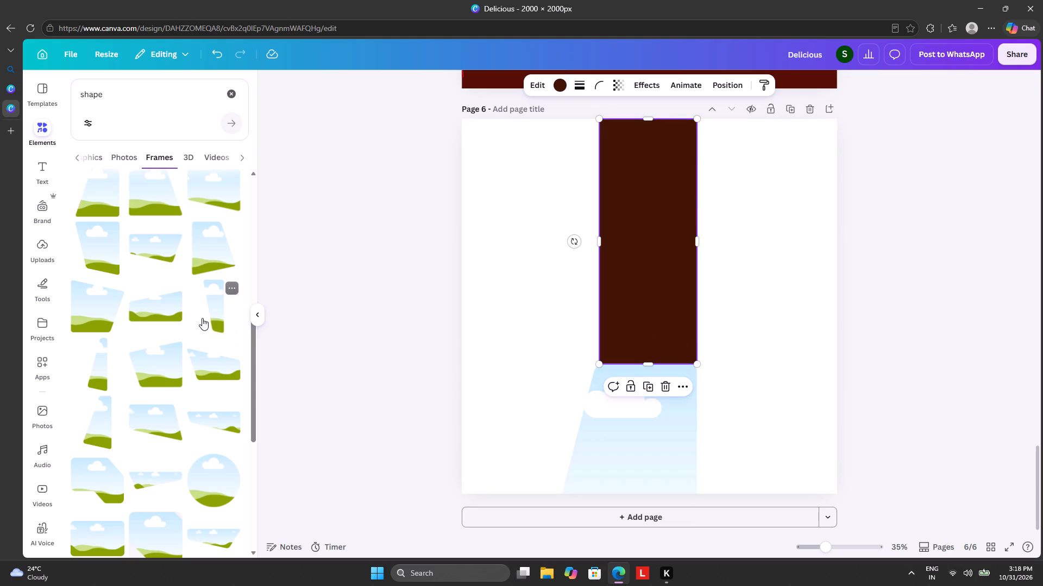
pyautogui.scroll(-2, 193, 295)
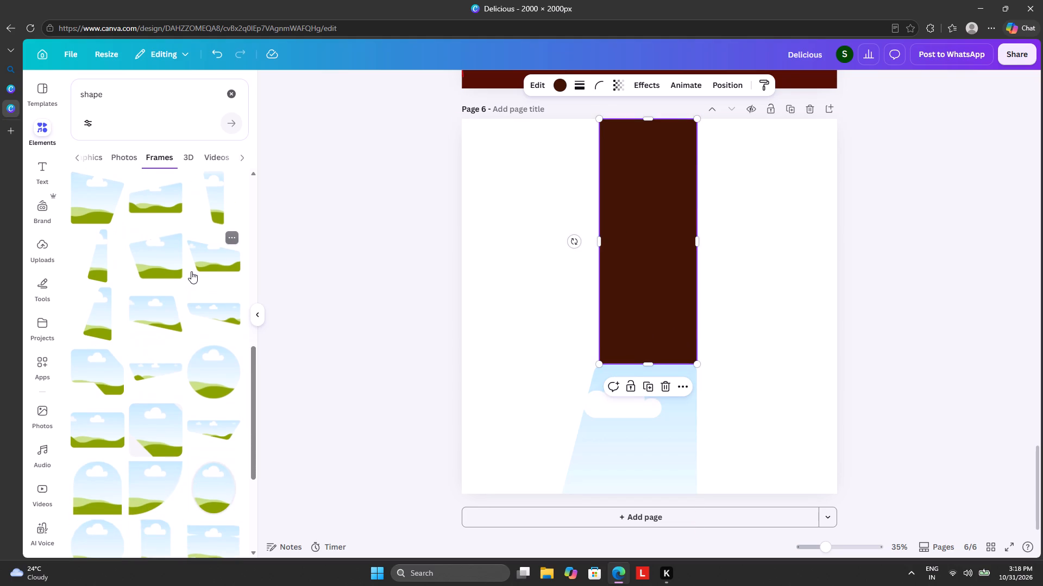
pyautogui.scroll(-2, 190, 266)
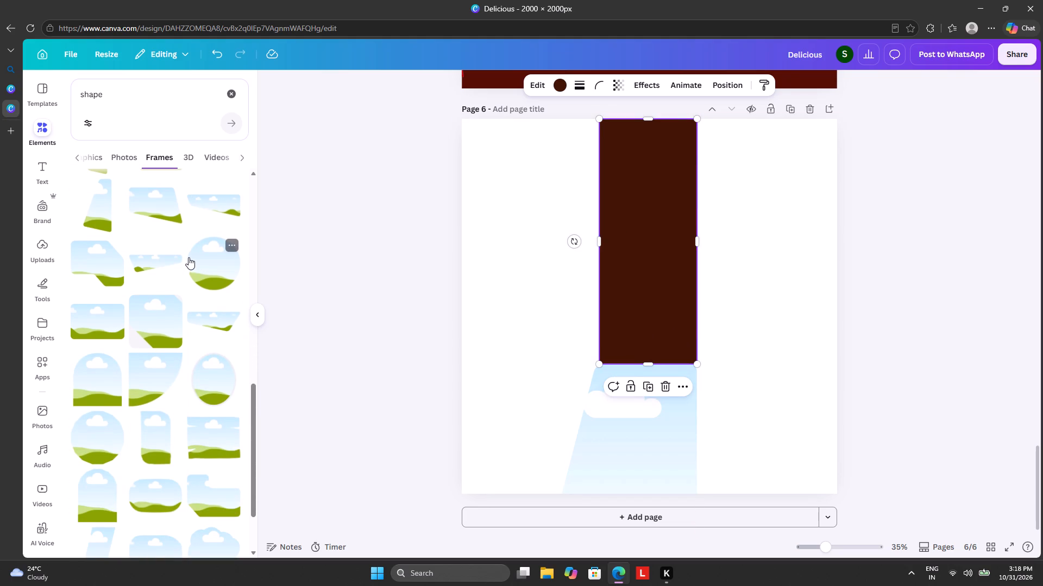
pyautogui.scroll(-3, 189, 257)
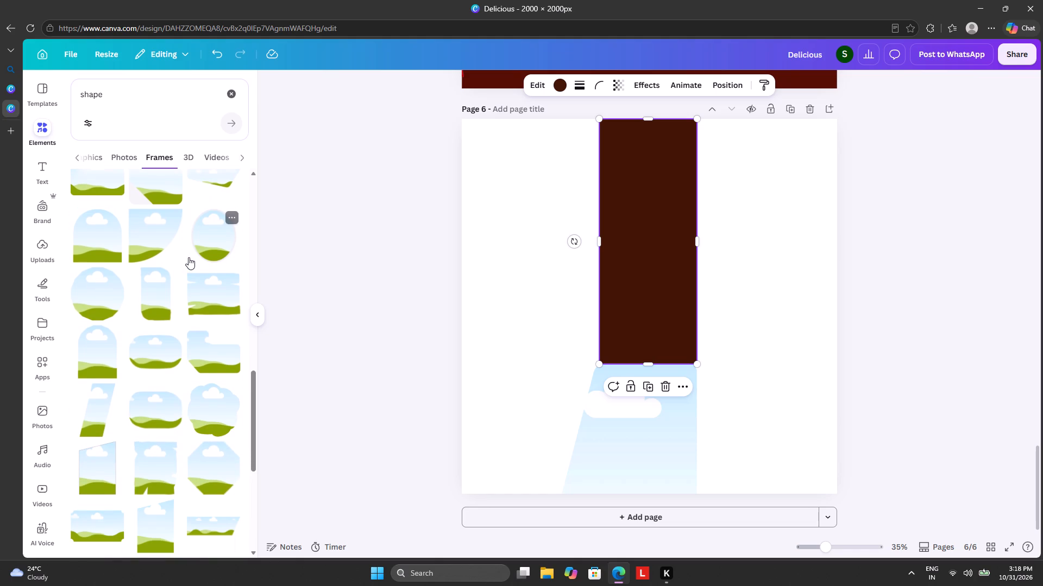
pyautogui.scroll(-4, 189, 257)
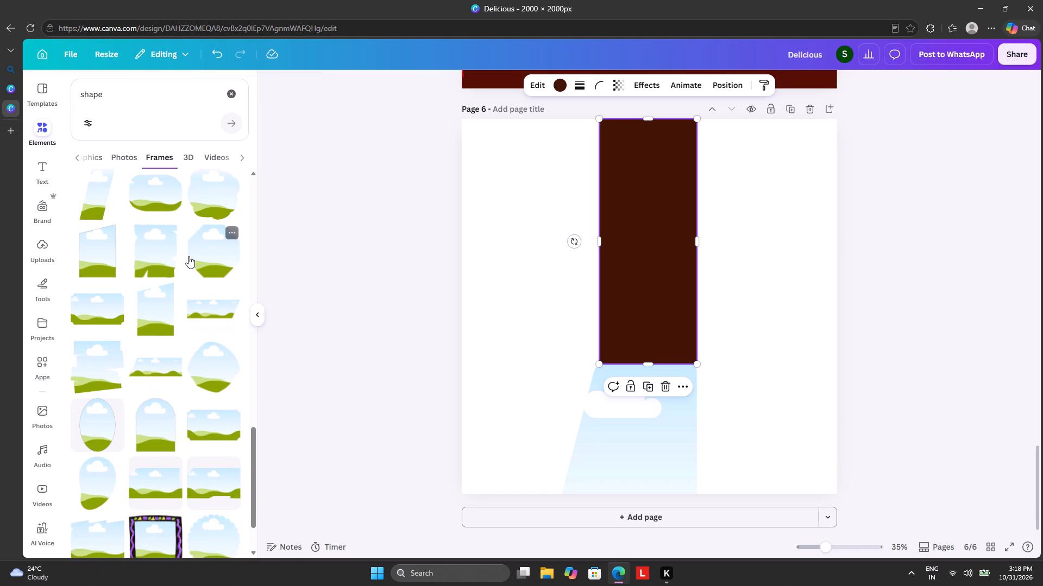
pyautogui.scroll(-2, 189, 256)
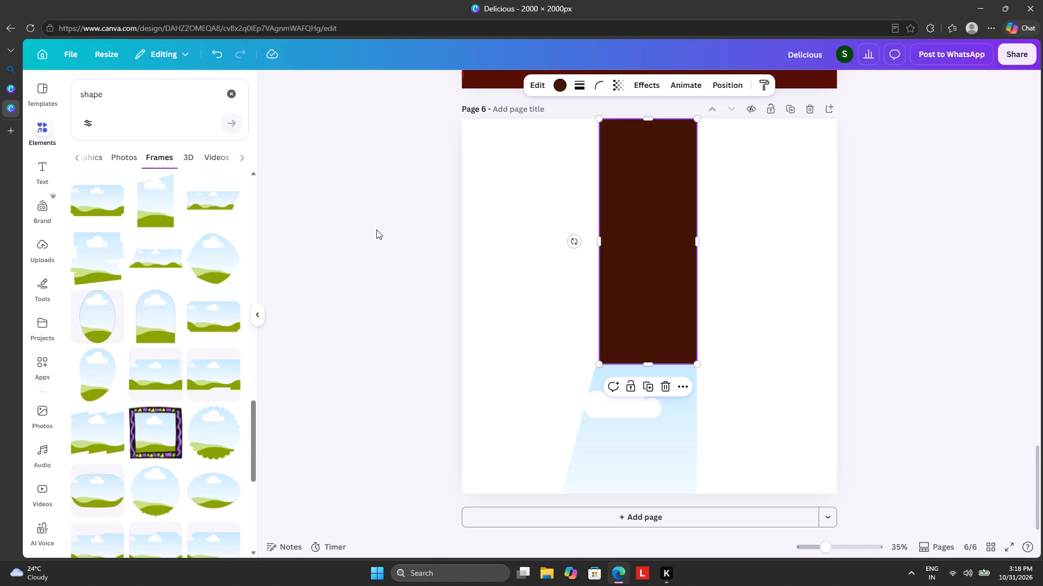
pyautogui.click(376, 230)
pyautogui.click(376, 228)
pyautogui.click(345, 220)
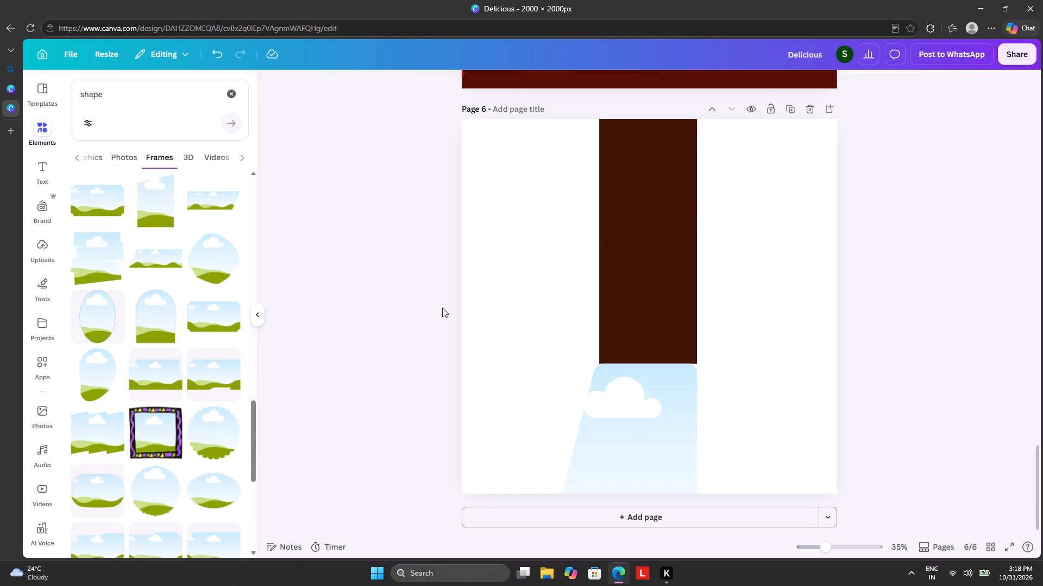
# Fill the slanted frame under the bar with the bar's dark brown, sampled from the bar on page 6.
pyautogui.click(595, 404)
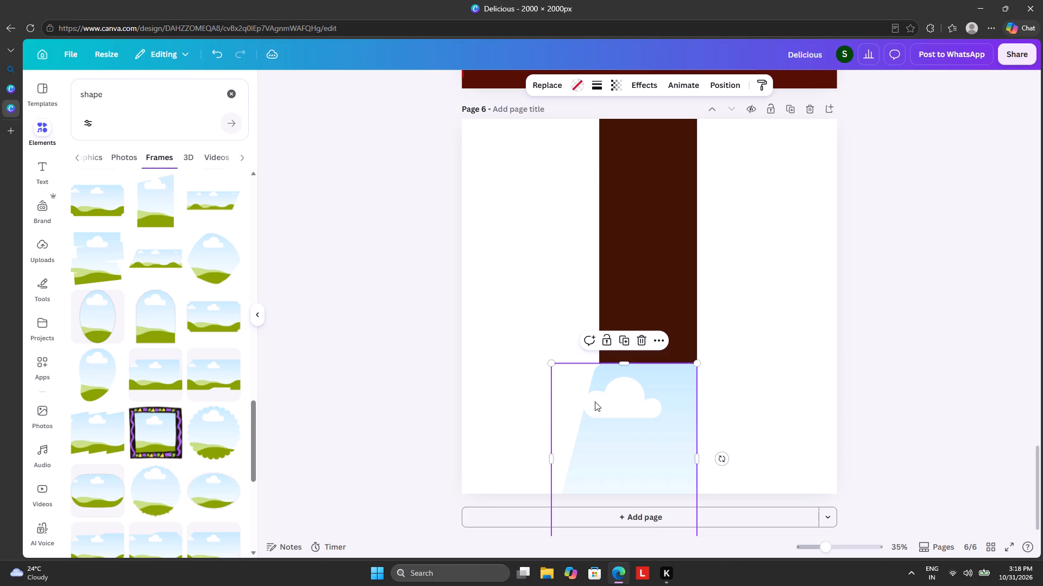
pyautogui.click(575, 80)
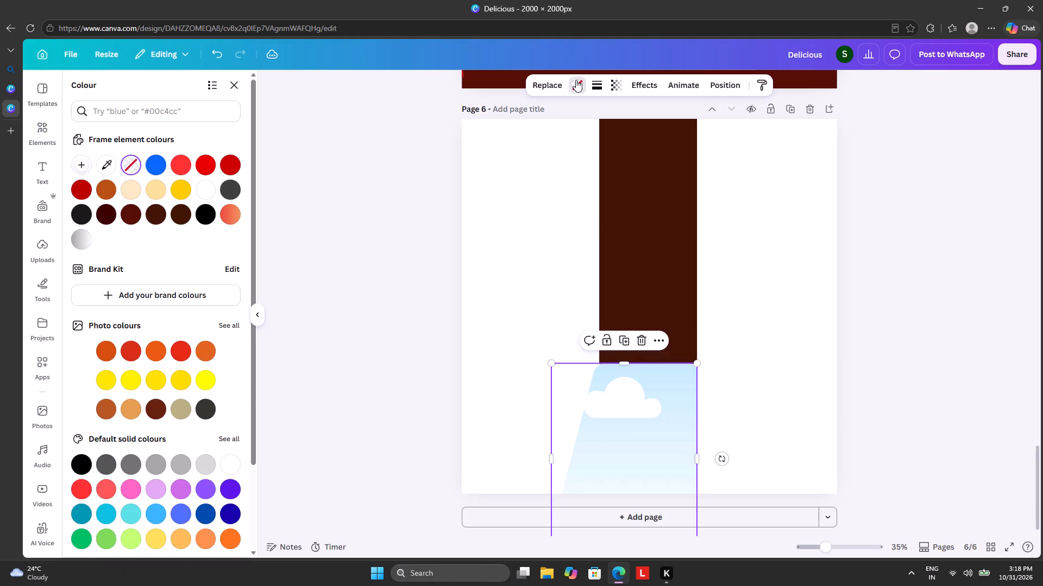
pyautogui.click(104, 163)
pyautogui.click(646, 258)
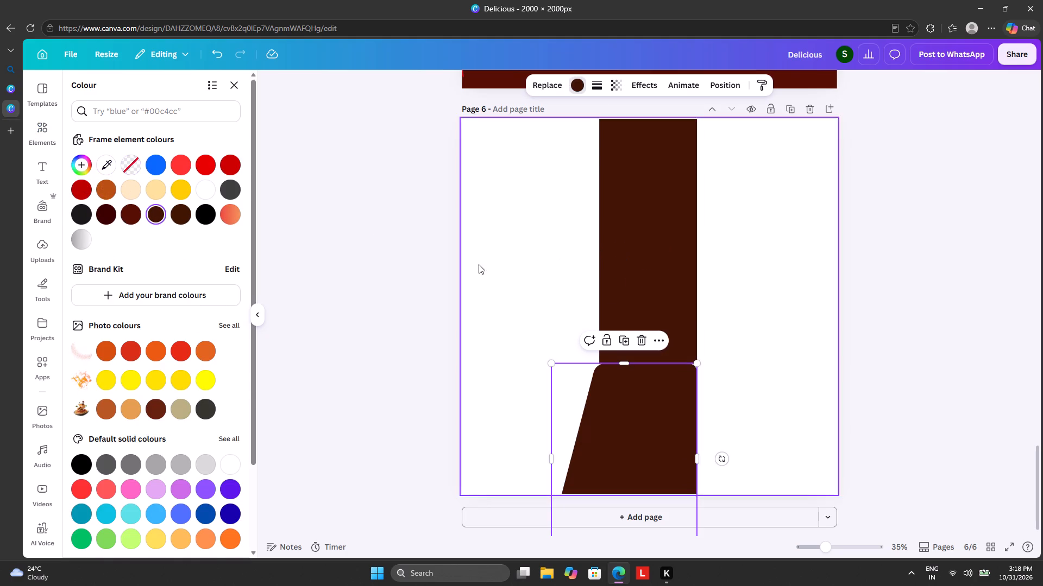
pyautogui.click(359, 266)
pyautogui.click(319, 259)
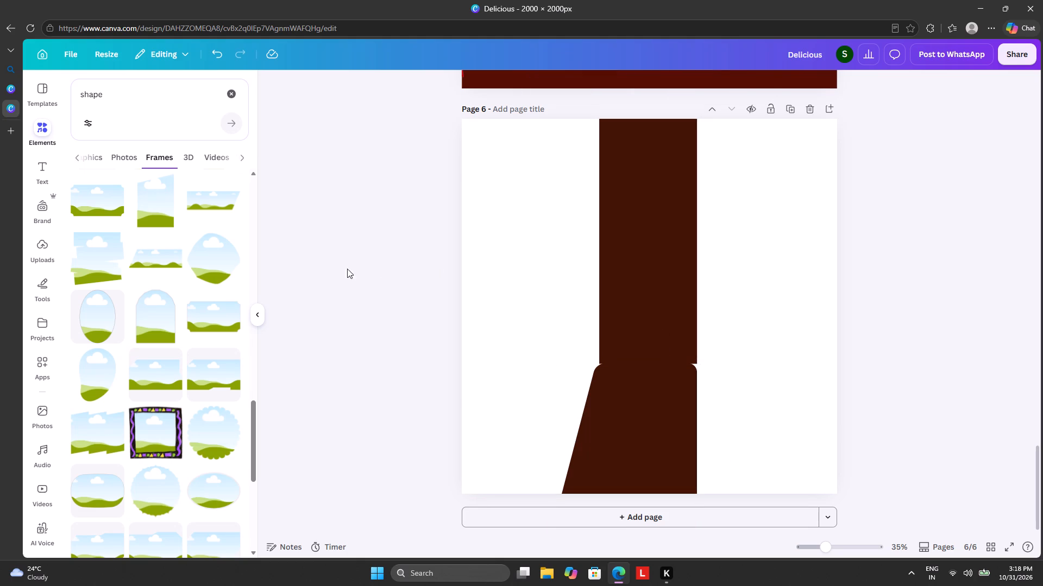
# Raise the slanted frame to overlap the bar's bottom, keeping right edges aligned, and narrow it so its slant meets the bar's left edge.
pyautogui.moveTo(629, 439); pyautogui.dragTo(633, 422)
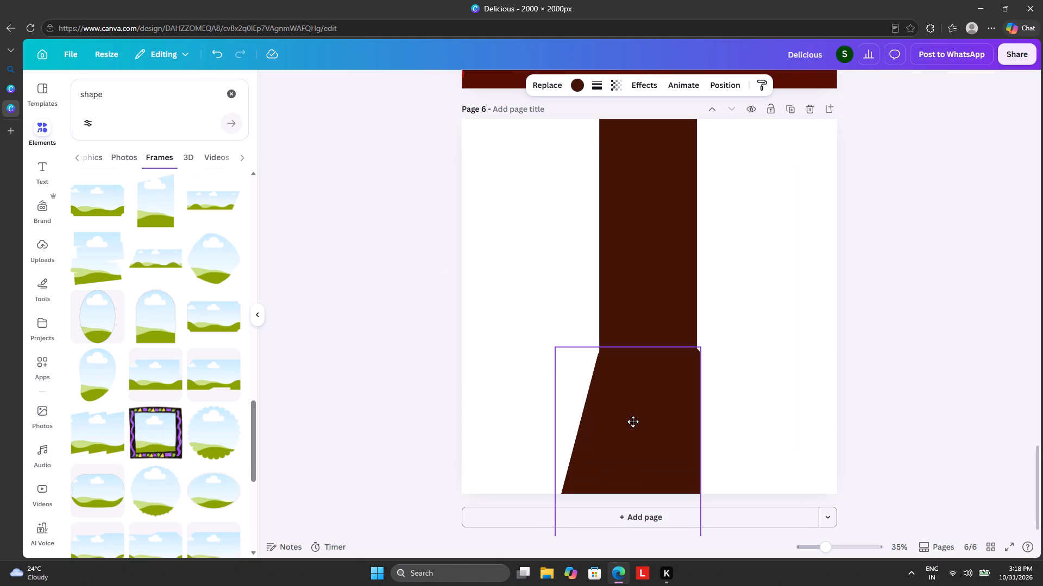
pyautogui.moveTo(633, 422); pyautogui.dragTo(629, 424)
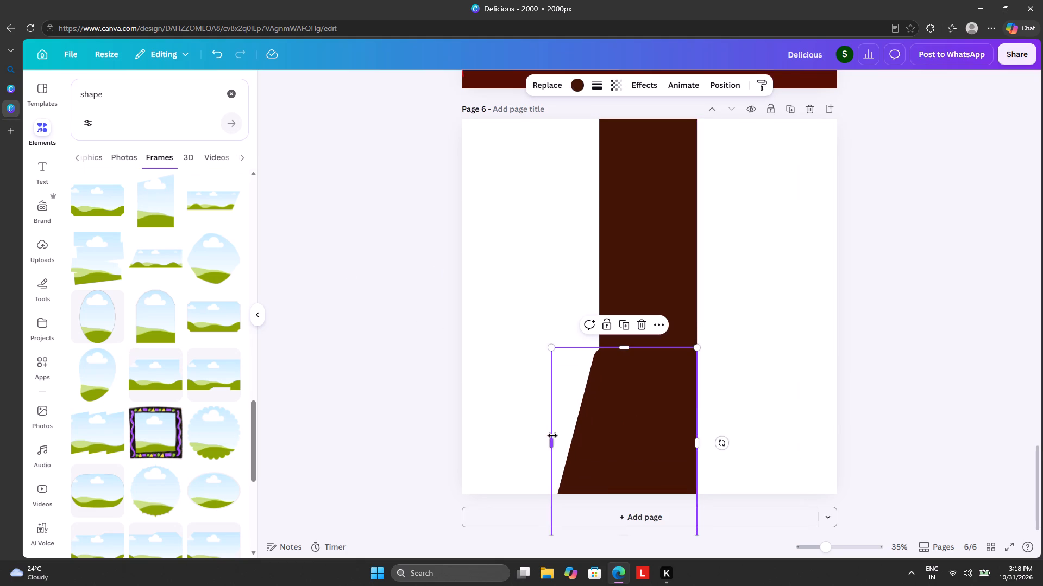
pyautogui.moveTo(549, 443); pyautogui.dragTo(554, 443)
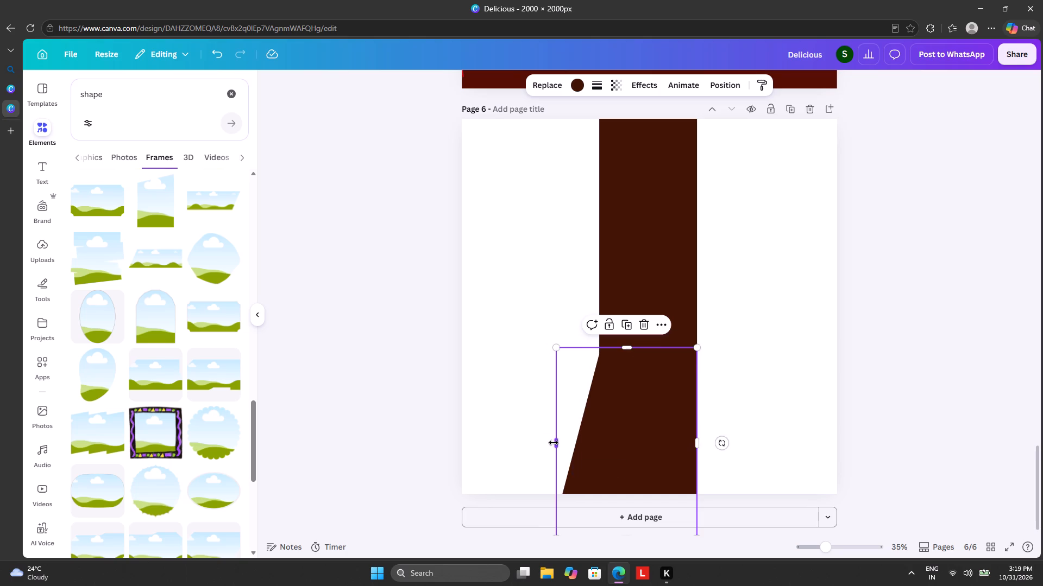
# Examine the whole list of "shape" frame results, from the first ones to those further down, for another suitable frame shape.
pyautogui.scroll(-1, 184, 290)
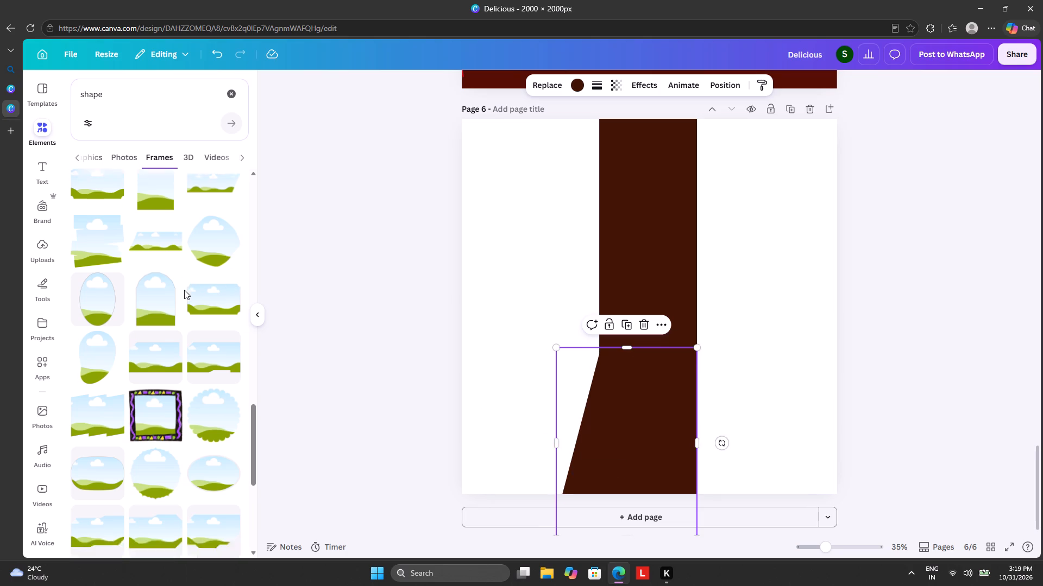
pyautogui.scroll(-5, 184, 290)
pyautogui.scroll(5, 178, 275)
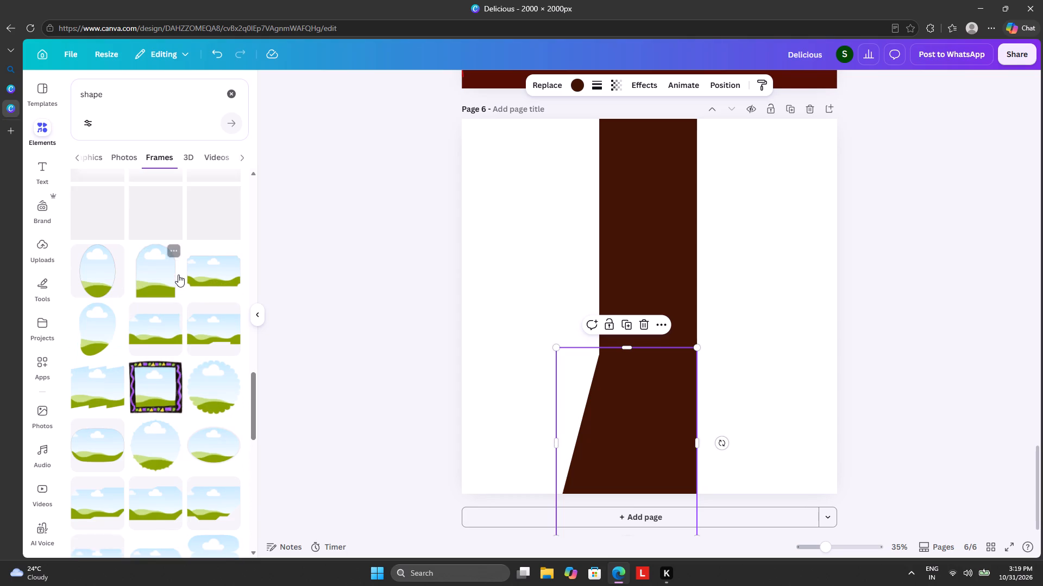
pyautogui.scroll(3, 178, 274)
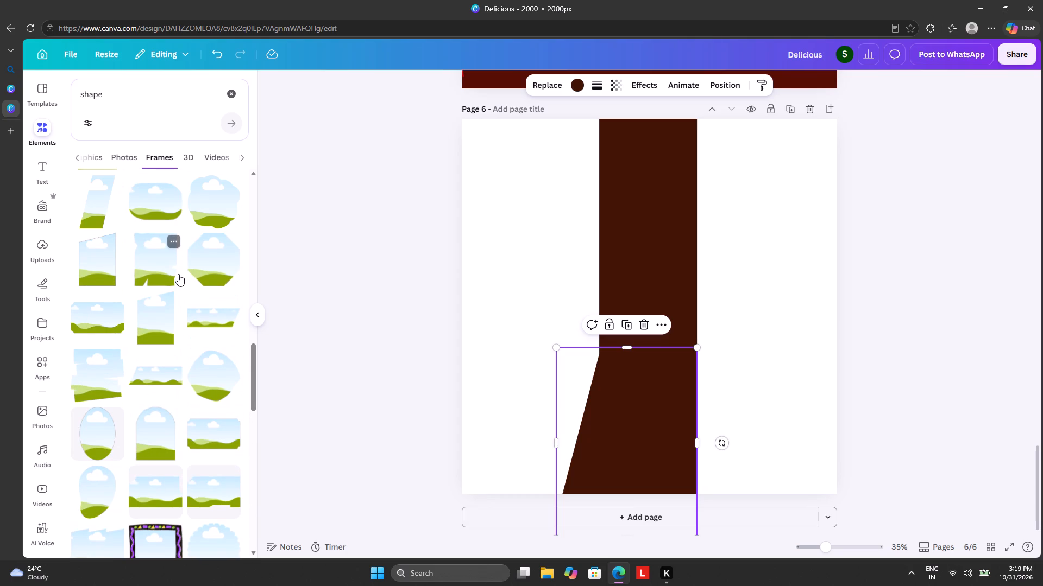
pyautogui.scroll(3, 178, 274)
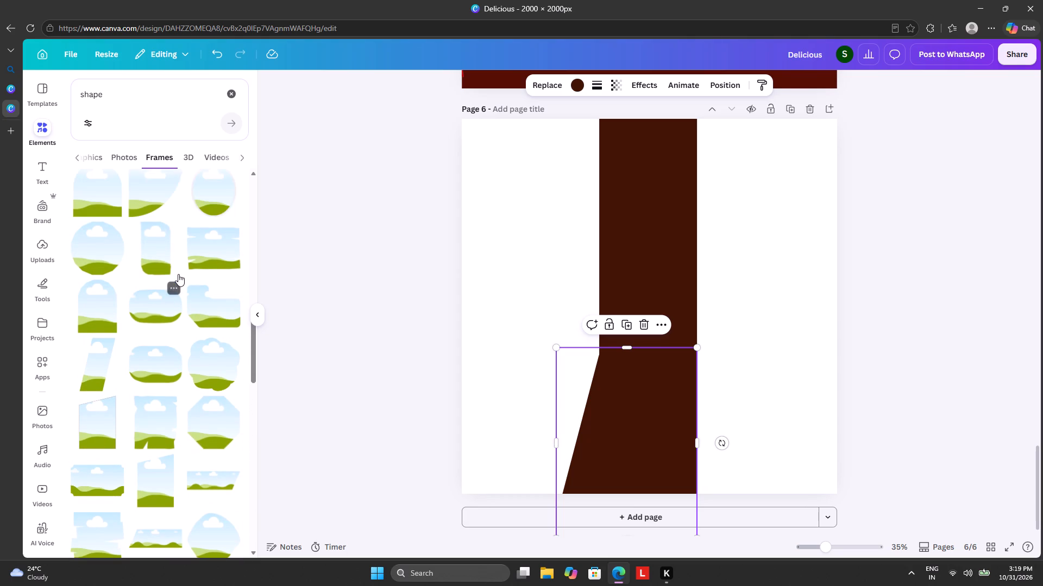
pyautogui.scroll(6, 178, 274)
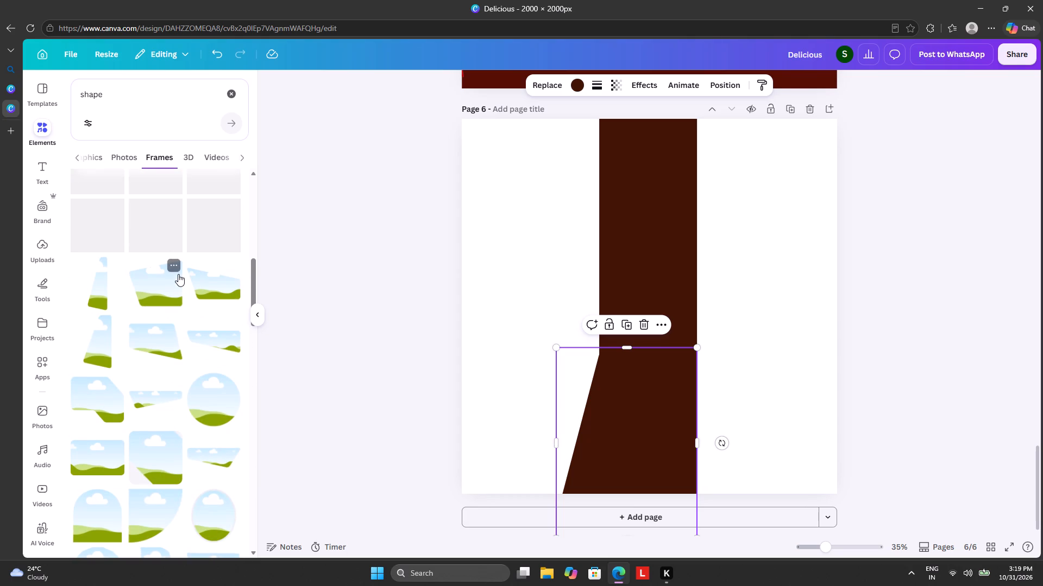
pyautogui.scroll(2, 178, 272)
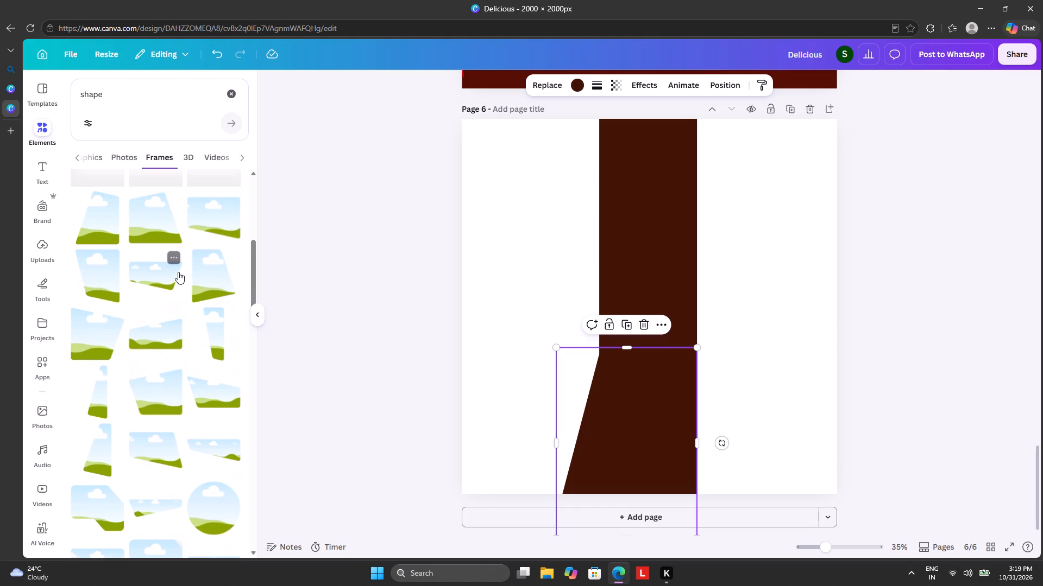
pyautogui.scroll(3, 178, 270)
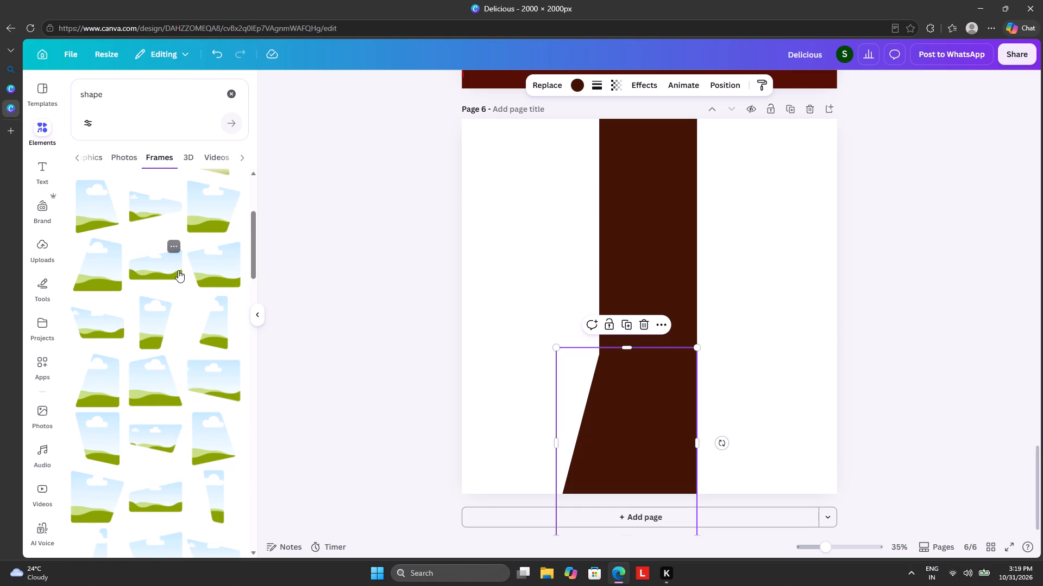
pyautogui.scroll(3, 178, 270)
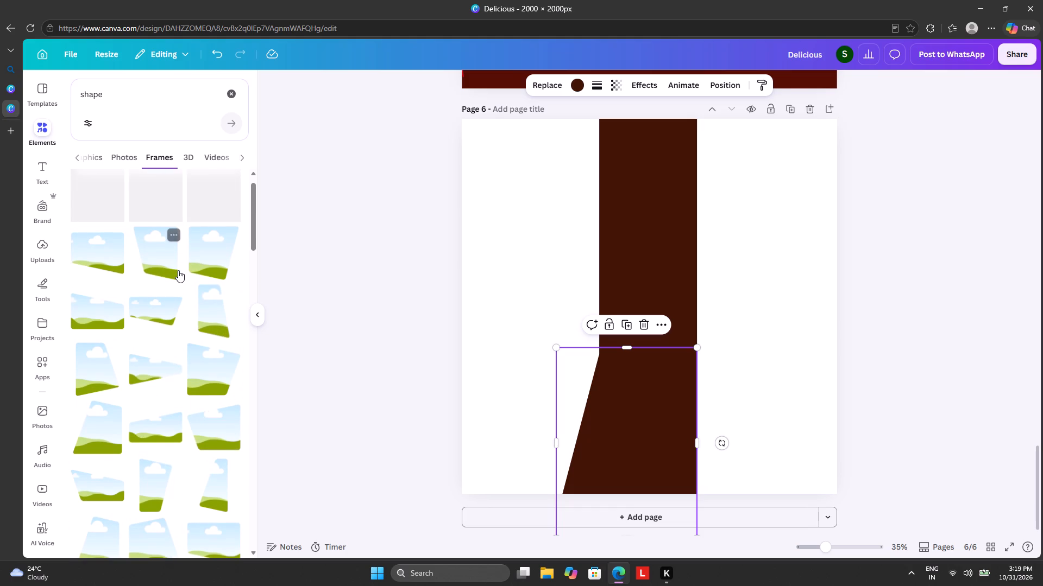
pyautogui.scroll(5, 178, 270)
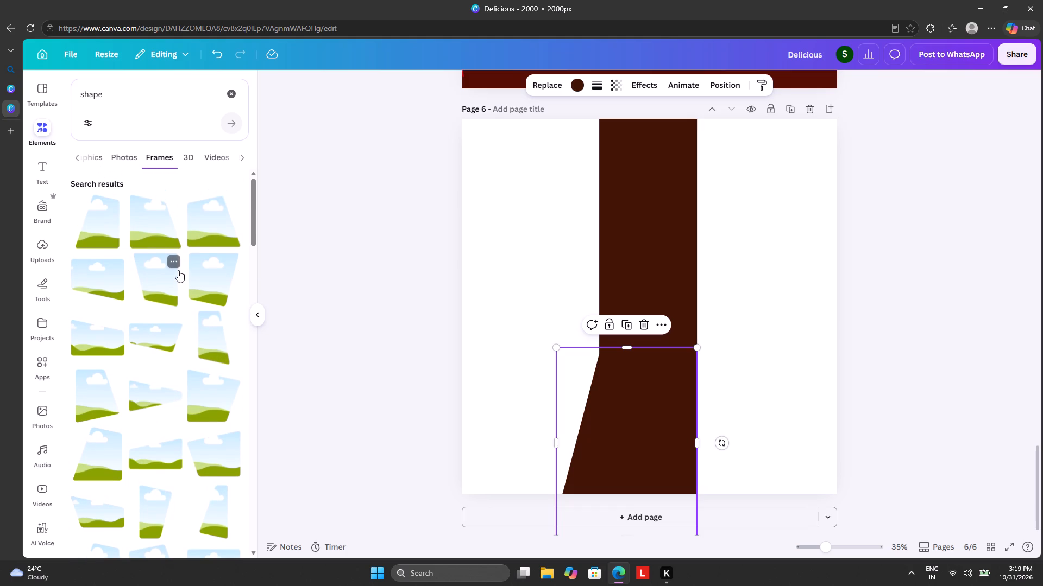
pyautogui.scroll(-20, 178, 270)
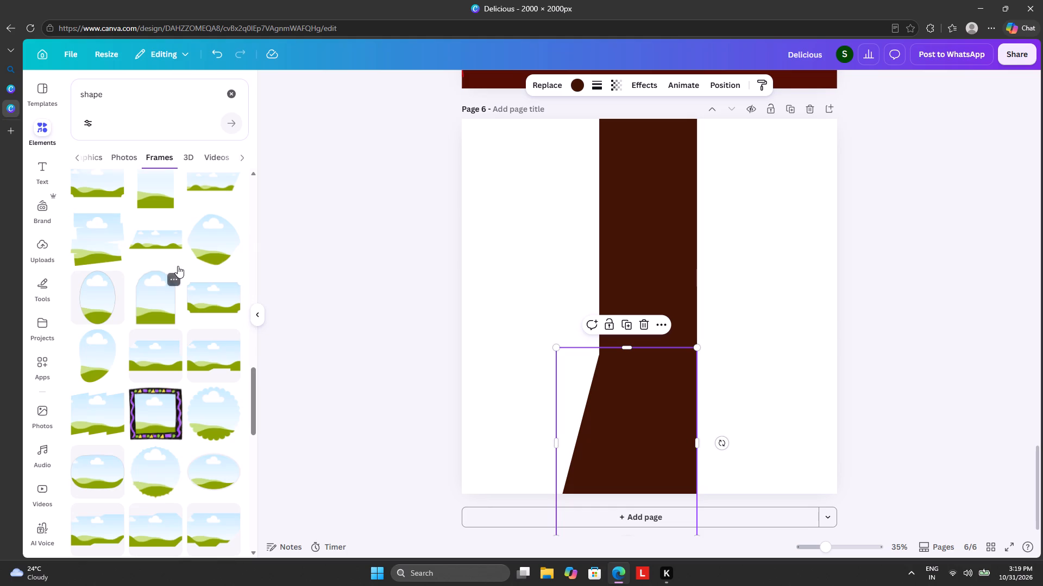
pyautogui.scroll(-5, 178, 266)
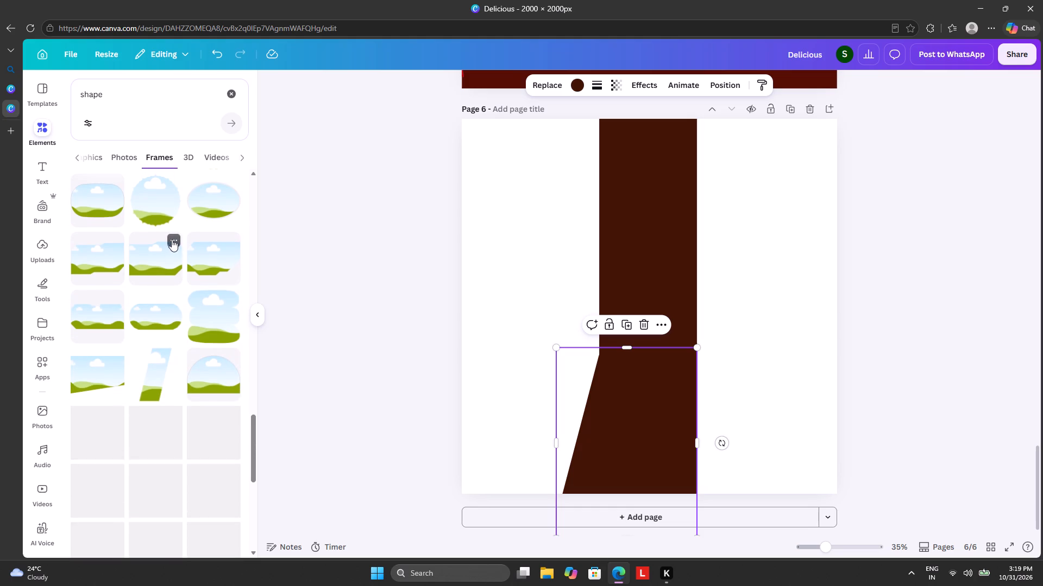
pyautogui.scroll(-4, 140, 300)
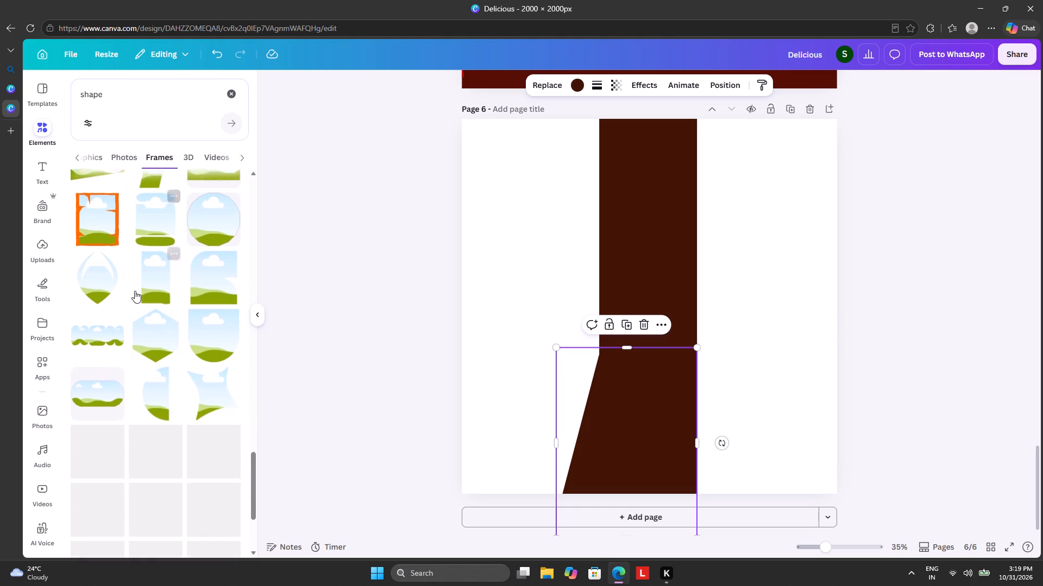
pyautogui.scroll(-8, 134, 269)
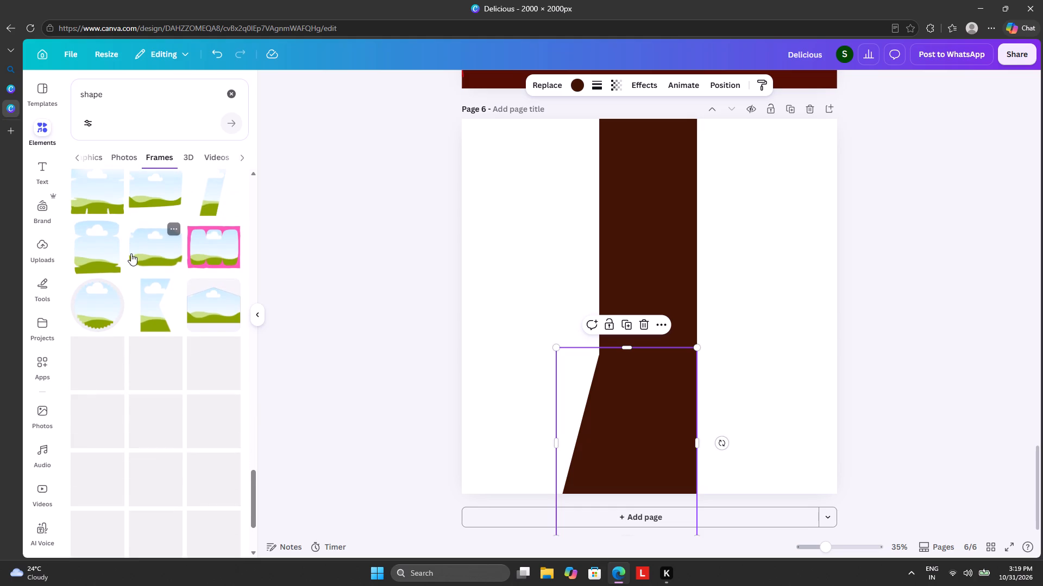
pyautogui.scroll(-7, 130, 253)
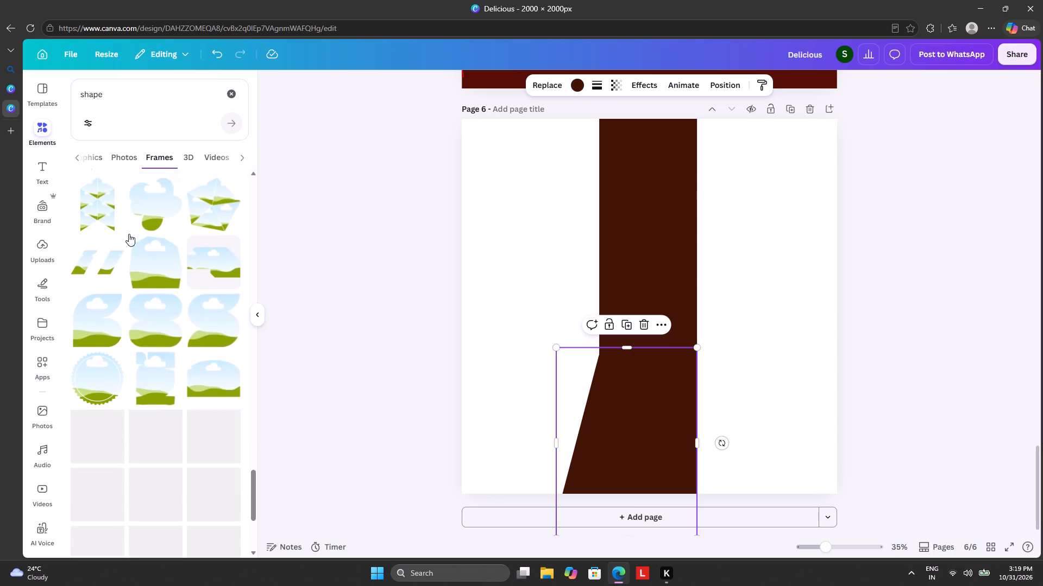
pyautogui.scroll(-1, 129, 234)
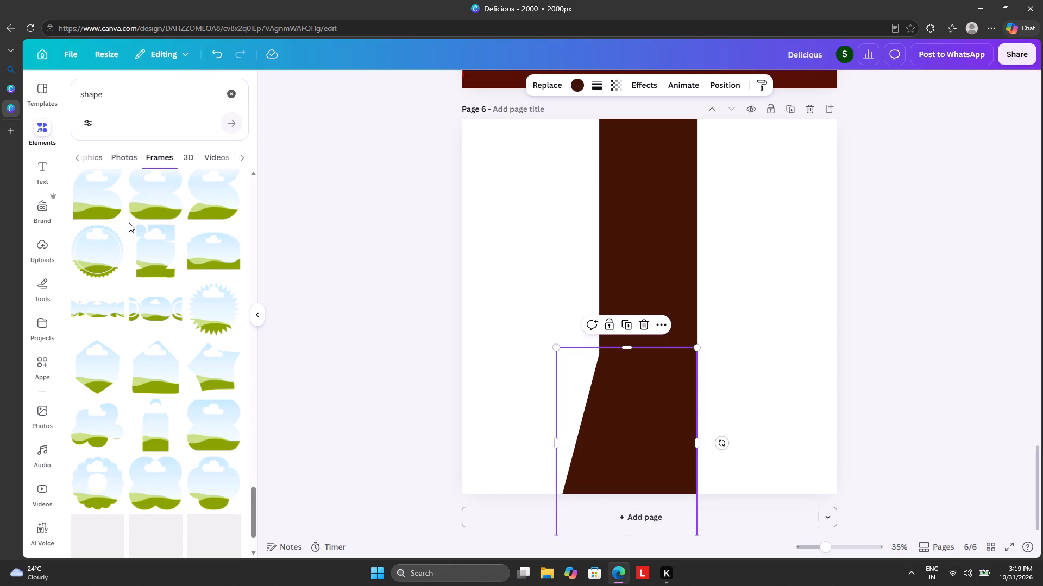
pyautogui.scroll(-7, 129, 222)
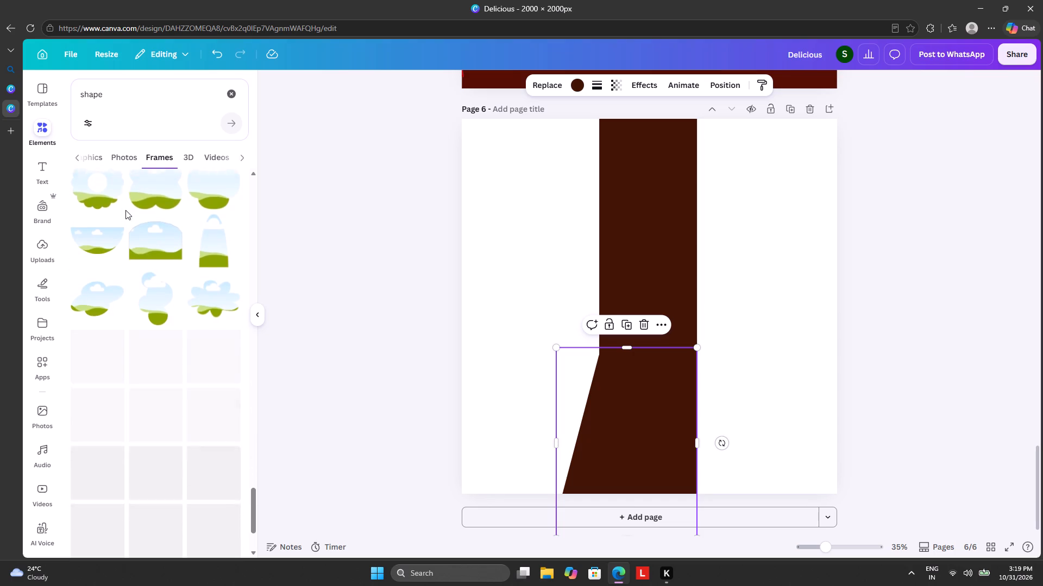
pyautogui.scroll(-1, 125, 210)
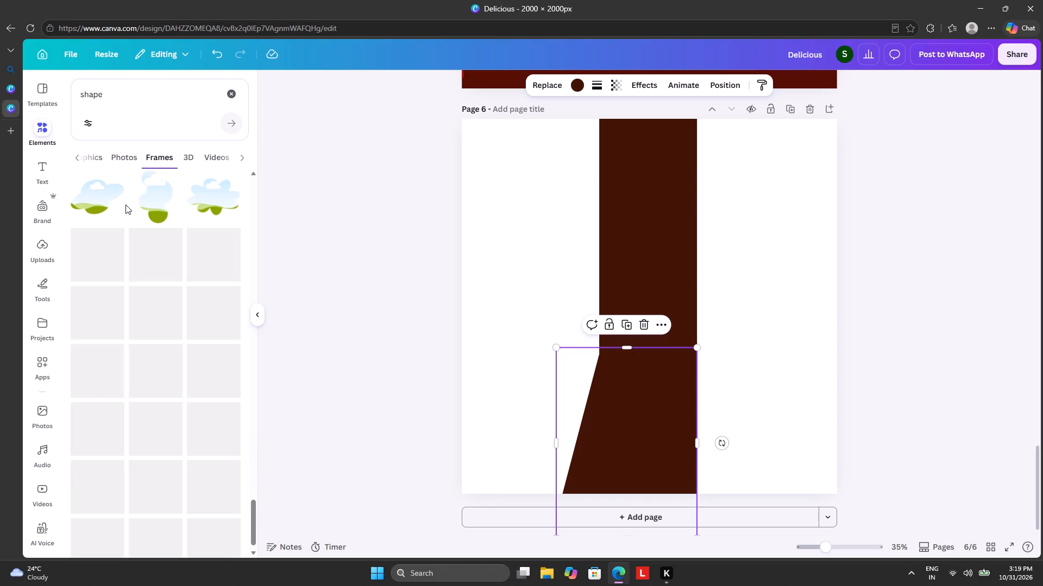
pyautogui.scroll(-2, 125, 200)
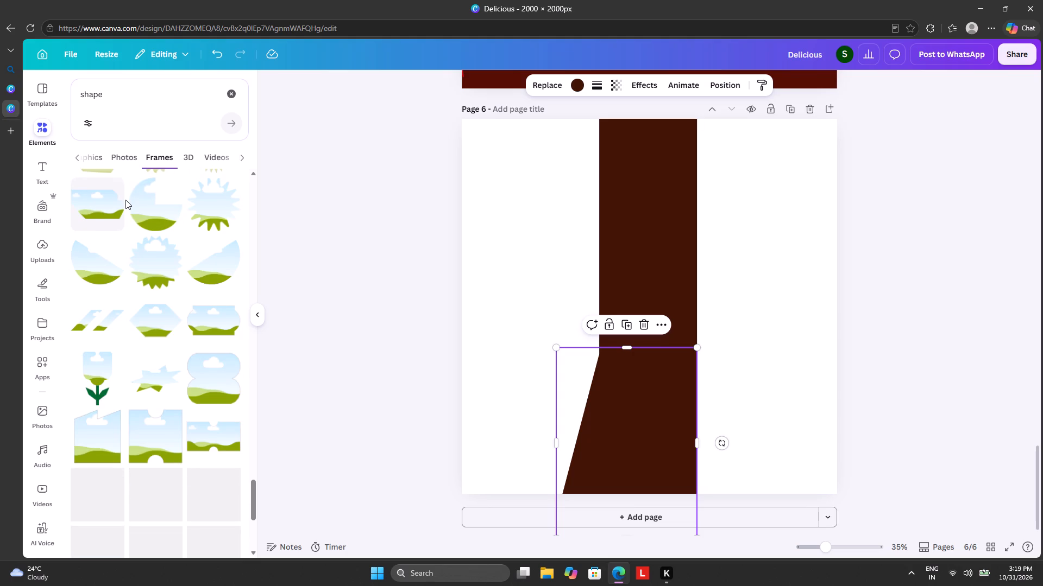
pyautogui.scroll(-3, 125, 195)
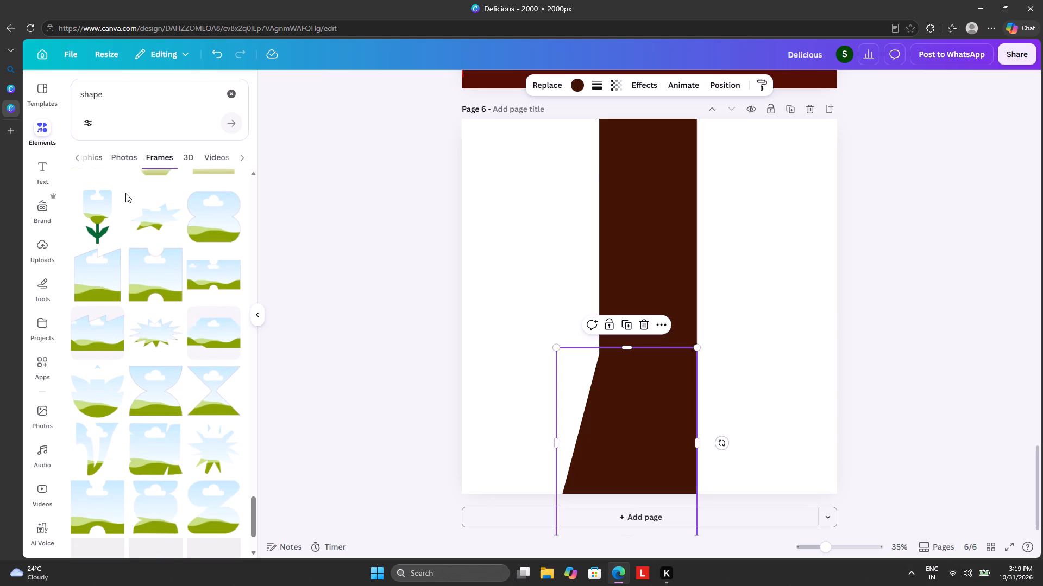
pyautogui.scroll(-1, 125, 184)
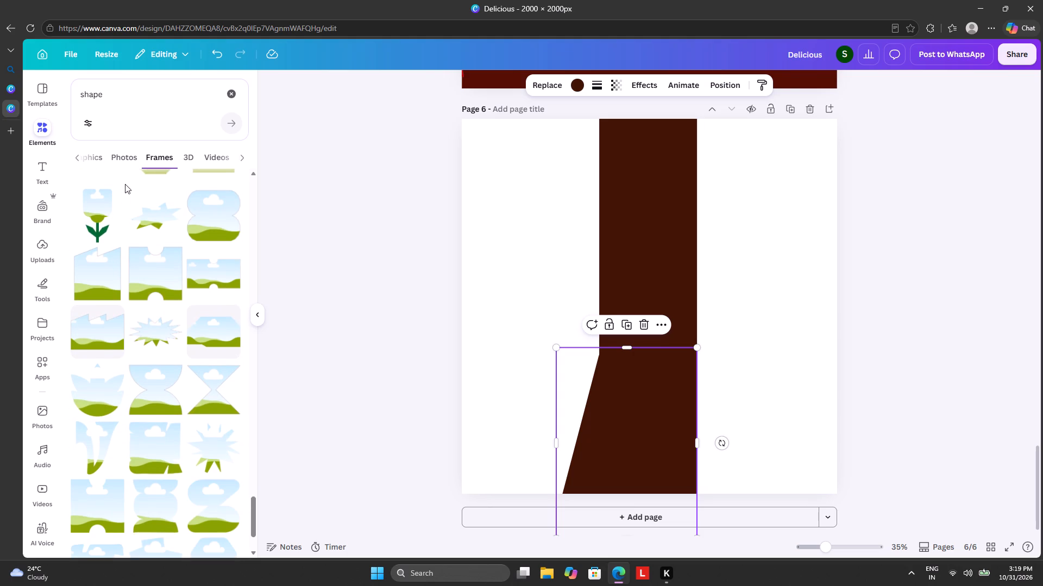
pyautogui.scroll(-10, 125, 184)
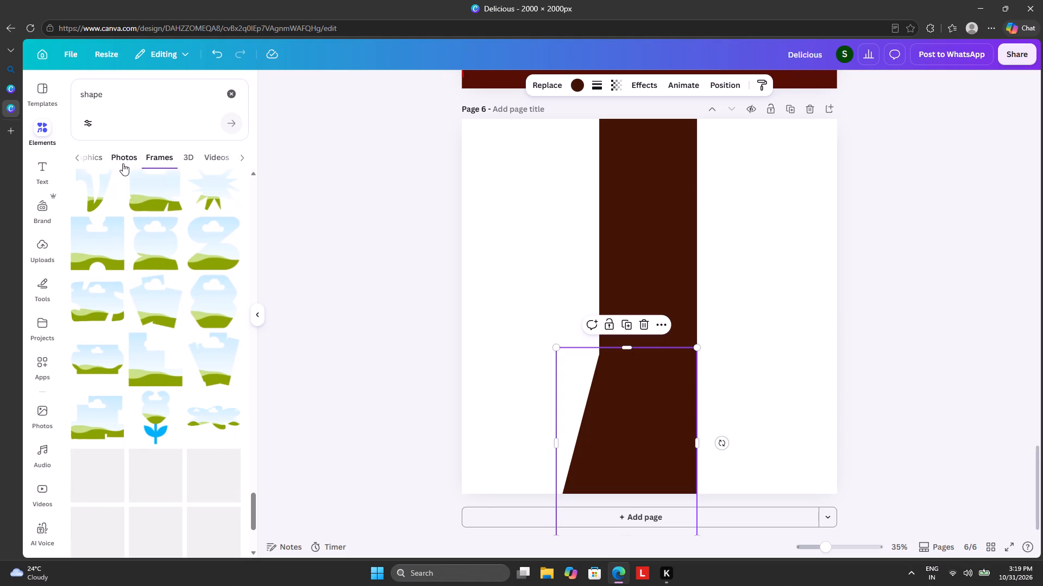
# Examine the frame results for "shape" further down the list for another shape that could join the brown bar.
pyautogui.scroll(-3, 123, 163)
pyautogui.scroll(-10, 146, 296)
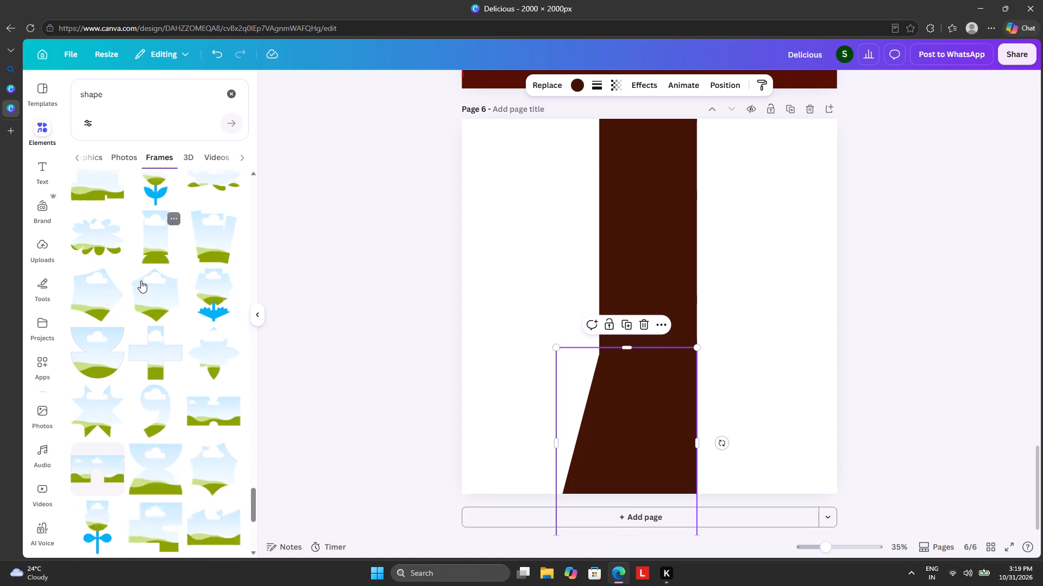
pyautogui.scroll(-9, 141, 281)
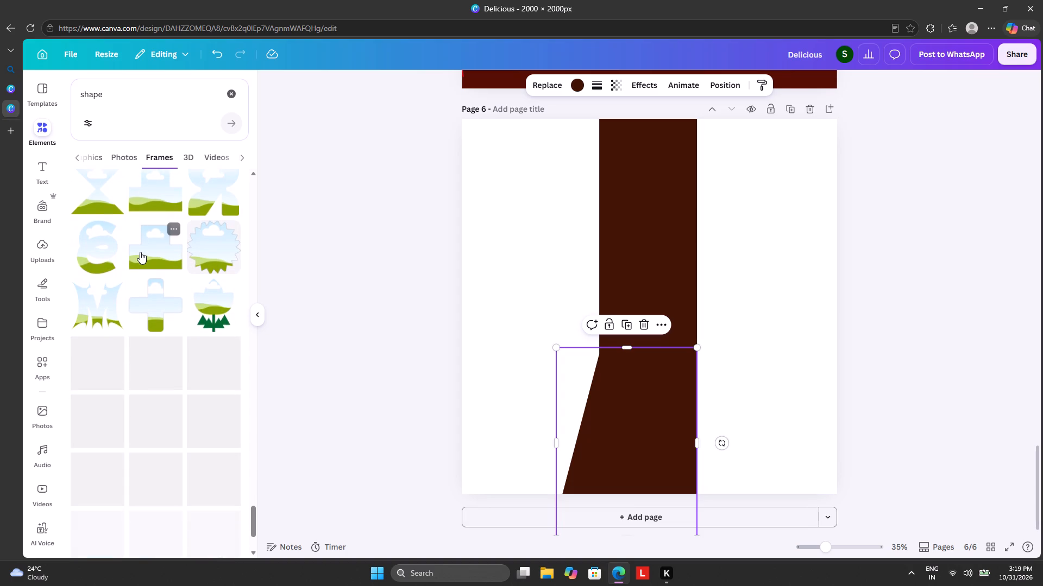
pyautogui.scroll(-1, 140, 249)
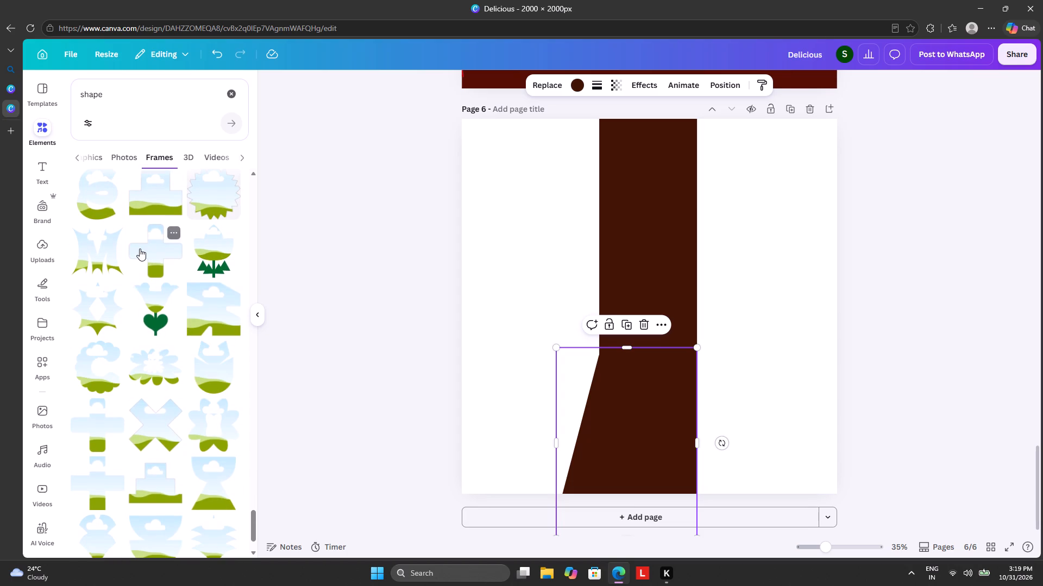
pyautogui.scroll(-6, 140, 249)
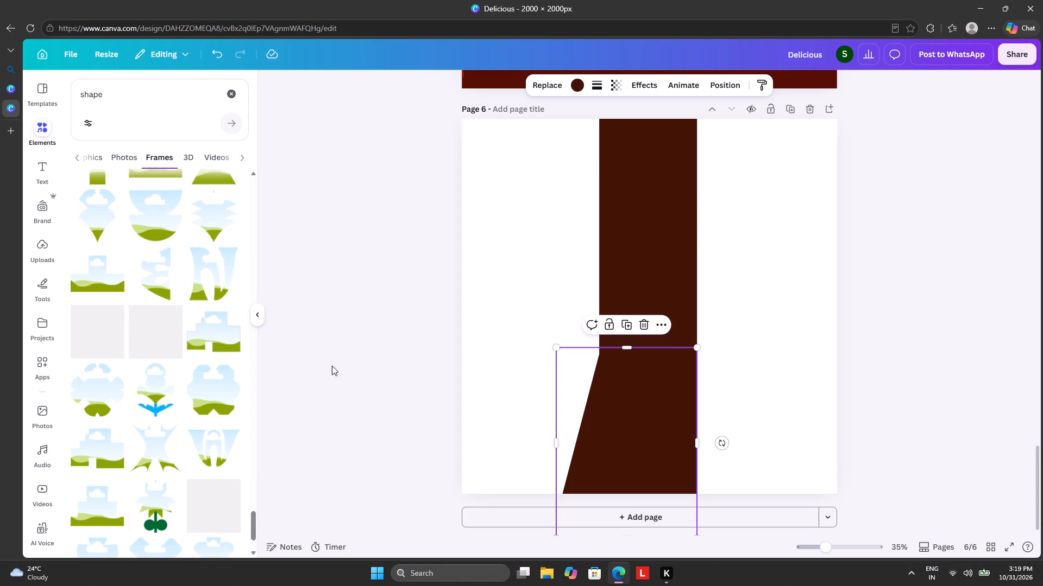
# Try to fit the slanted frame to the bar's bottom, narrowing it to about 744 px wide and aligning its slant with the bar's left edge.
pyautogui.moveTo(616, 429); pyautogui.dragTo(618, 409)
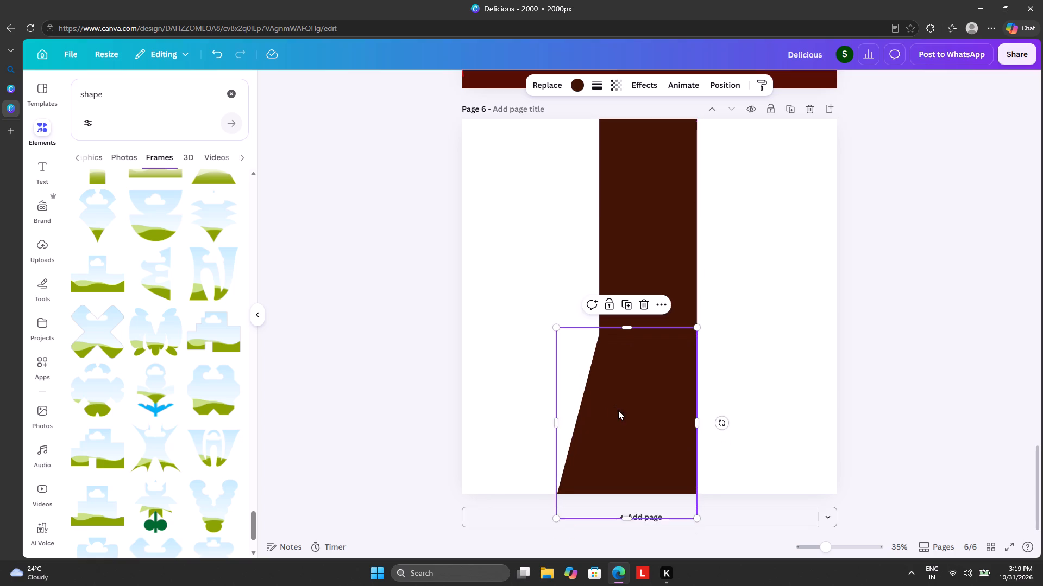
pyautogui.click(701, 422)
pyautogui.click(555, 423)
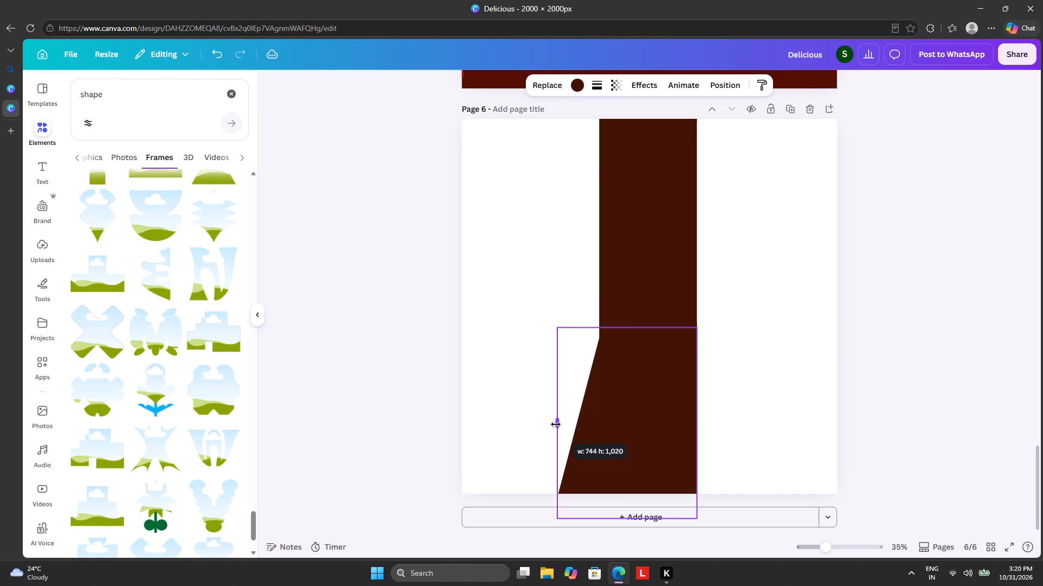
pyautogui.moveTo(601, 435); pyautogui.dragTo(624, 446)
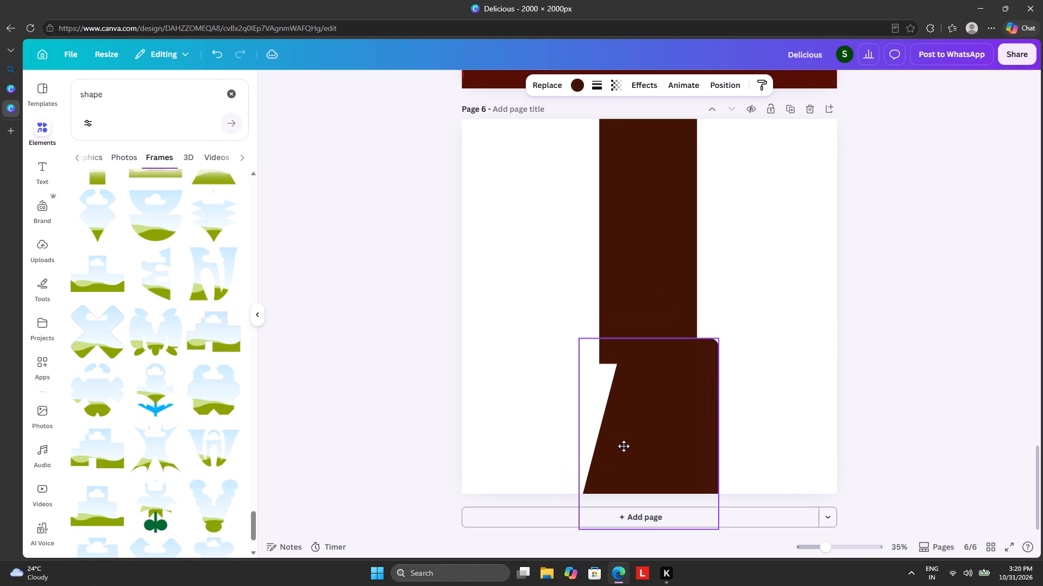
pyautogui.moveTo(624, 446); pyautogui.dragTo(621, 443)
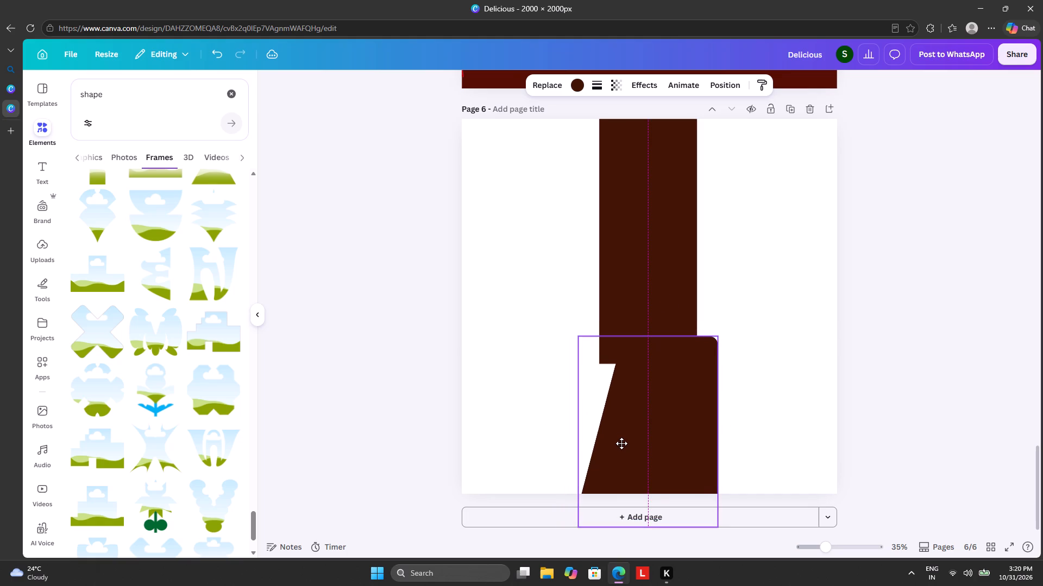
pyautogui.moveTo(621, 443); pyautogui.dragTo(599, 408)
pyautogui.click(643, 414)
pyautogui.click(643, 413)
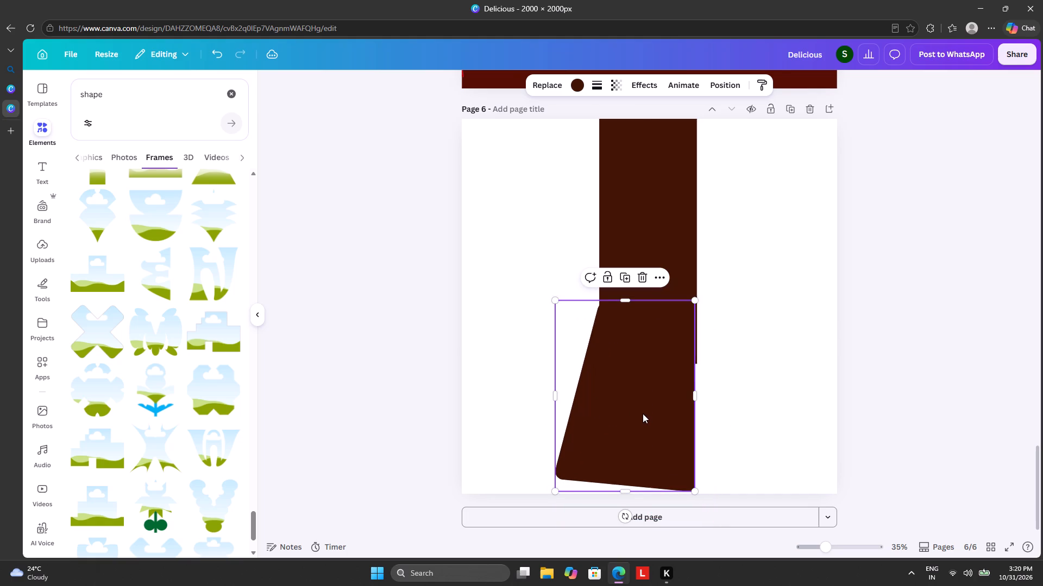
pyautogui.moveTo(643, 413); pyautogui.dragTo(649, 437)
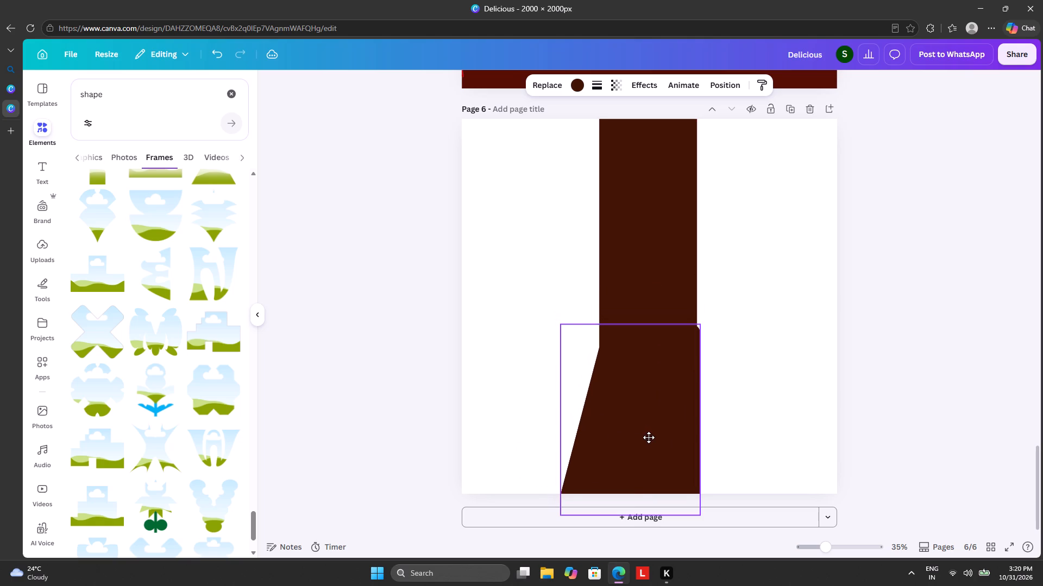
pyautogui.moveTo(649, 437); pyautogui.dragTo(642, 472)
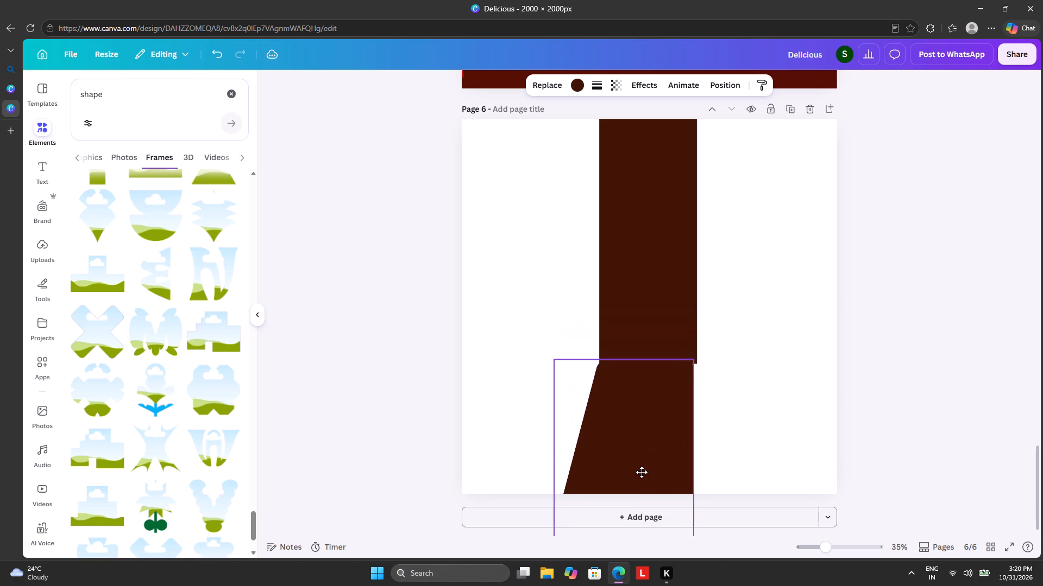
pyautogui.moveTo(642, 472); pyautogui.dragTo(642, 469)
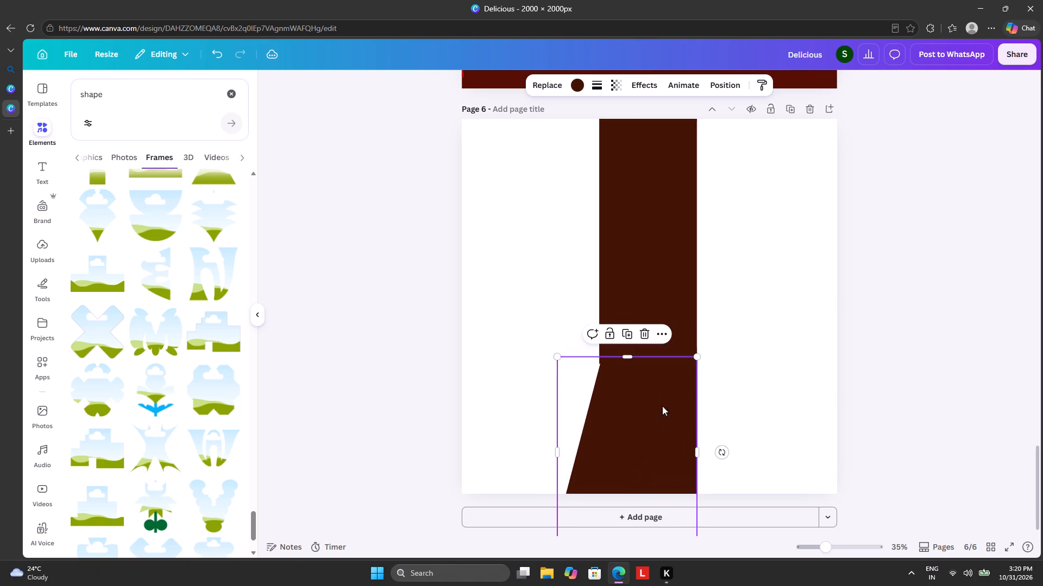
# Delete the slanted dark brown frame under the bar on page 6.
pyautogui.click(642, 330)
# Look through the "shape" frame results for a replacement frame to extend the brown bar on page 6.
pyautogui.scroll(-1, 102, 379)
pyautogui.scroll(1, 102, 379)
pyautogui.scroll(-11, 104, 379)
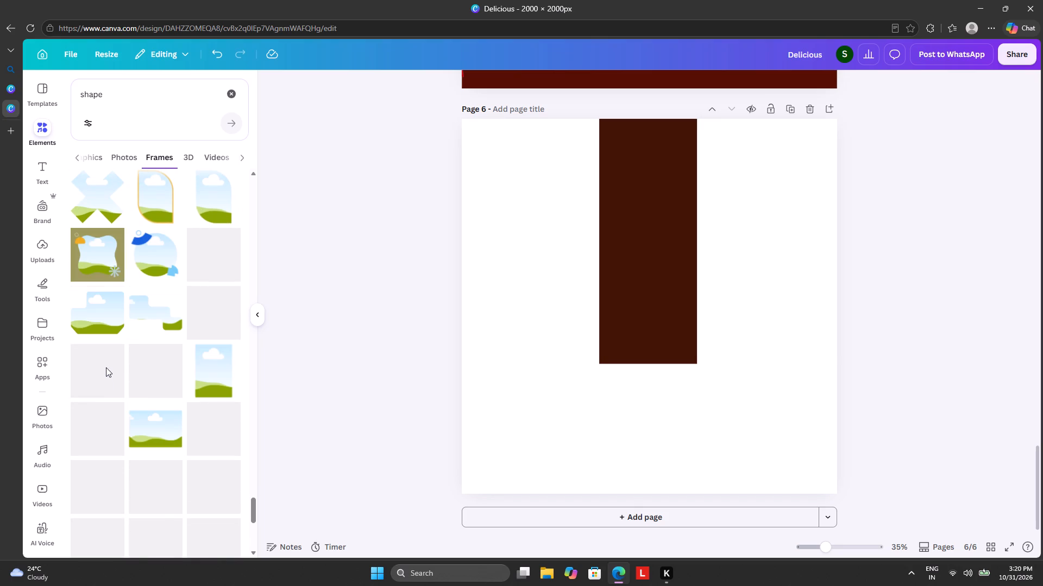
pyautogui.scroll(-2, 106, 359)
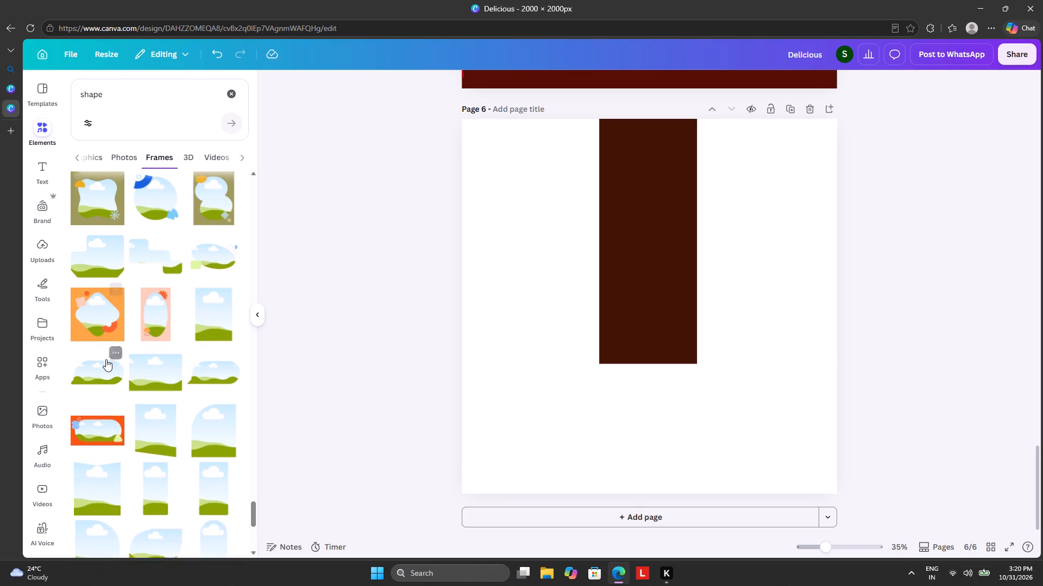
pyautogui.scroll(-1, 106, 359)
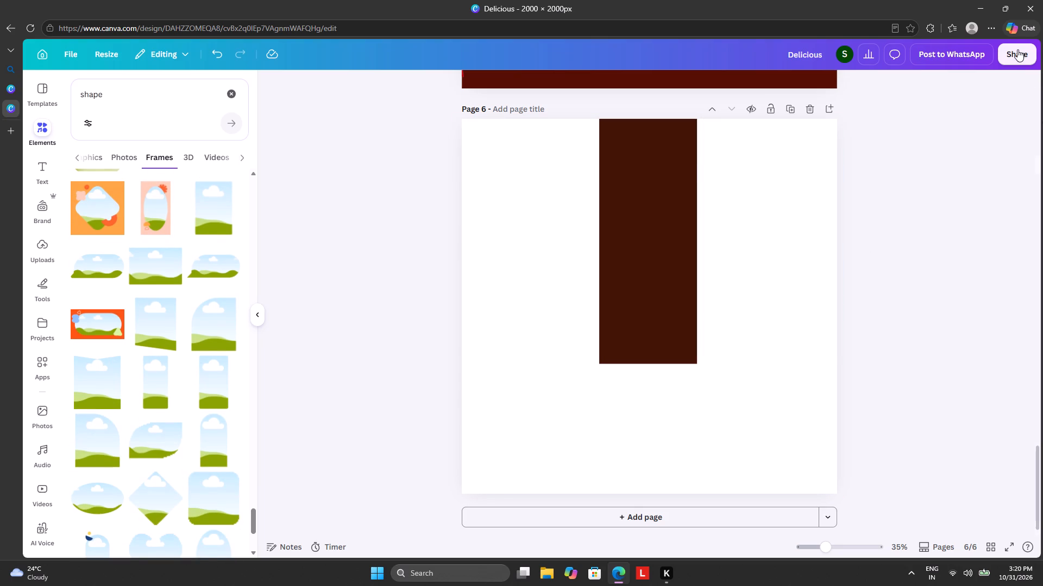